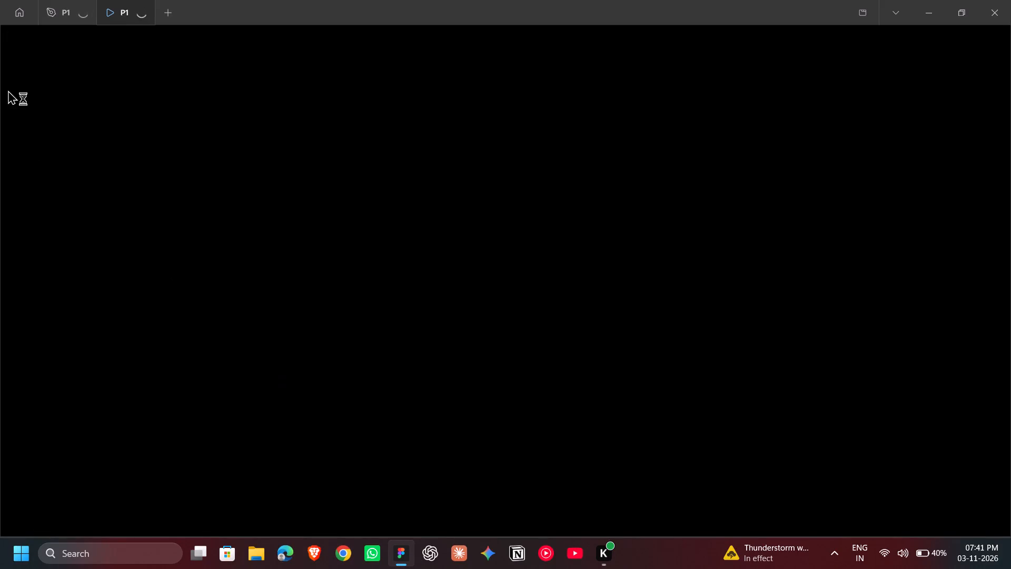
Close the P1 prototype presentation, leaving the P1 design file open.
{"action": "left_click", "coordinate": [143, 7]}
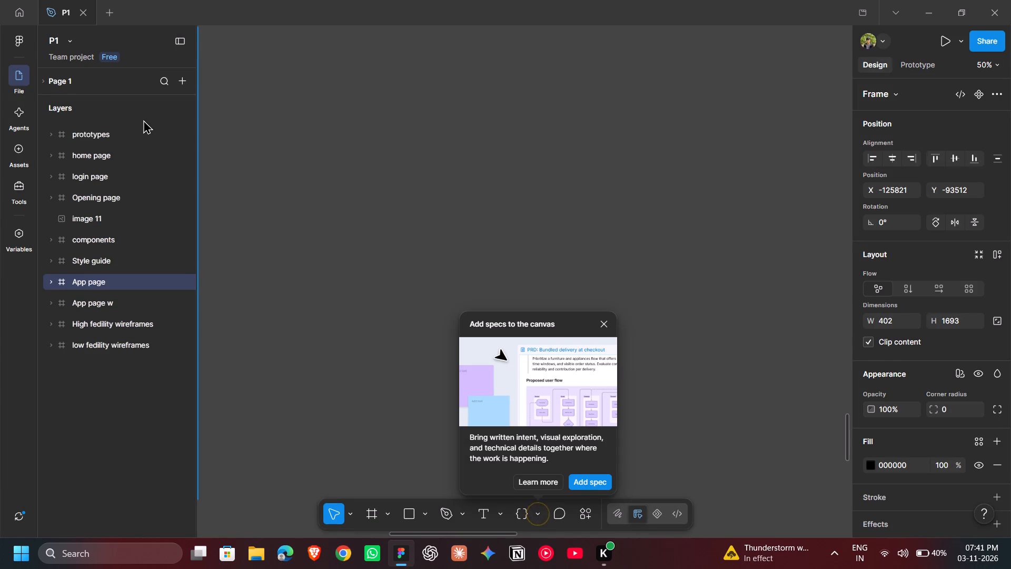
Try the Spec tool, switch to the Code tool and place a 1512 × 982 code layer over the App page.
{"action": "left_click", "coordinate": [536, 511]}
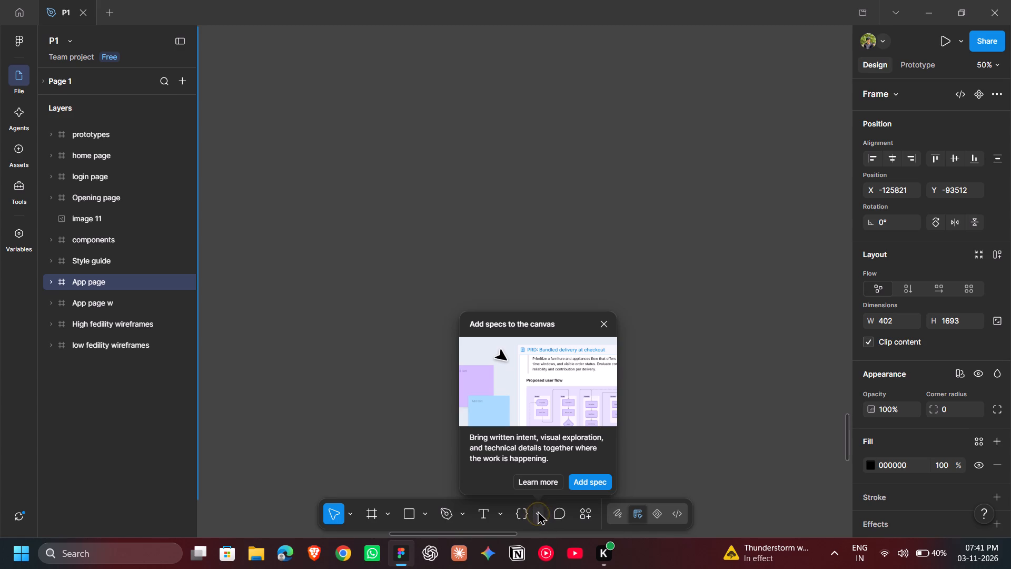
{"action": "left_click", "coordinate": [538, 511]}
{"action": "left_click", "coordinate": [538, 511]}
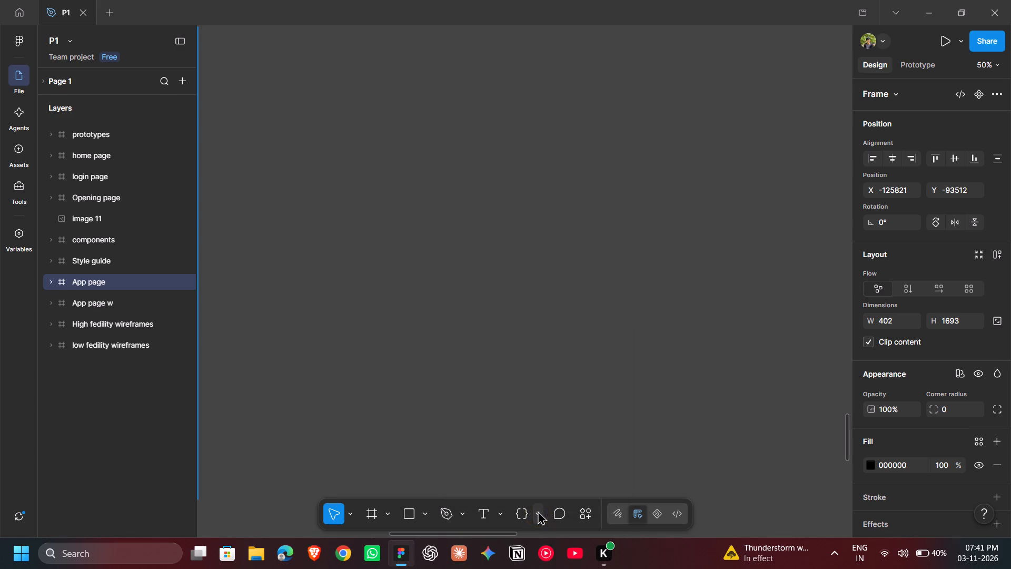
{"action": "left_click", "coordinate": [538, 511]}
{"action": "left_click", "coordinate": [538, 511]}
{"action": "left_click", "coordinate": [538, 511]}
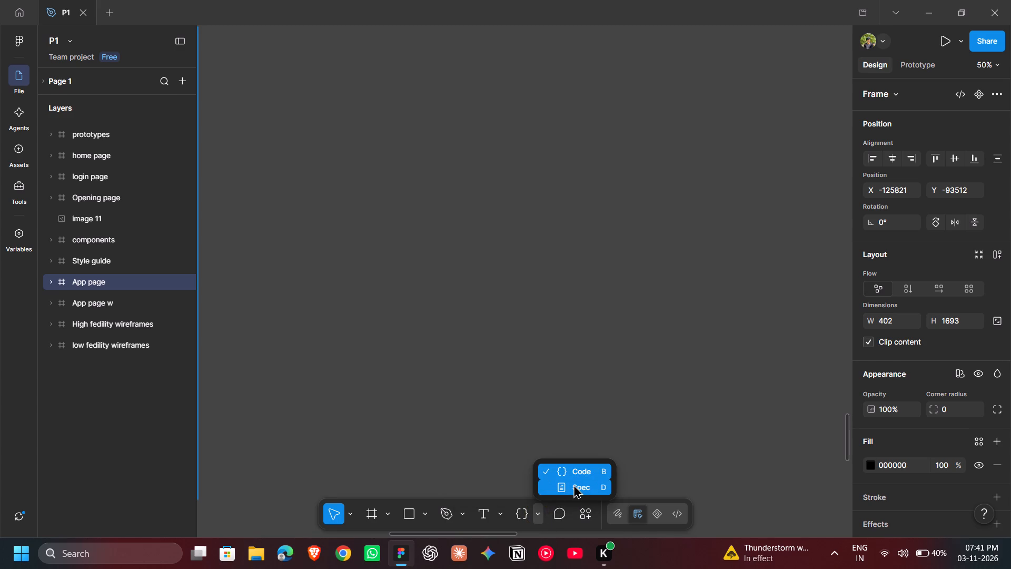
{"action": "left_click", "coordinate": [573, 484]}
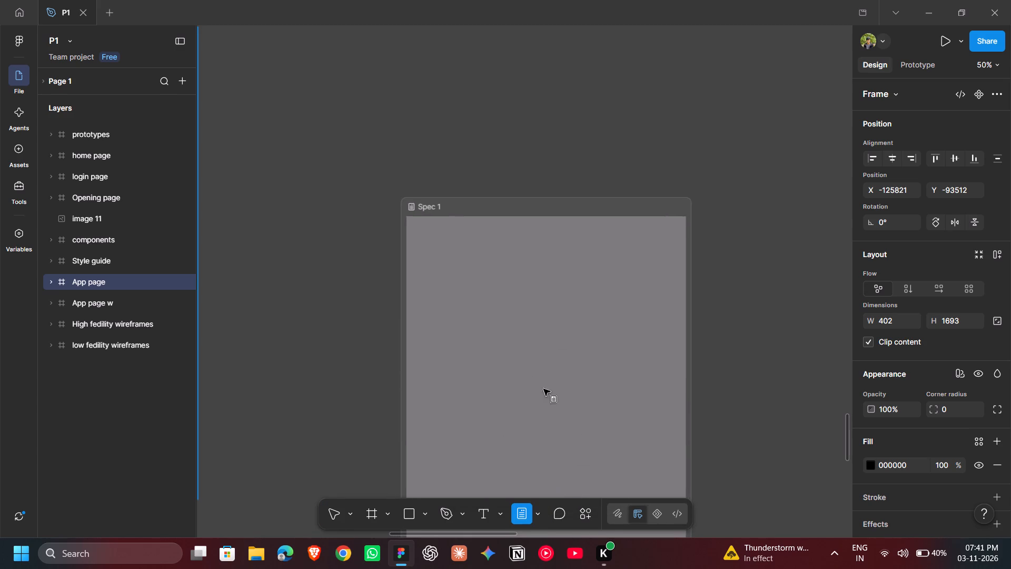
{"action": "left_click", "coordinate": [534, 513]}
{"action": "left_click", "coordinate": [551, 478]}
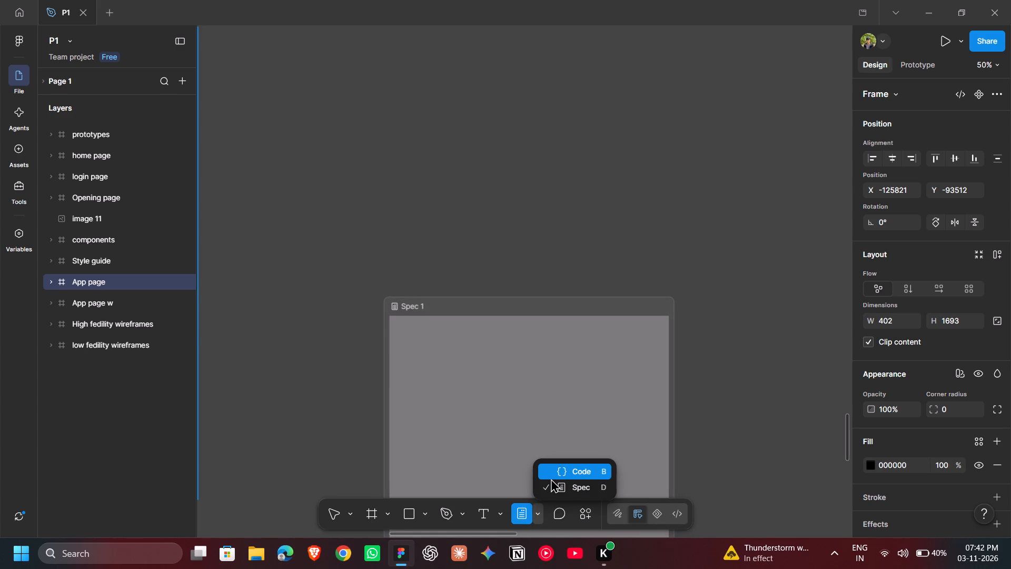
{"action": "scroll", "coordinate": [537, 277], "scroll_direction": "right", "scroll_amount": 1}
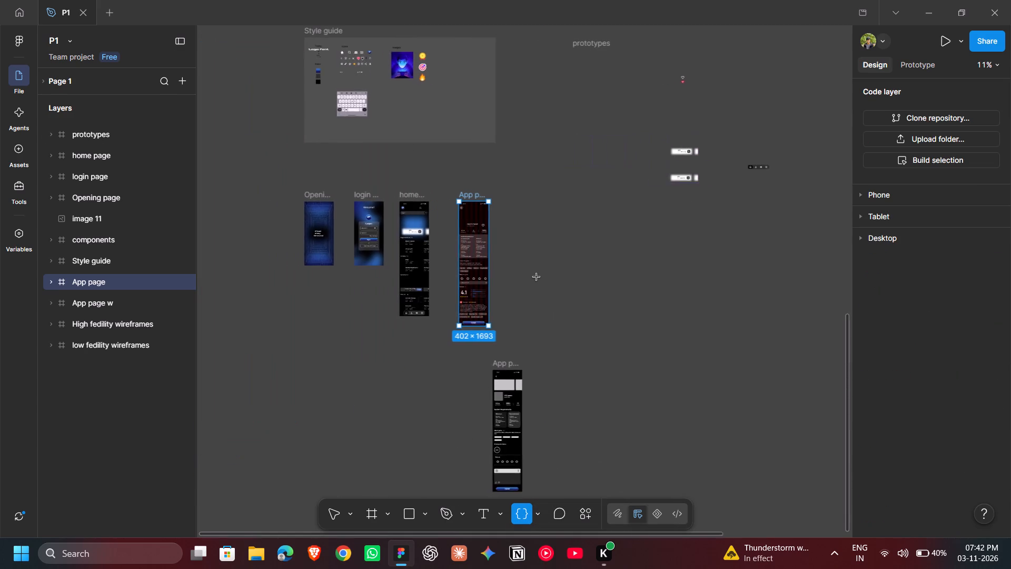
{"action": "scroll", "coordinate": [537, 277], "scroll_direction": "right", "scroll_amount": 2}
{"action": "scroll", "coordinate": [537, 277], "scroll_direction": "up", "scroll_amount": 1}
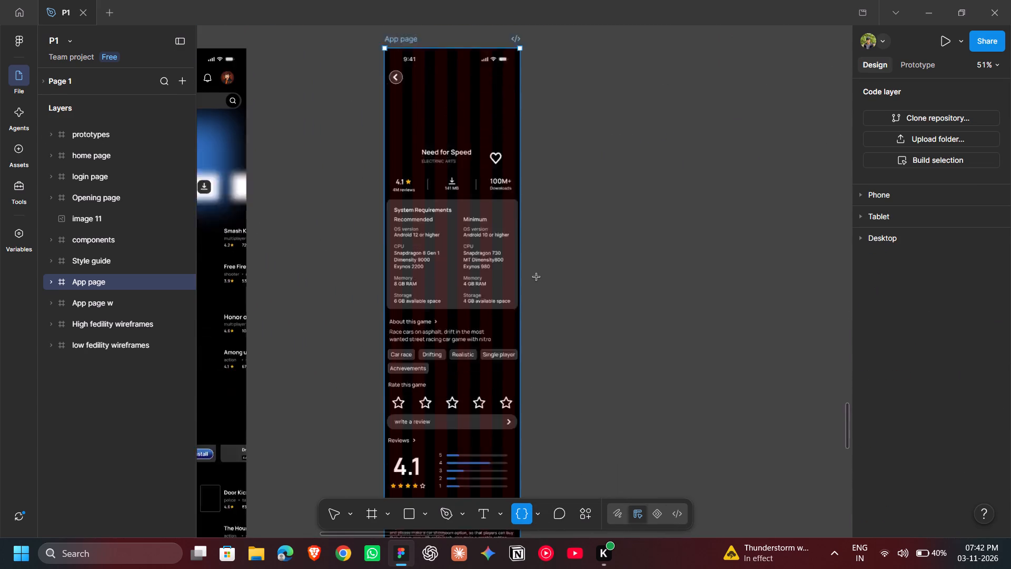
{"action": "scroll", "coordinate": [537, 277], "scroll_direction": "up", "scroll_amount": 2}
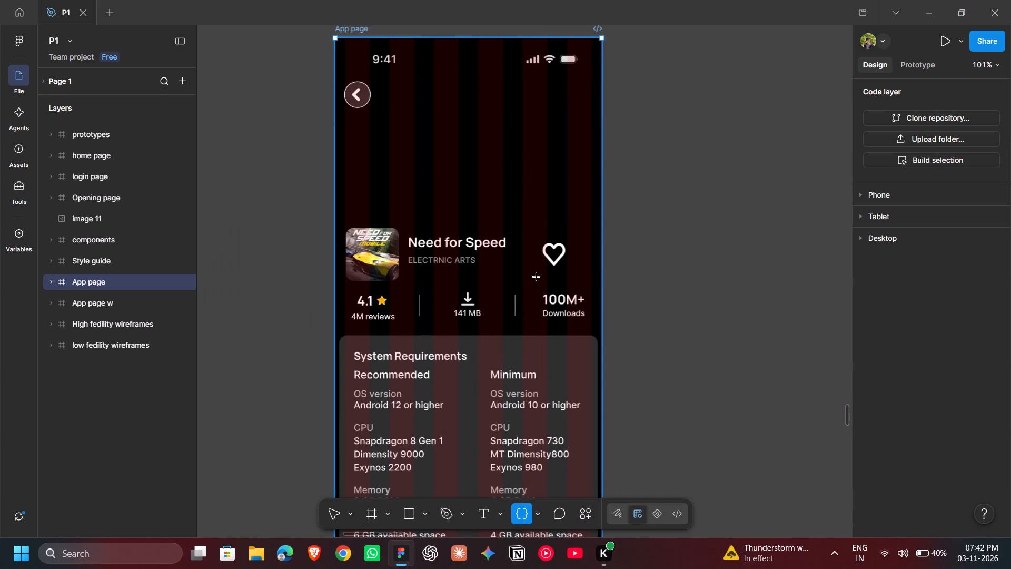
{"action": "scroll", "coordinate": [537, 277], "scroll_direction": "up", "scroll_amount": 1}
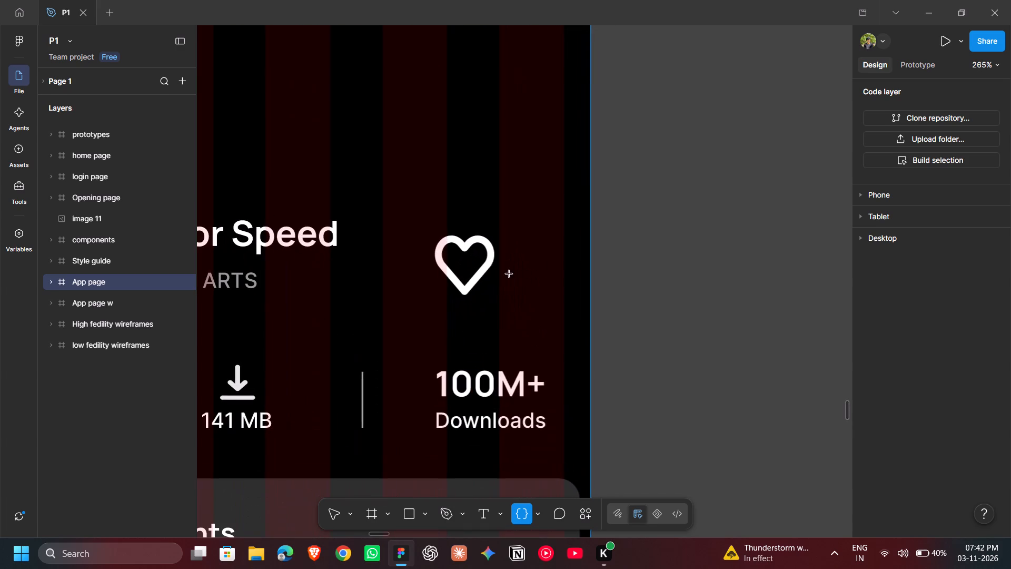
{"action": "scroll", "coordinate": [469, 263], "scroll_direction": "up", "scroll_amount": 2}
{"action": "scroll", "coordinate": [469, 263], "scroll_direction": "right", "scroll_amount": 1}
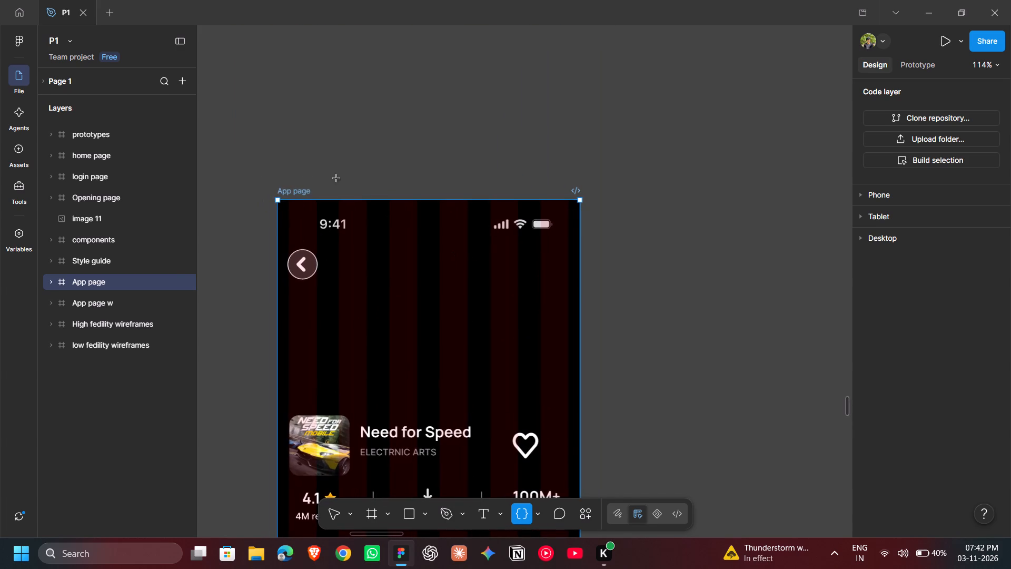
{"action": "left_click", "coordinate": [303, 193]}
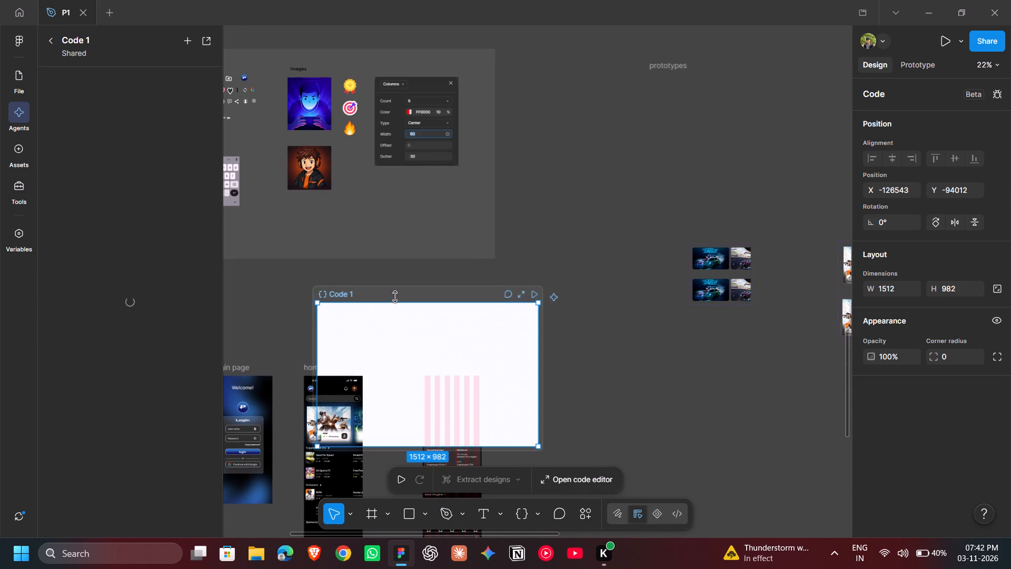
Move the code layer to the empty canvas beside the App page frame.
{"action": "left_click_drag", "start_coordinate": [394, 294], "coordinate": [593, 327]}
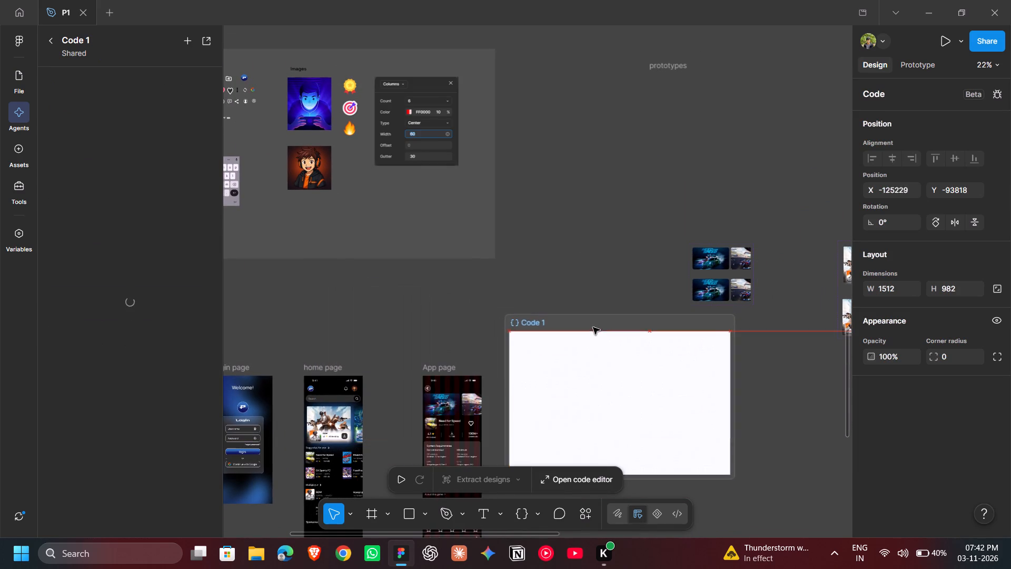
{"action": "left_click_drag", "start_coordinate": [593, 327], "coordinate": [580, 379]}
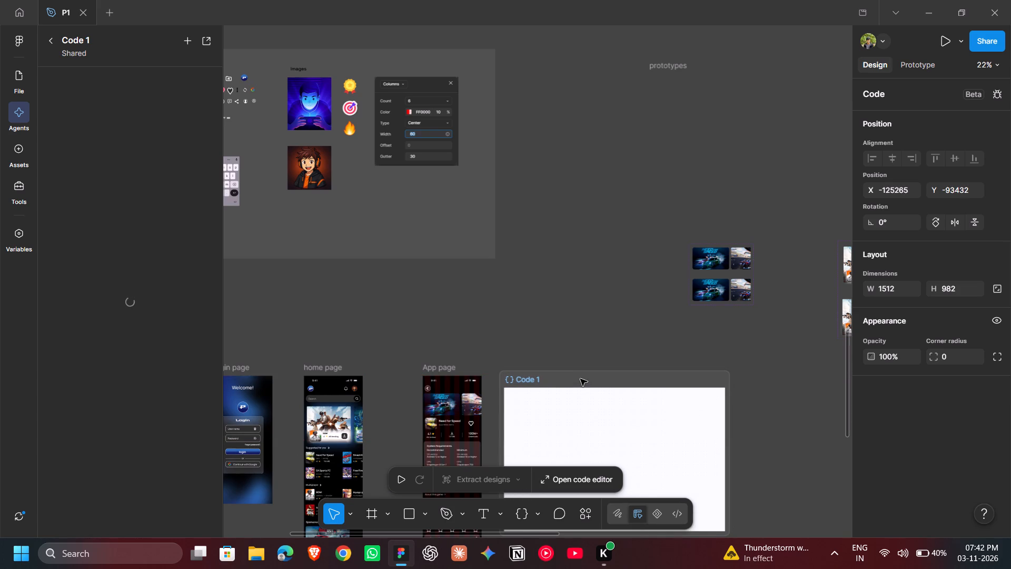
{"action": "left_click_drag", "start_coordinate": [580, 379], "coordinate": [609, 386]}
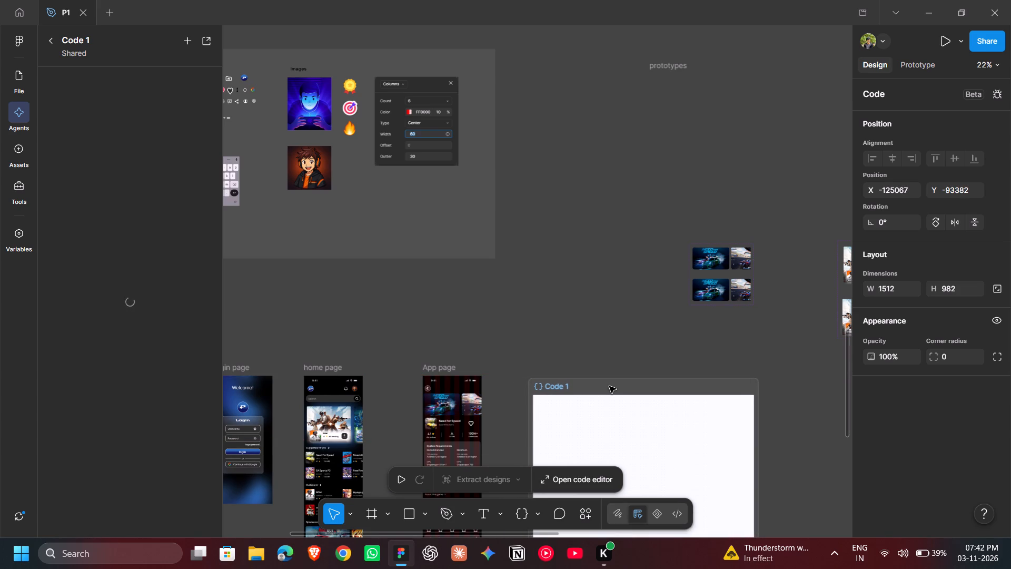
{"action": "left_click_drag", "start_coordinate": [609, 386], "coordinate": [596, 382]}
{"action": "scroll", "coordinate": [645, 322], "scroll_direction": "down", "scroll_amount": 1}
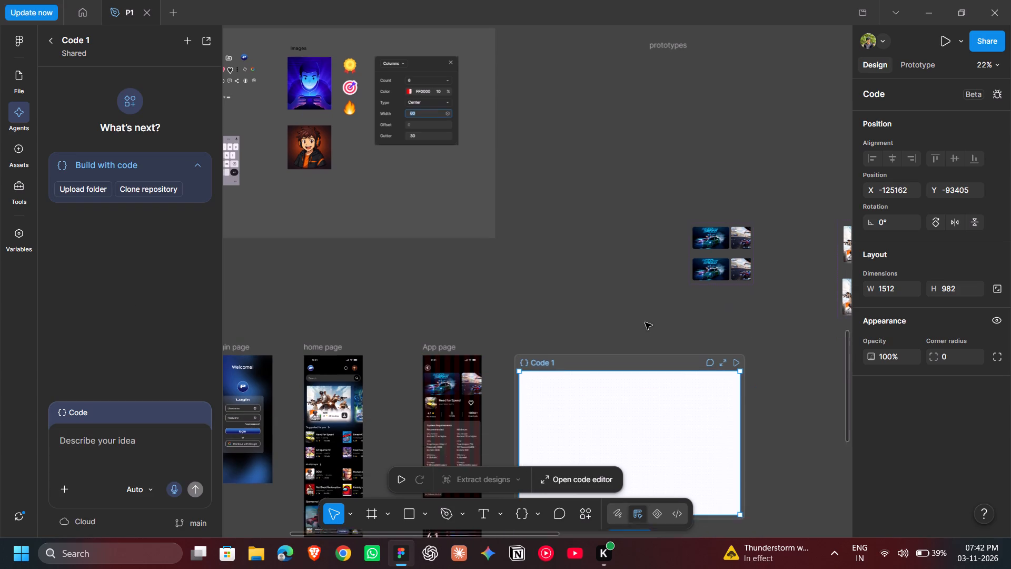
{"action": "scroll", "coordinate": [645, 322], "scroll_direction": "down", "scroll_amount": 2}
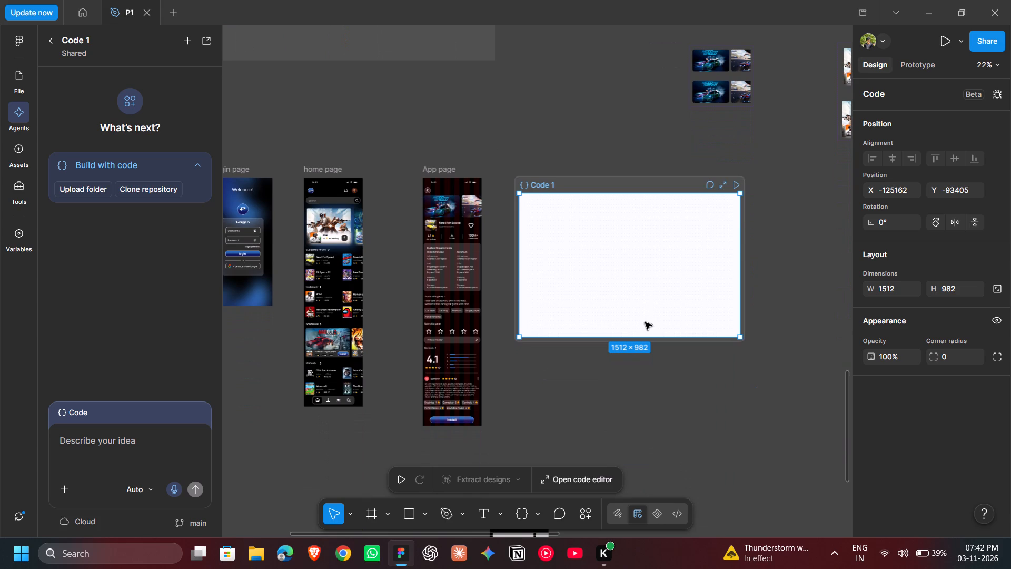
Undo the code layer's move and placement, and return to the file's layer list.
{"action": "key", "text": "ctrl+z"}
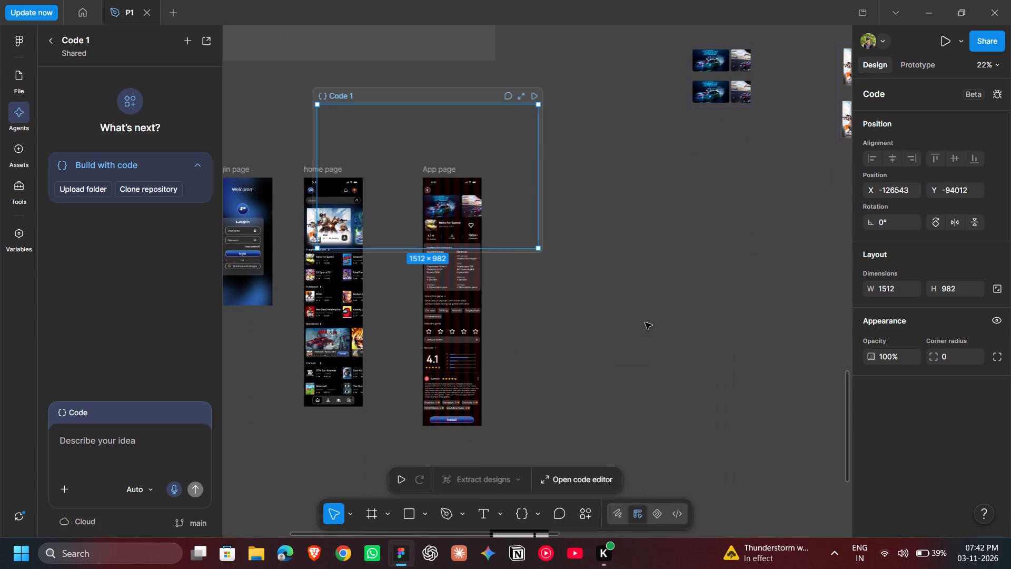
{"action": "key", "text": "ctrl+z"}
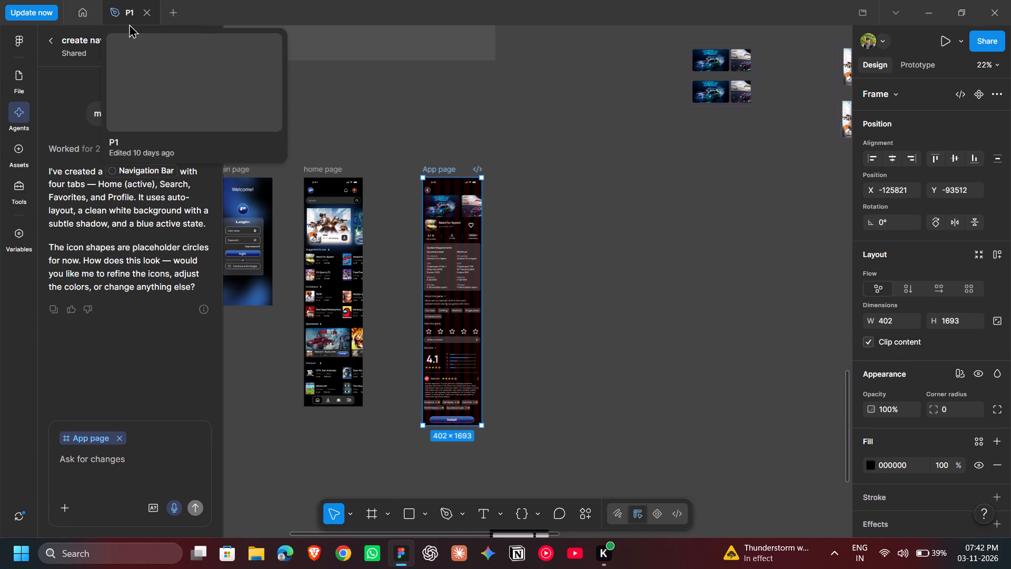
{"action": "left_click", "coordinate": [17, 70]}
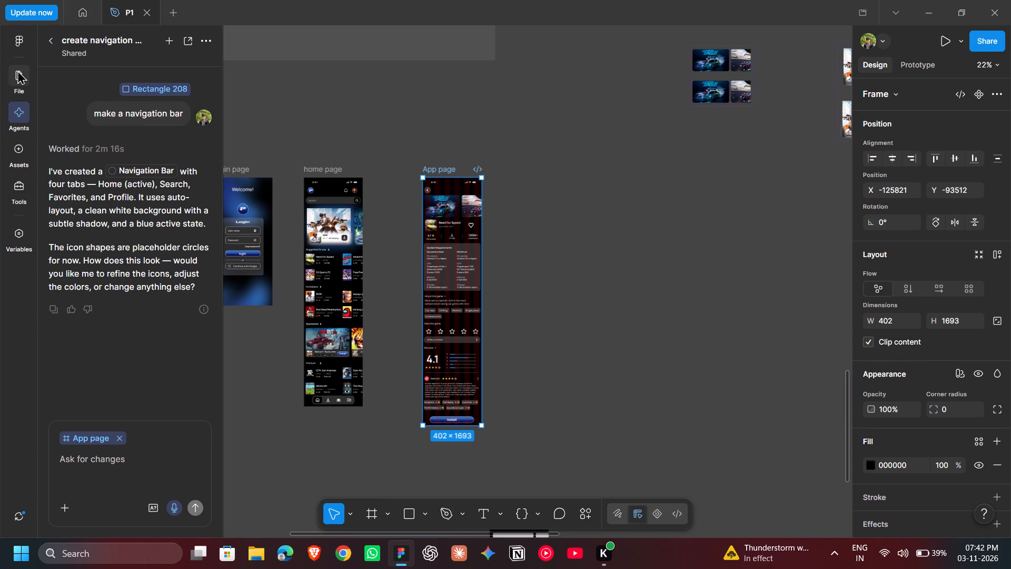
Apply the pending application update and let the P1 file reopen.
{"action": "left_click", "coordinate": [50, 2]}
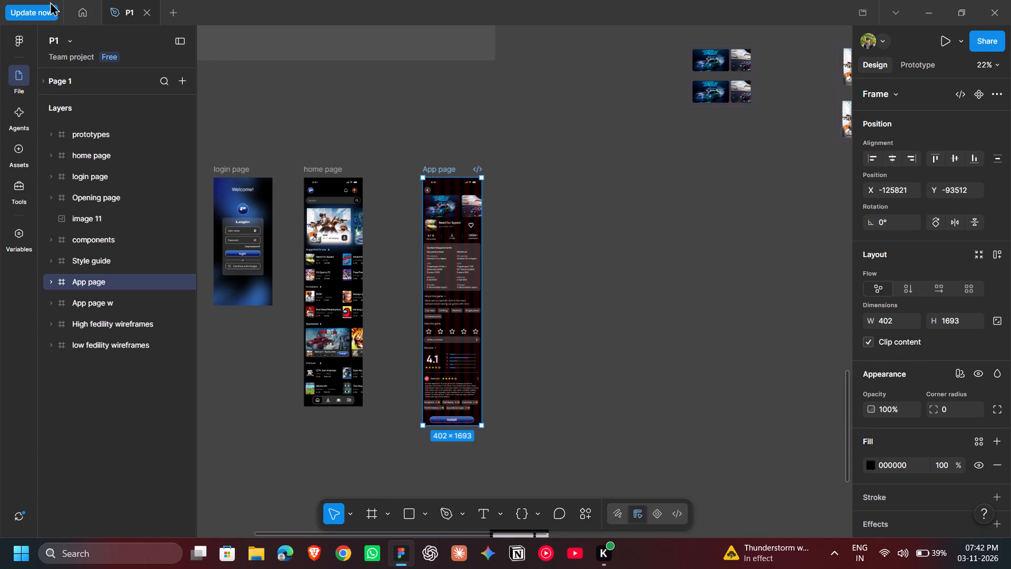
{"action": "left_click", "coordinate": [41, 12]}
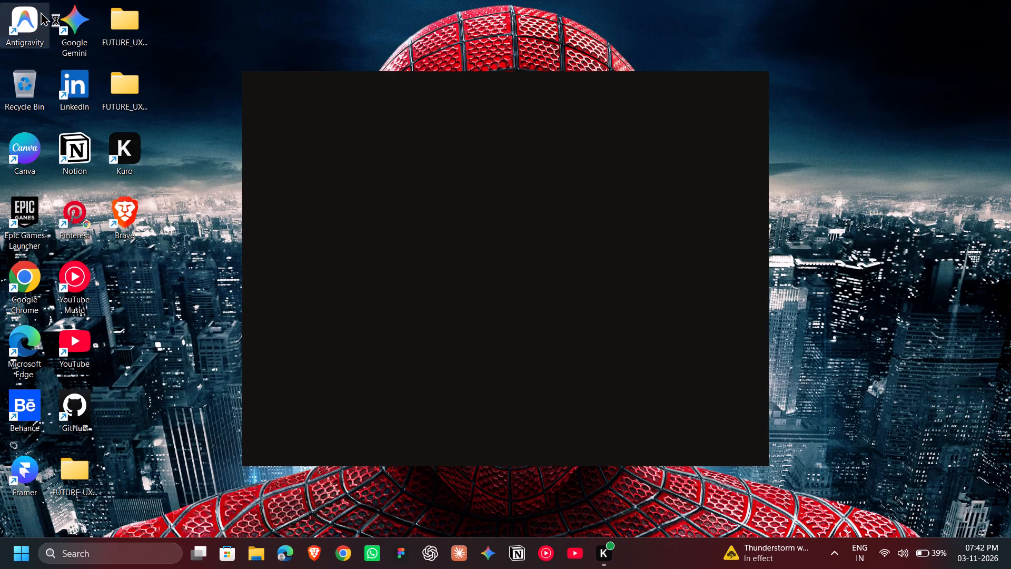
{"action": "left_click", "coordinate": [41, 12]}
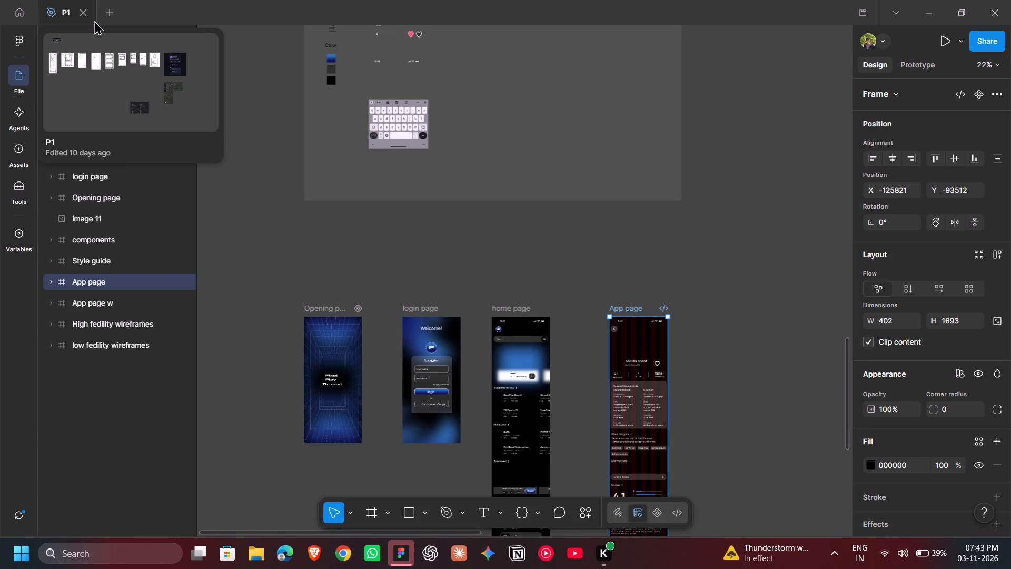
Preview the App page frame as a prototype and test the heart icon's interaction.
{"action": "scroll", "coordinate": [564, 313], "scroll_direction": "down", "scroll_amount": 2}
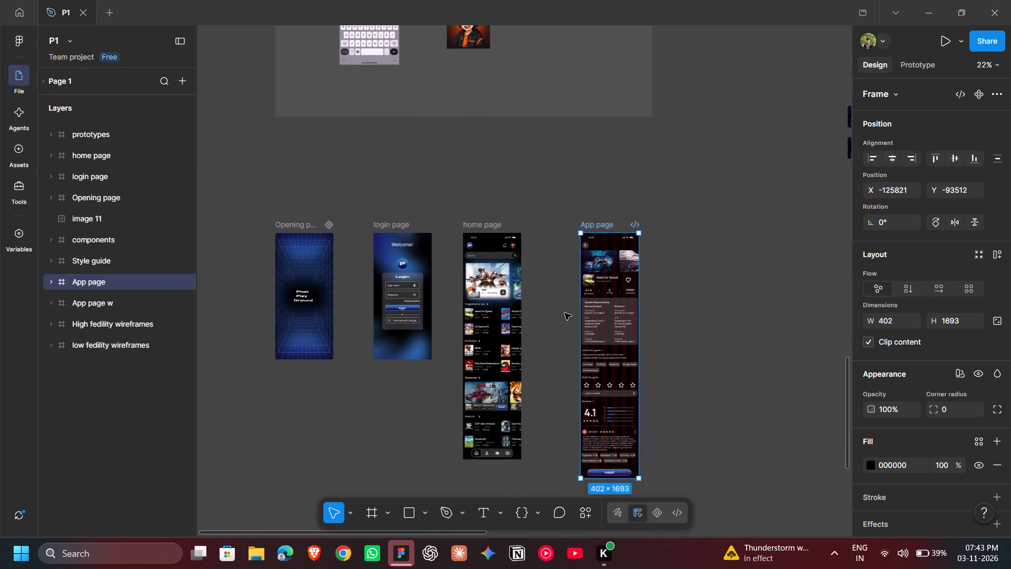
{"action": "scroll", "coordinate": [564, 313], "scroll_direction": "left", "scroll_amount": 2}
{"action": "scroll", "coordinate": [564, 313], "scroll_direction": "right", "scroll_amount": 1}
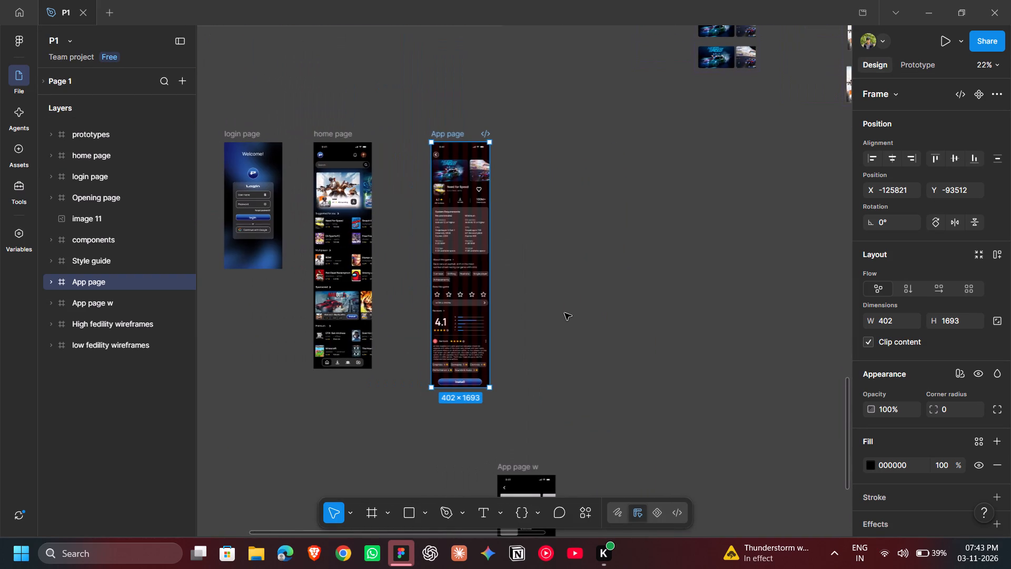
{"action": "left_click", "coordinate": [455, 133]}
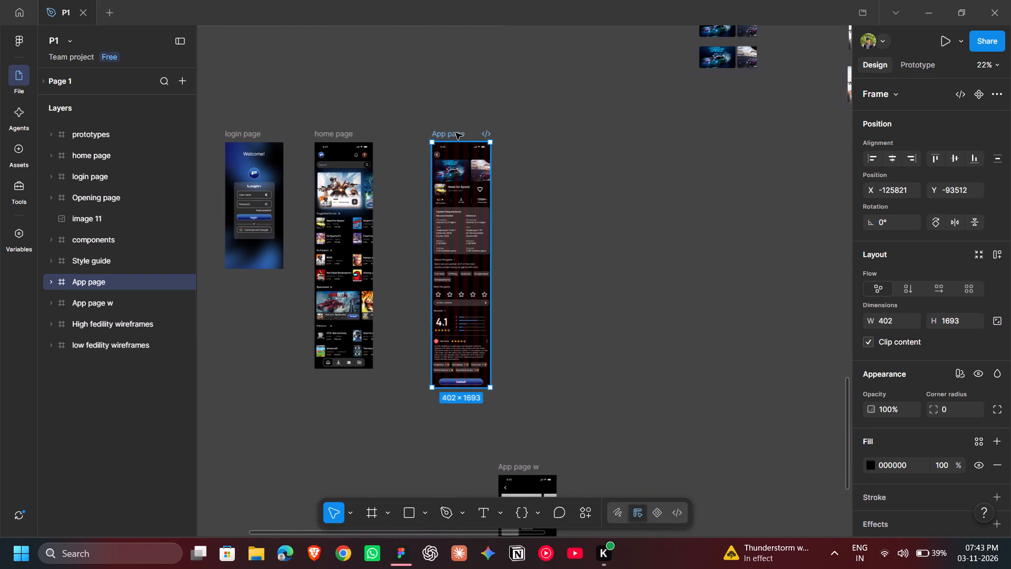
{"action": "key", "text": "shift+space"}
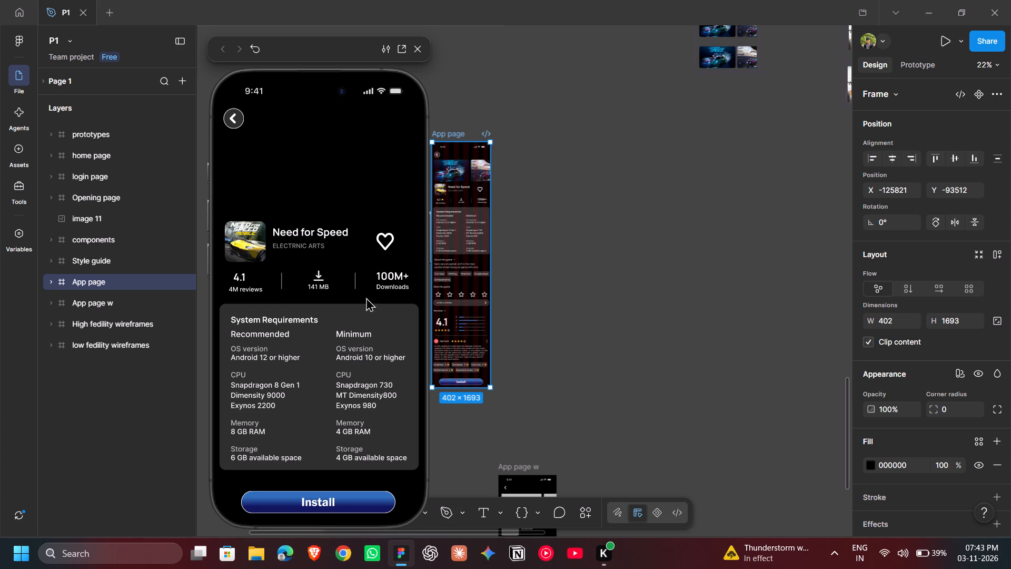
{"action": "left_click", "coordinate": [386, 244]}
{"action": "left_click", "coordinate": [386, 244]}
Check the App page preview's scrolling from images to reviews, test the back arrow, and close the preview.
{"action": "scroll", "coordinate": [392, 326], "scroll_direction": "down", "scroll_amount": 5}
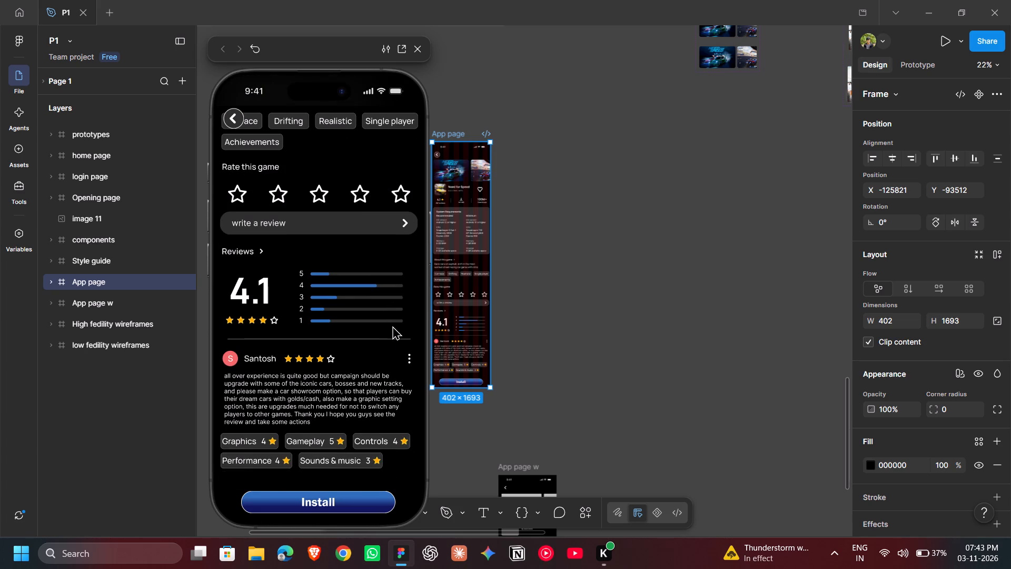
{"action": "scroll", "coordinate": [392, 326], "scroll_direction": "down", "scroll_amount": 4}
{"action": "scroll", "coordinate": [392, 326], "scroll_direction": "up", "scroll_amount": 8}
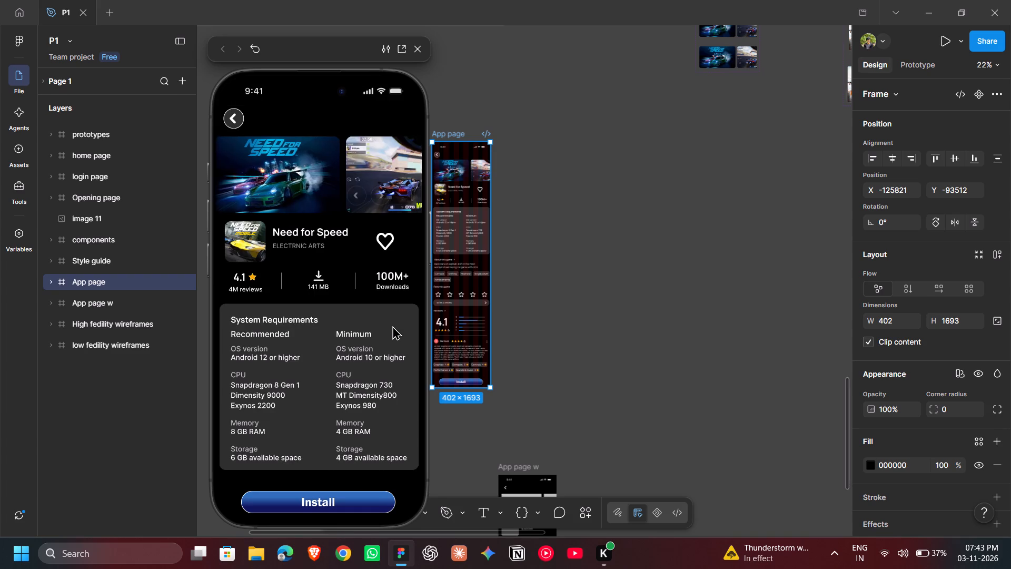
{"action": "scroll", "coordinate": [392, 326], "scroll_direction": "down", "scroll_amount": 7}
{"action": "scroll", "coordinate": [392, 326], "scroll_direction": "up", "scroll_amount": 7}
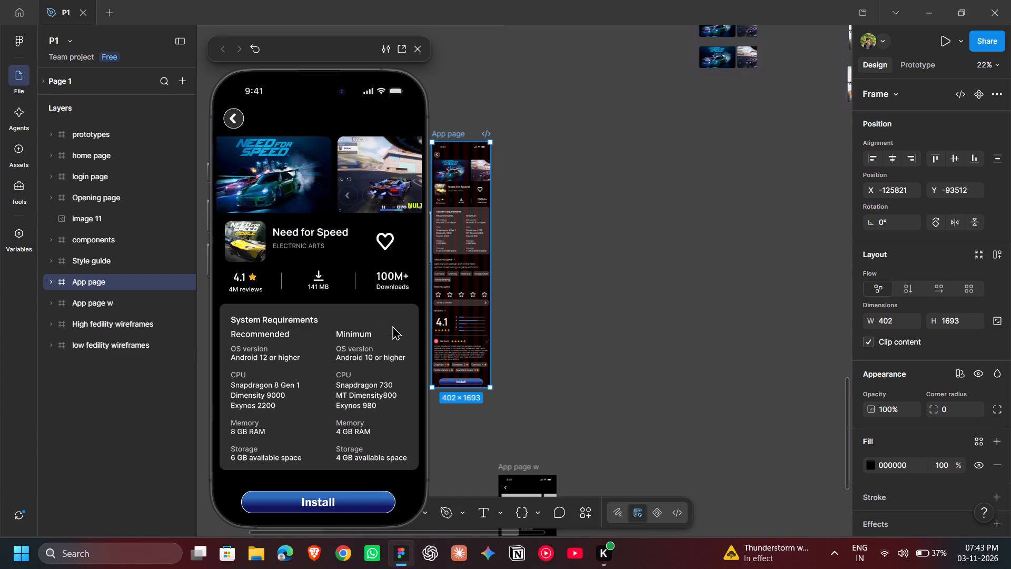
{"action": "left_click", "coordinate": [233, 120]}
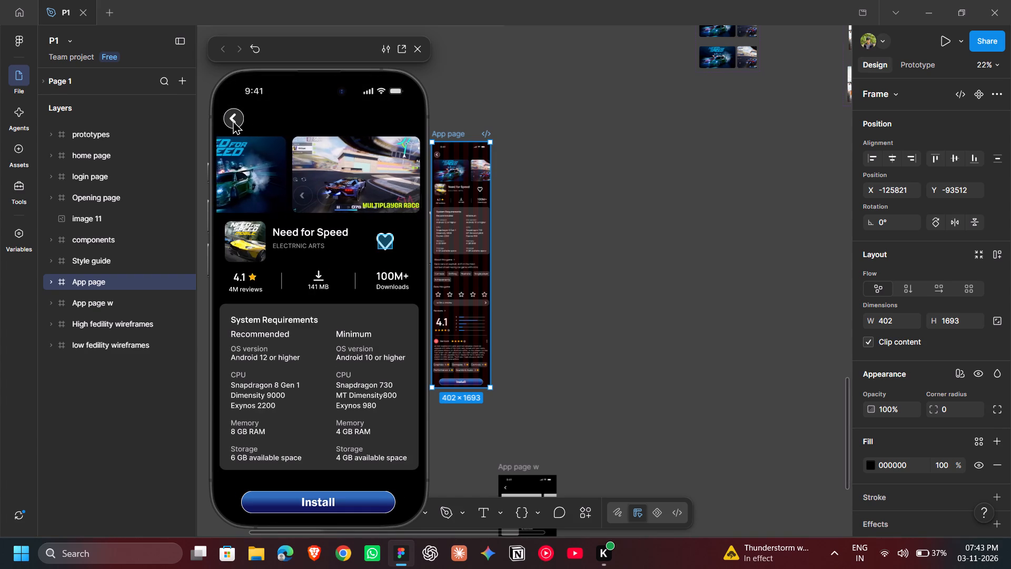
{"action": "left_click", "coordinate": [417, 52]}
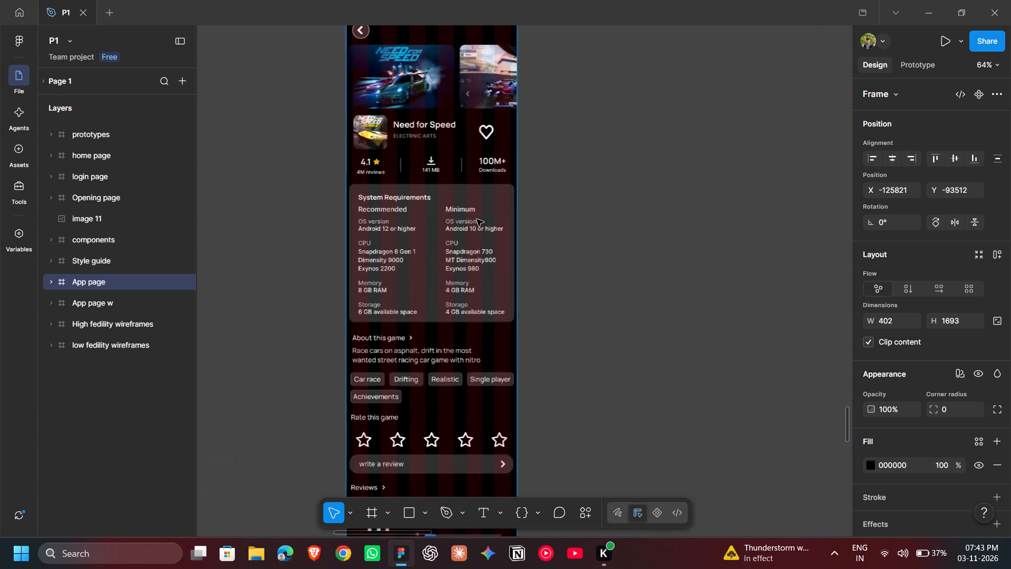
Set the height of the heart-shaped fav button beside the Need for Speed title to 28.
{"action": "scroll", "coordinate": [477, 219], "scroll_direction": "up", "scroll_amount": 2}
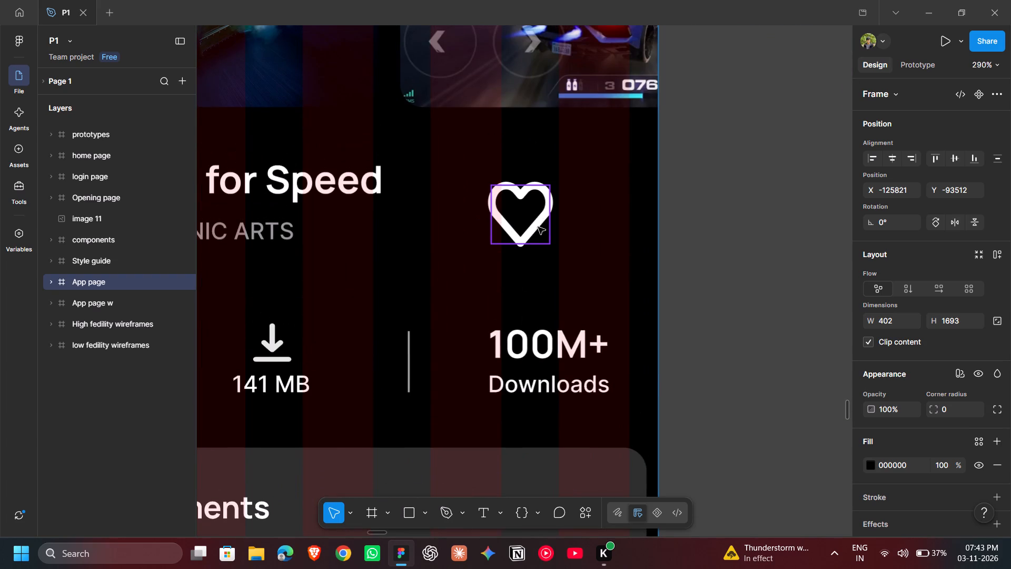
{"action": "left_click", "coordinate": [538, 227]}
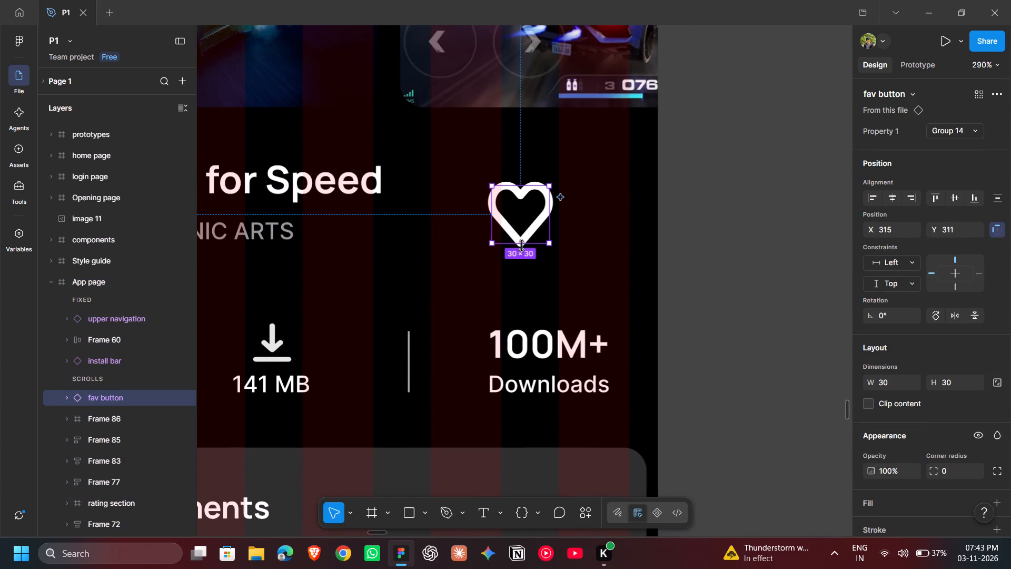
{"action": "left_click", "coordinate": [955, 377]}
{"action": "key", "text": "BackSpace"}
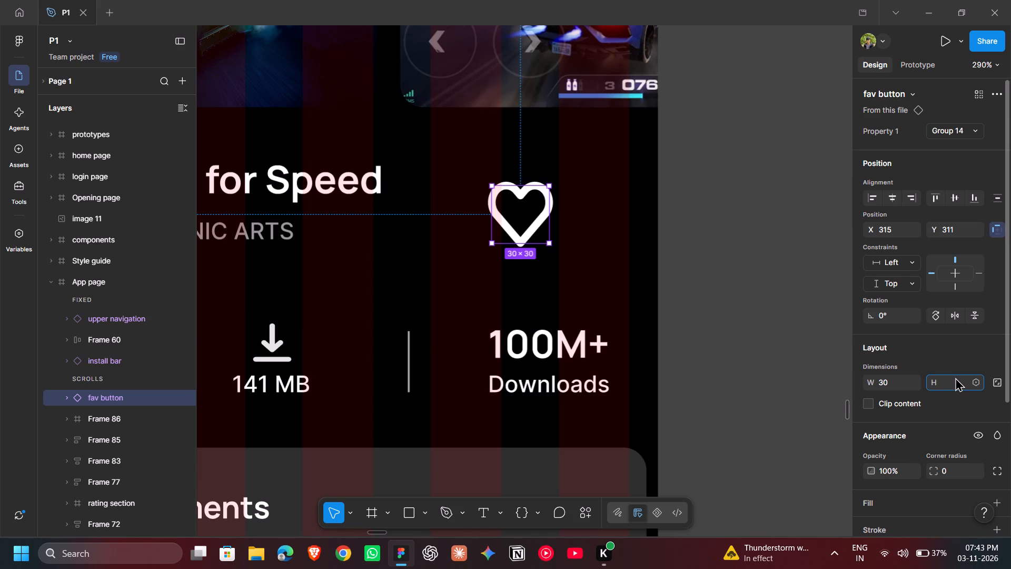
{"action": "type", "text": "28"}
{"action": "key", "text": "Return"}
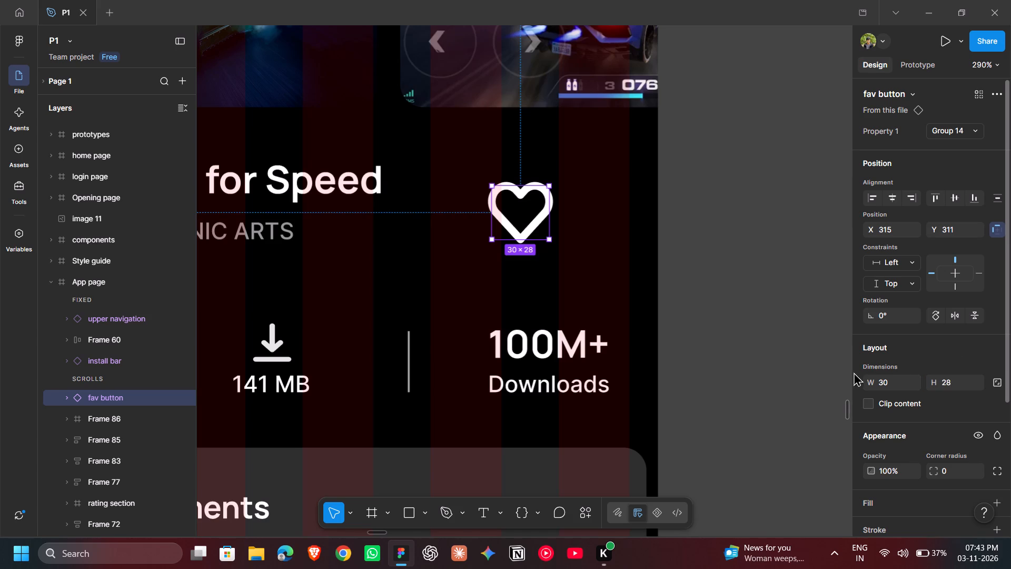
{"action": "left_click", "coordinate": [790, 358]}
Open an inline prototype preview of the App page frame to check the heart icon beside the game title.
{"action": "scroll", "coordinate": [790, 358], "scroll_direction": "left", "scroll_amount": 4}
{"action": "scroll", "coordinate": [790, 358], "scroll_direction": "right", "scroll_amount": 4}
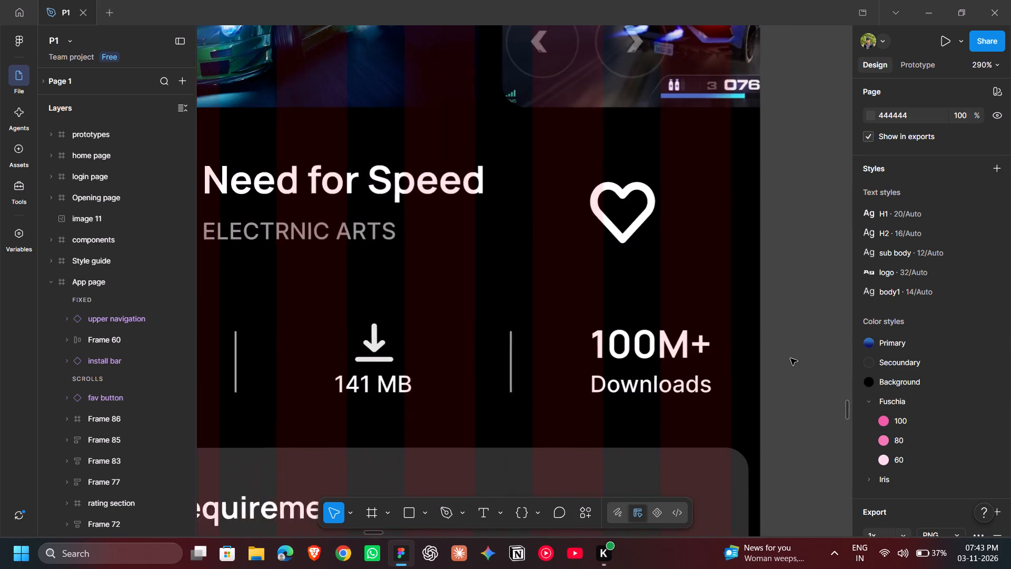
{"action": "scroll", "coordinate": [790, 358], "scroll_direction": "up", "scroll_amount": 1}
{"action": "scroll", "coordinate": [790, 358], "scroll_direction": "right", "scroll_amount": 1}
{"action": "scroll", "coordinate": [790, 358], "scroll_direction": "left", "scroll_amount": 2}
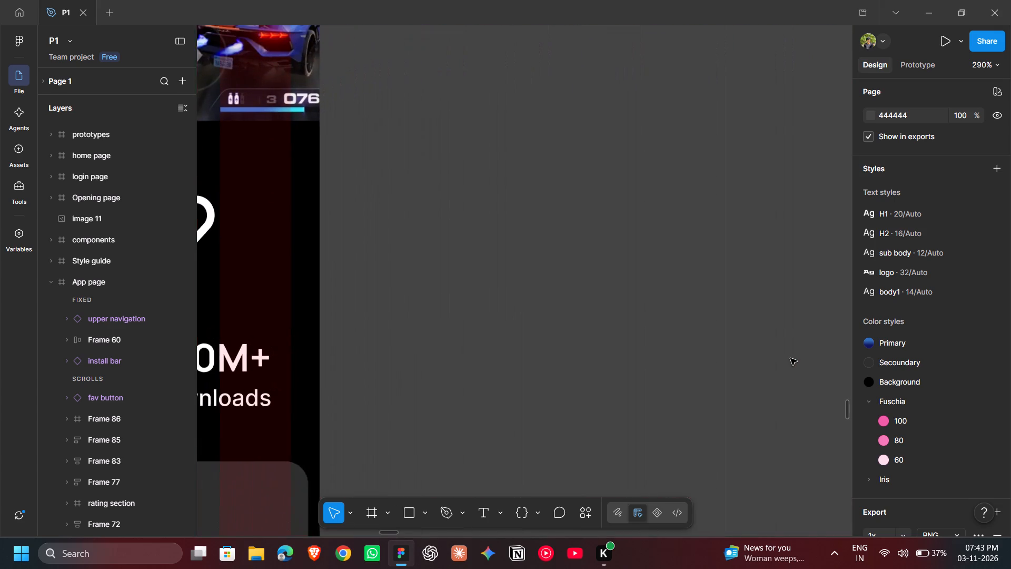
{"action": "scroll", "coordinate": [790, 358], "scroll_direction": "left", "scroll_amount": 2}
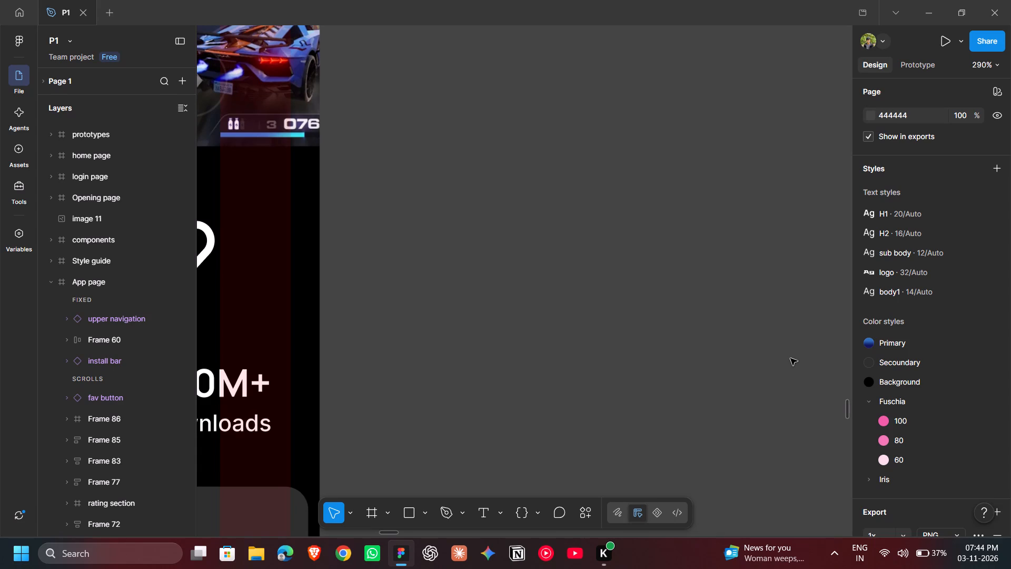
{"action": "scroll", "coordinate": [790, 358], "scroll_direction": "right", "scroll_amount": 2}
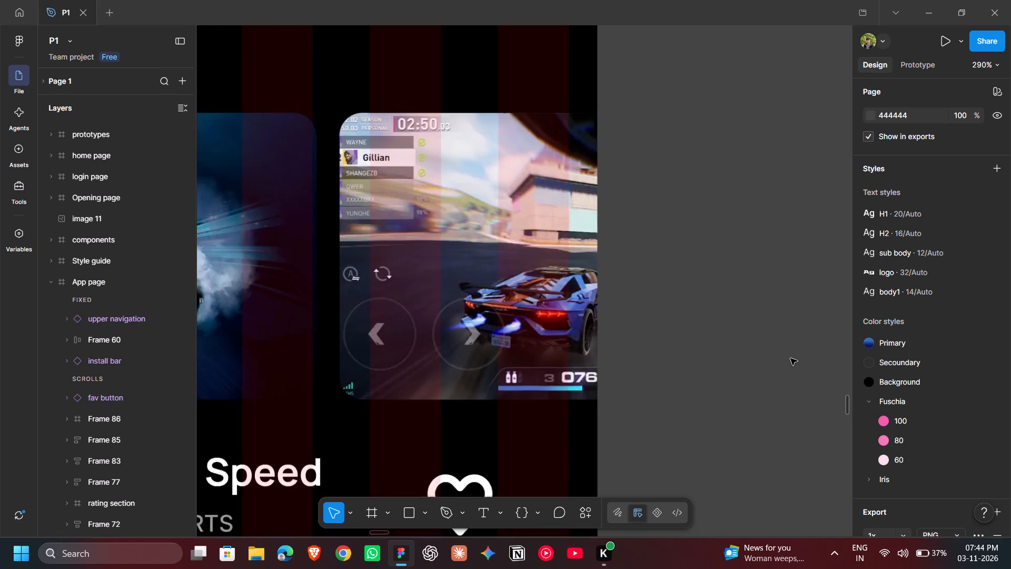
{"action": "scroll", "coordinate": [790, 358], "scroll_direction": "right", "scroll_amount": 6}
{"action": "scroll", "coordinate": [790, 358], "scroll_direction": "down", "scroll_amount": 1}
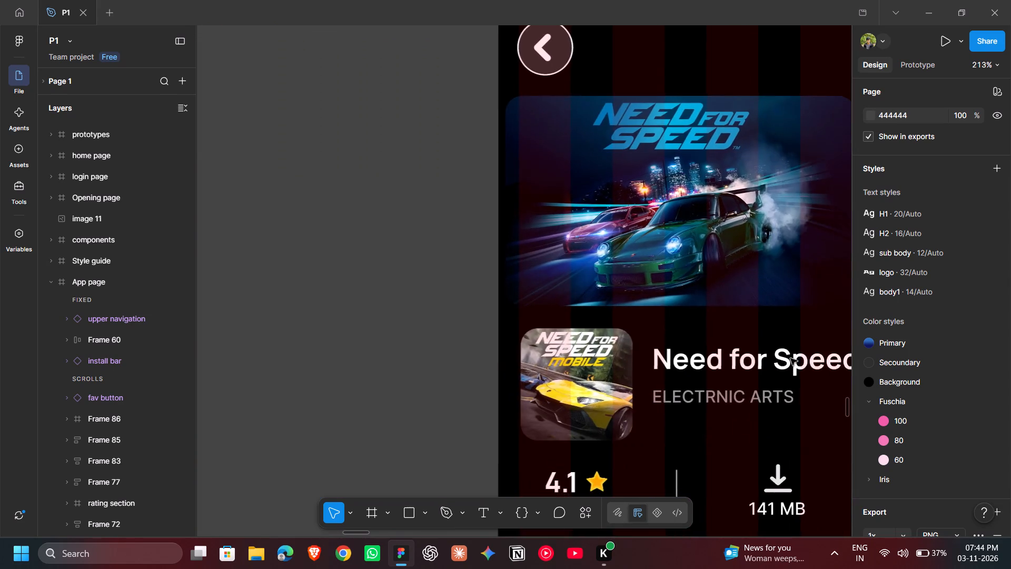
{"action": "left_click", "coordinate": [696, 164]}
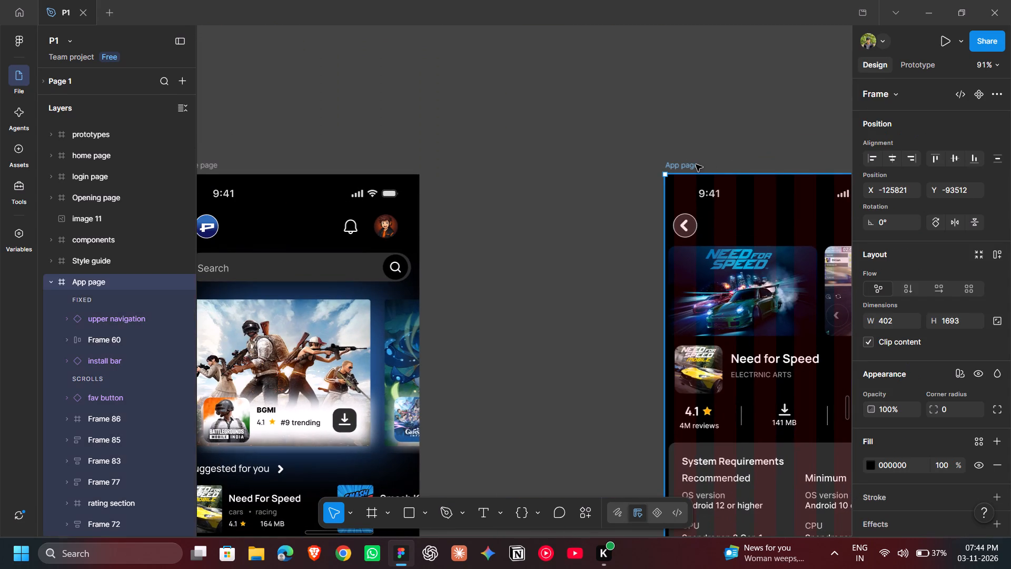
{"action": "key", "text": "space"}
{"action": "key", "text": "shift+space"}
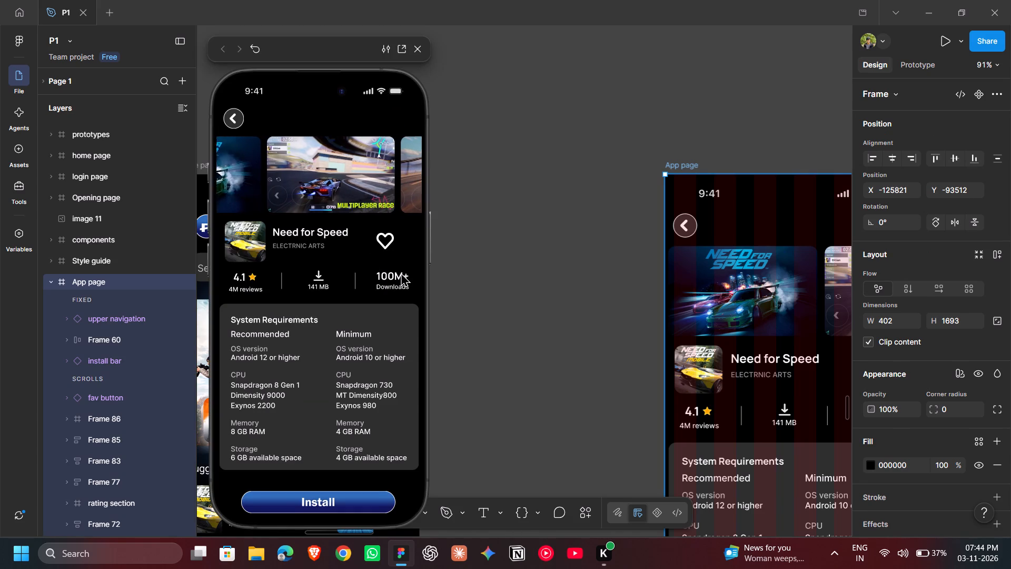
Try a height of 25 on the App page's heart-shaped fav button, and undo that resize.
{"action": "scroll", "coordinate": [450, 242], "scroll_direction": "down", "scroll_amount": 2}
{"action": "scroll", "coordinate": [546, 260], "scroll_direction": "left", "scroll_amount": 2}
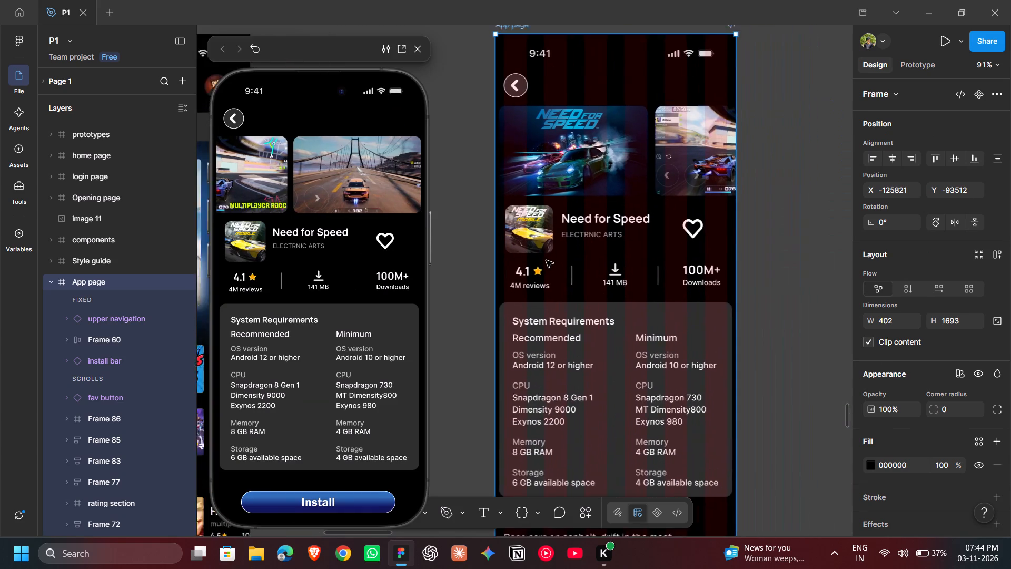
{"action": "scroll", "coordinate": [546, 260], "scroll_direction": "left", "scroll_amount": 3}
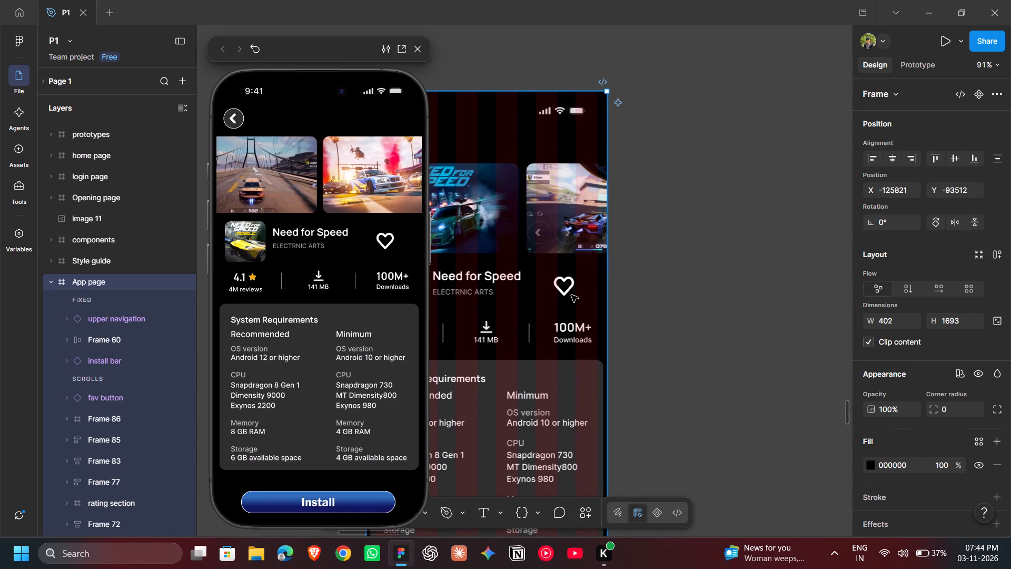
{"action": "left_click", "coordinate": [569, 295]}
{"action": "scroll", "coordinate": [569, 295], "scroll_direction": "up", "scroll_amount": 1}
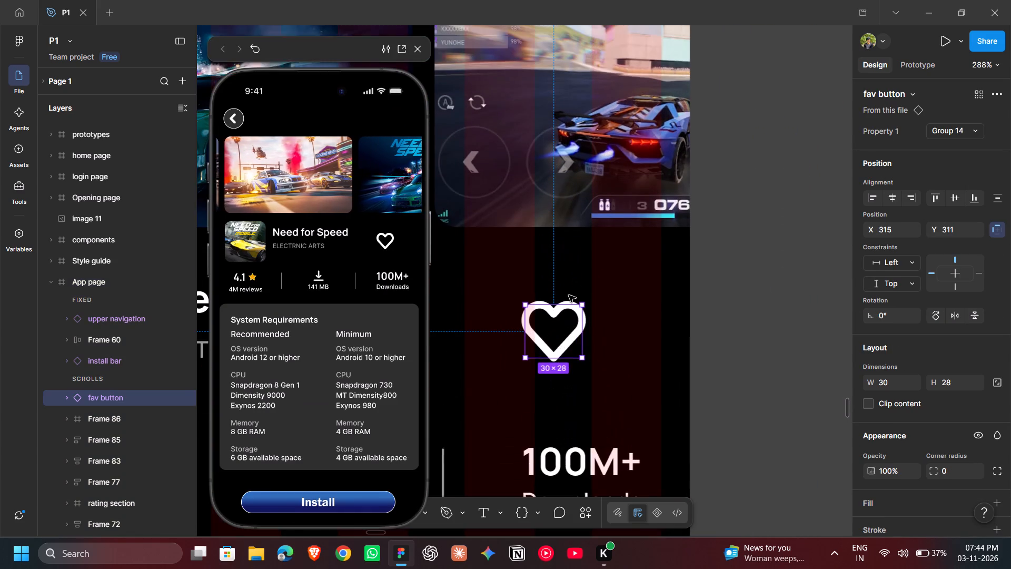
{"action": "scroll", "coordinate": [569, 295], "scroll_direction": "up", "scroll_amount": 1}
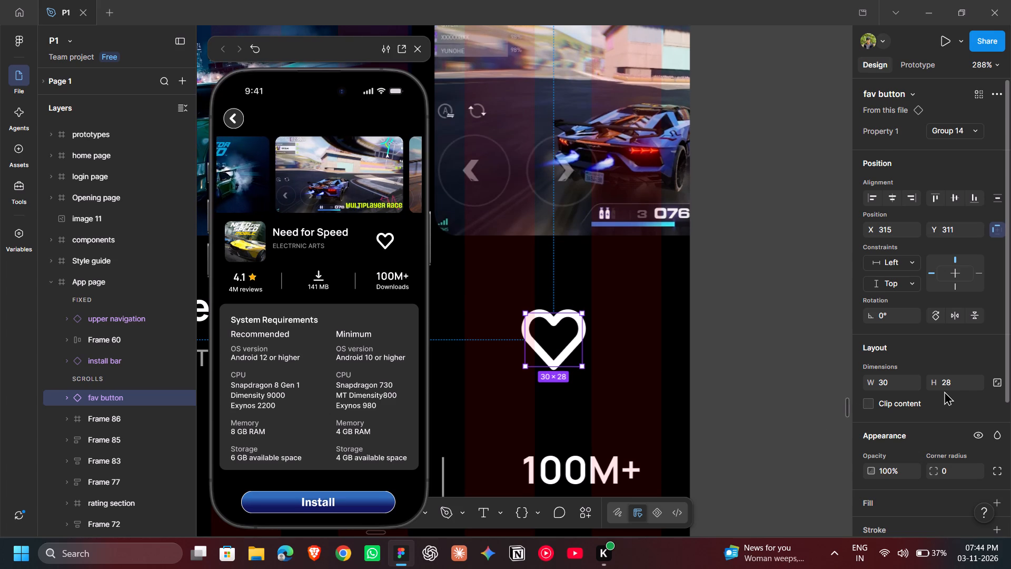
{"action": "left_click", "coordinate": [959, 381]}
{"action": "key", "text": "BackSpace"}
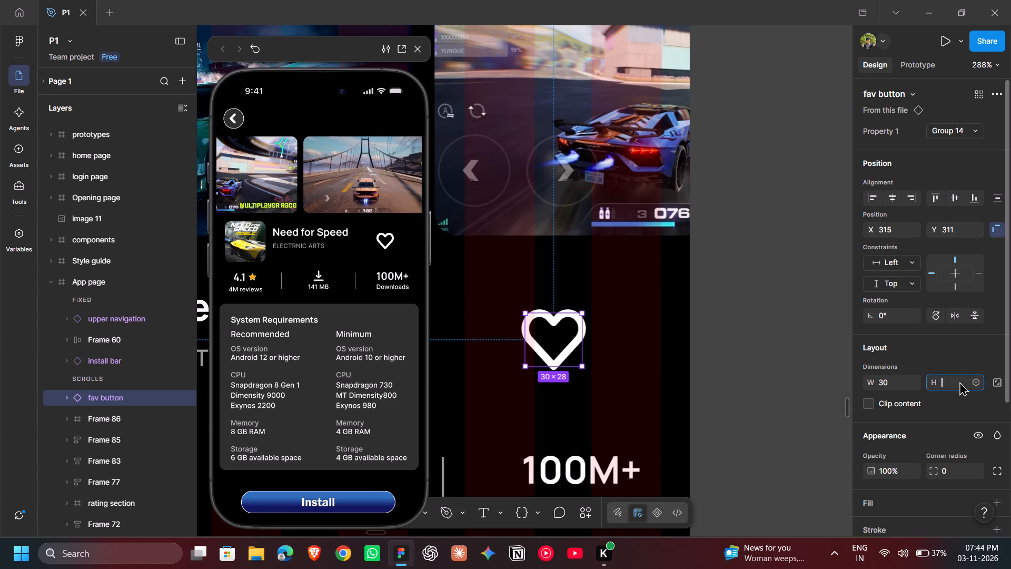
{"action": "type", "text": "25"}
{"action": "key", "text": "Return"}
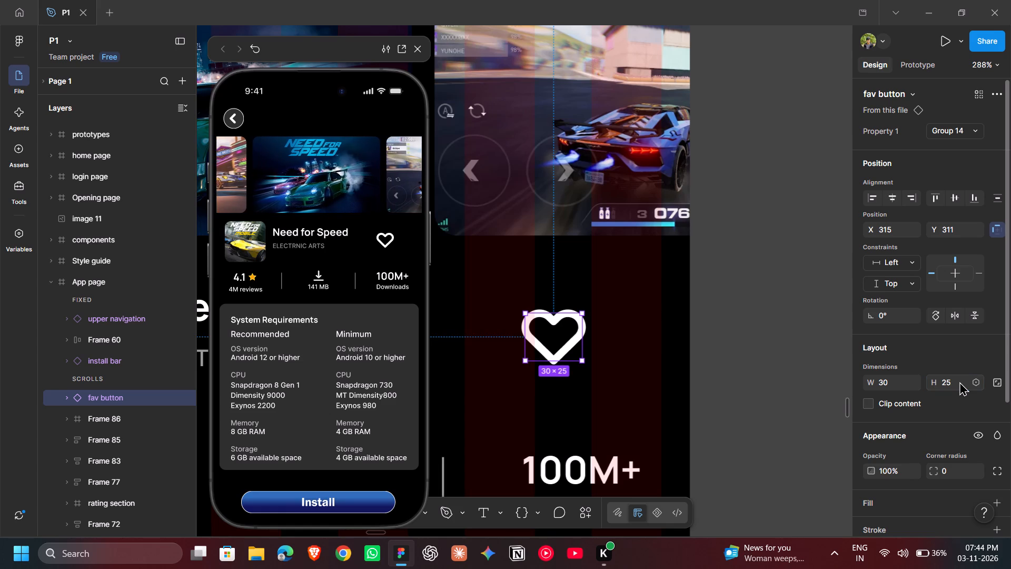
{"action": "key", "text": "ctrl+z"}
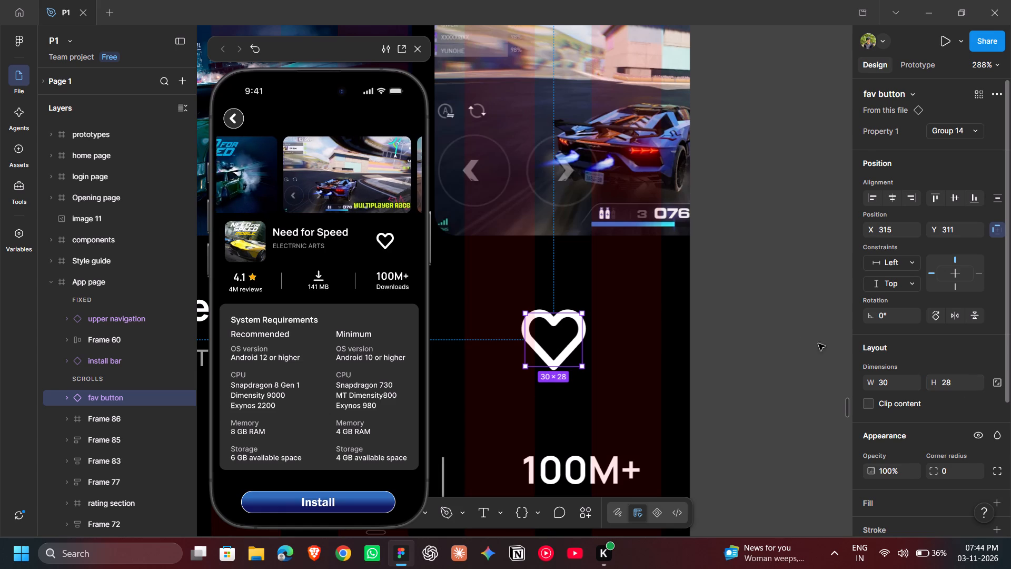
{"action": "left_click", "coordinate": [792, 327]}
Resize the App page's heart-shaped fav button to a width of 28 and a height of 26.
{"action": "scroll", "coordinate": [792, 327], "scroll_direction": "down", "scroll_amount": 2}
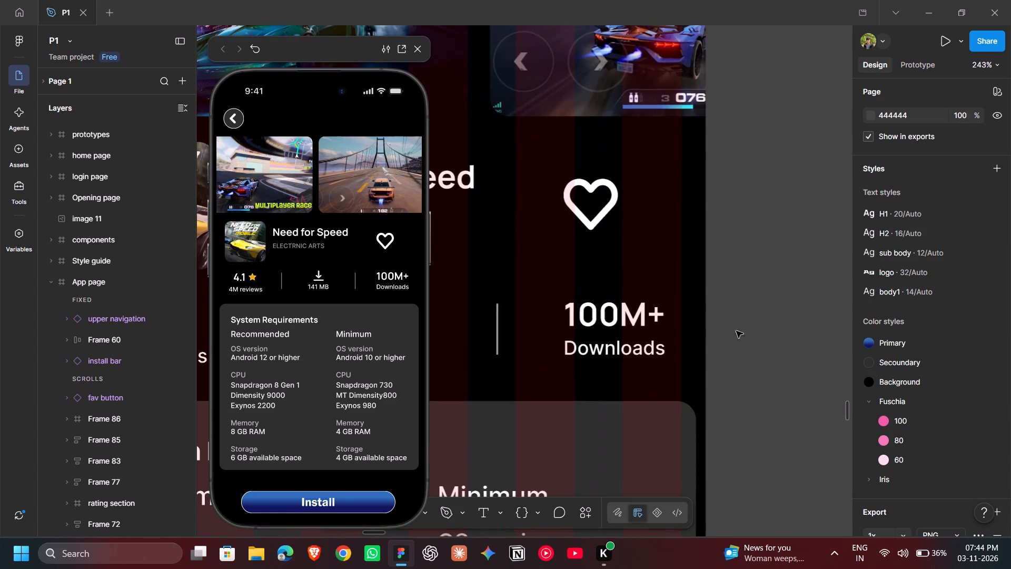
{"action": "left_click", "coordinate": [592, 197]}
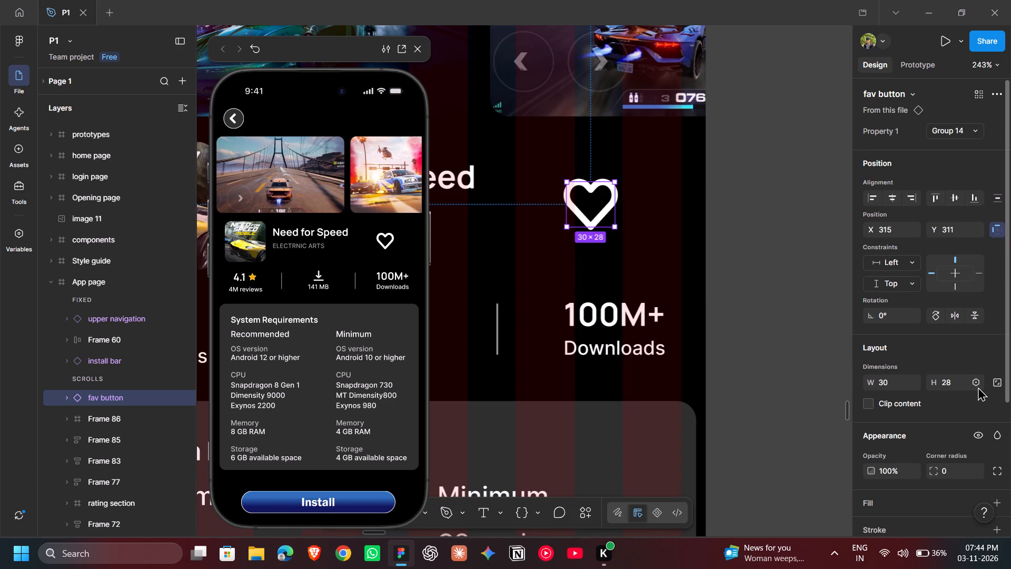
{"action": "left_click", "coordinate": [957, 387]}
{"action": "key", "text": "BackSpace"}
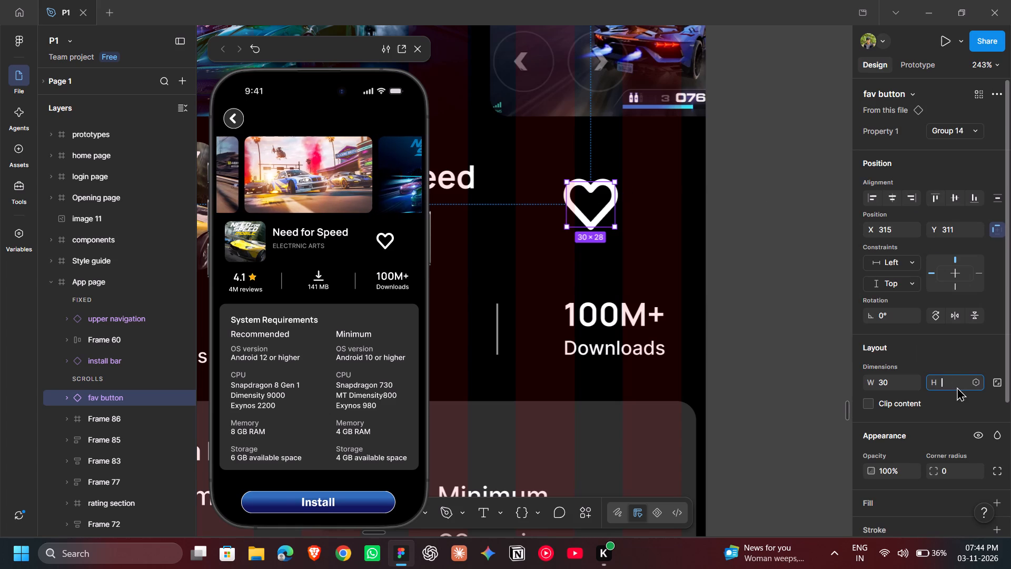
{"action": "key", "text": "2"}
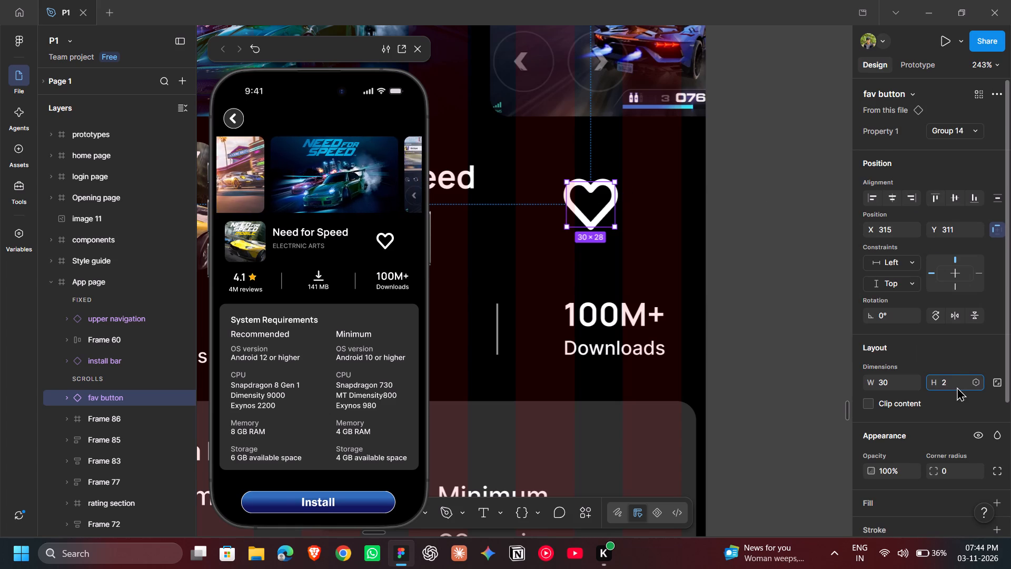
{"action": "key", "text": "6"}
{"action": "key", "text": "Return"}
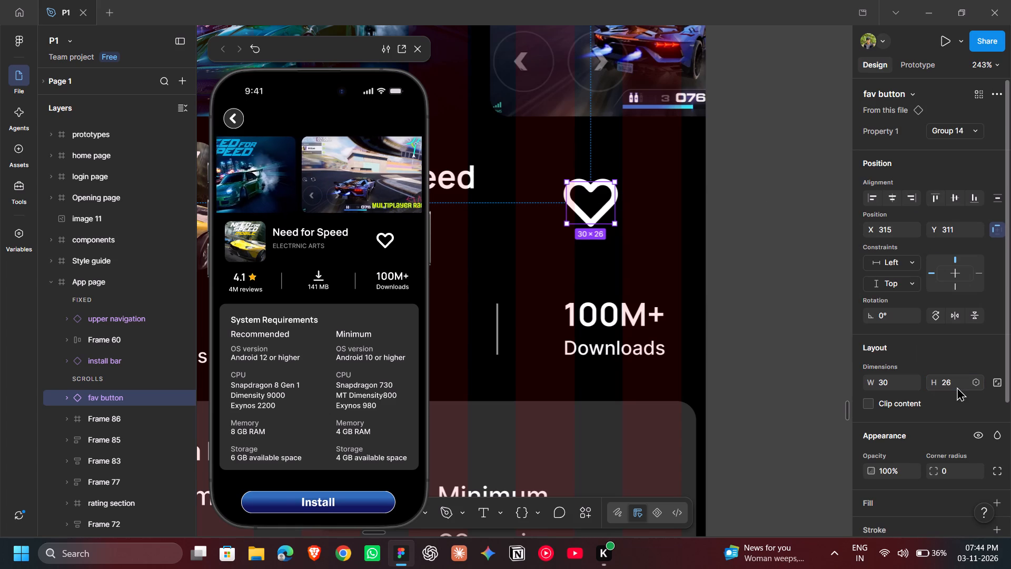
{"action": "left_click", "coordinate": [895, 381]}
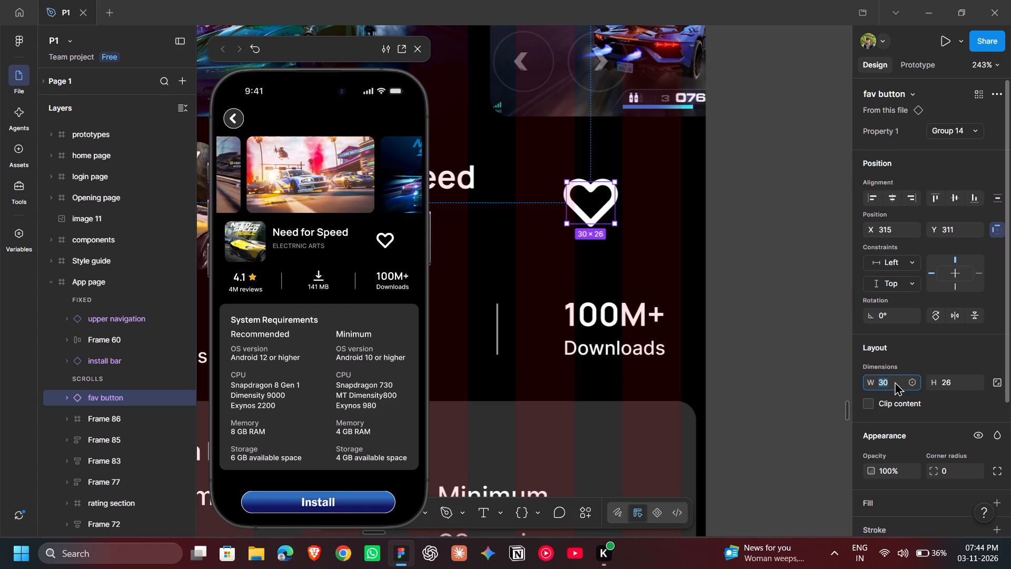
{"action": "key", "text": "BackSpace"}
{"action": "type", "text": "28"}
{"action": "key", "text": "Return"}
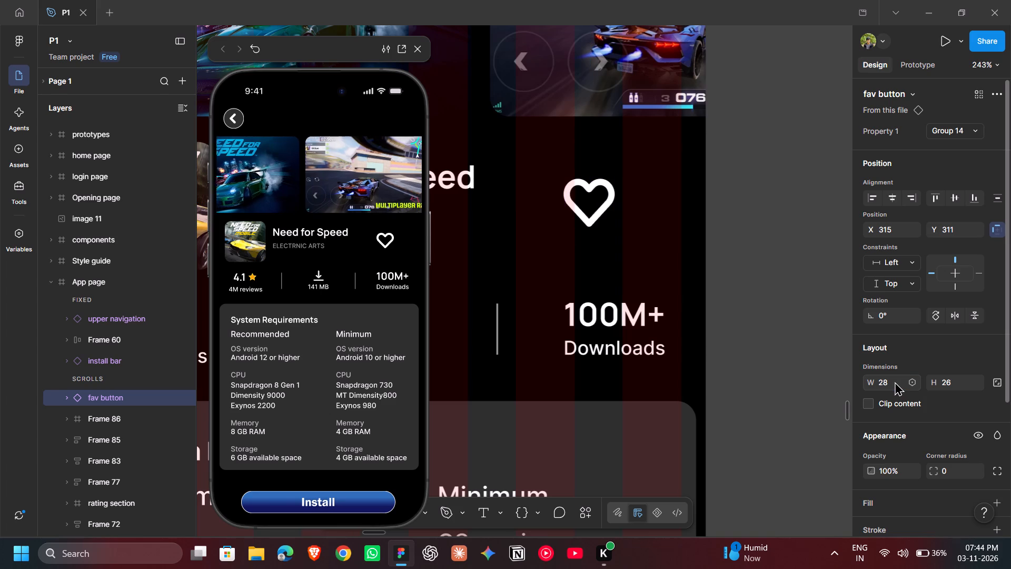
Nudge the resized heart fav button to X 317, Y 312 on the App page.
{"action": "left_click", "coordinate": [756, 253]}
{"action": "left_click", "coordinate": [600, 206]}
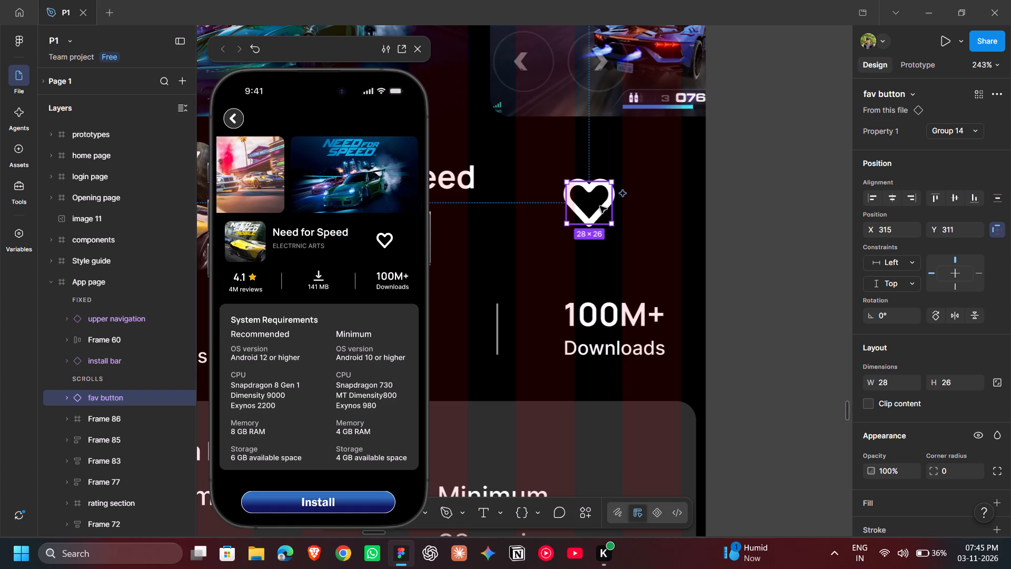
{"action": "key", "text": "Right"}
{"action": "key", "text": "Right"}
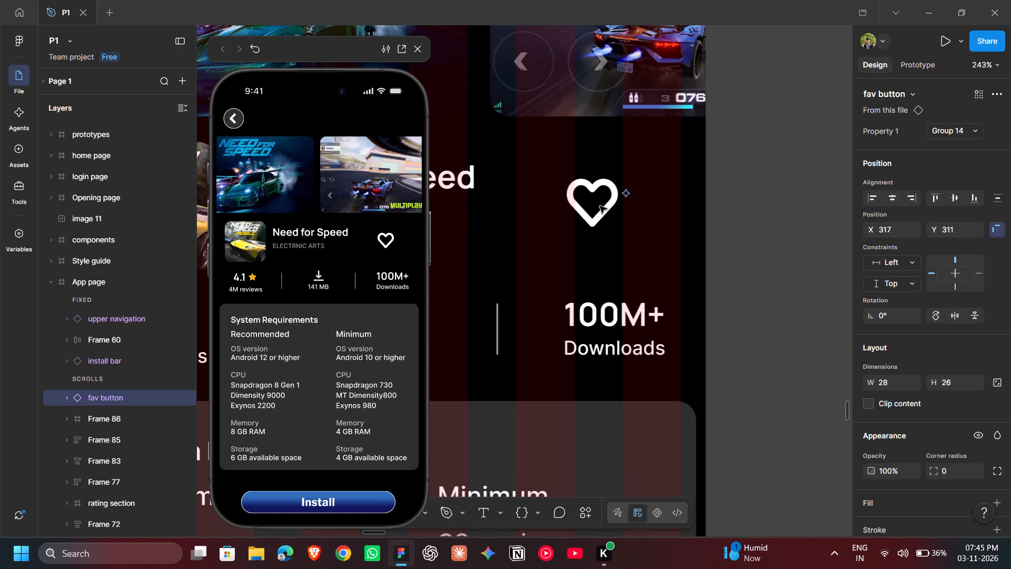
{"action": "key", "text": "Right"}
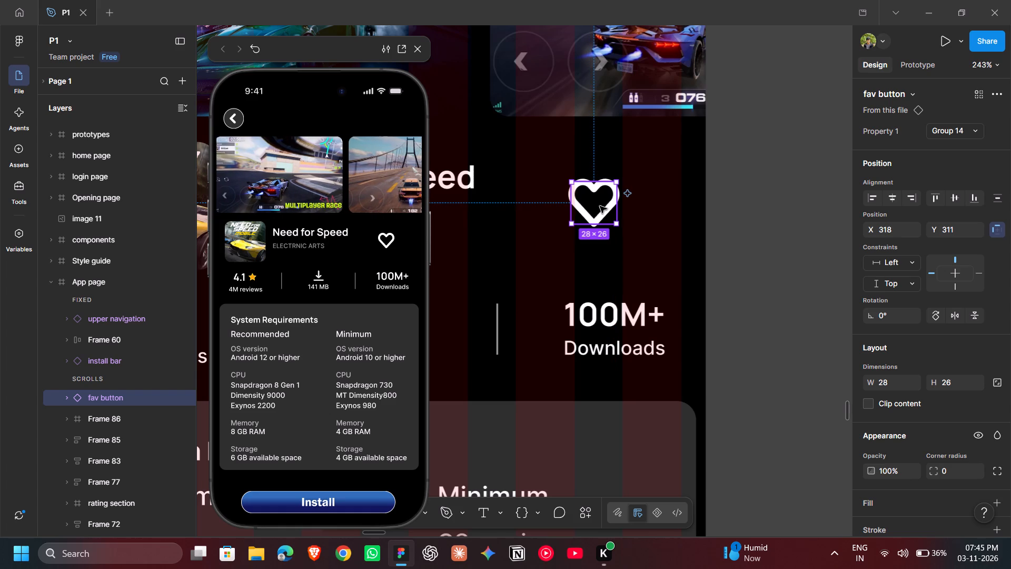
{"action": "key", "text": "Down"}
{"action": "key", "text": "Up"}
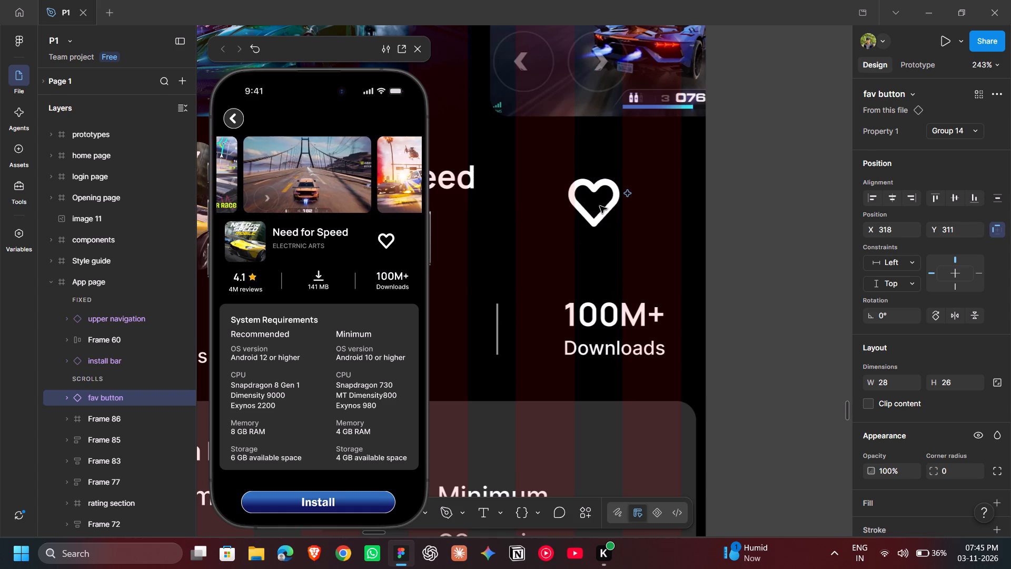
{"action": "key", "text": "Down"}
{"action": "key", "text": "Left"}
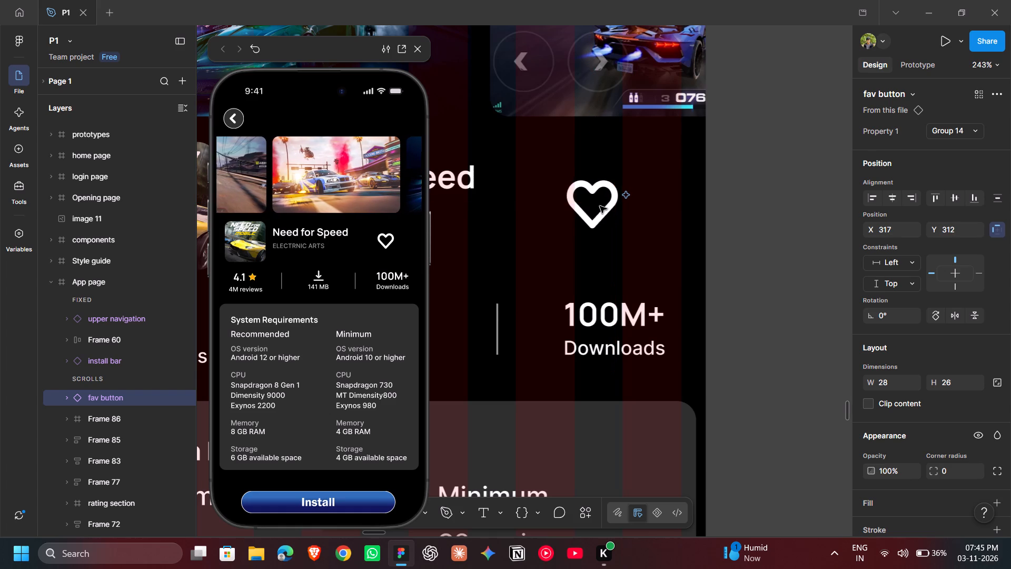
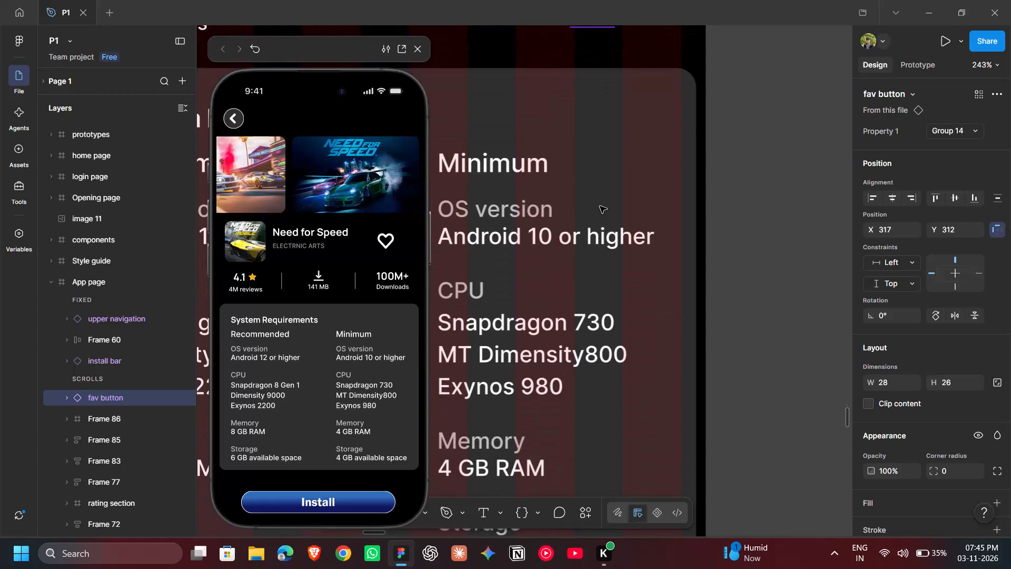
Examine the App page preview from the cover photo carousel down to the reviews and back to the heart icon.
{"action": "scroll", "coordinate": [367, 230], "scroll_direction": "down", "scroll_amount": 6}
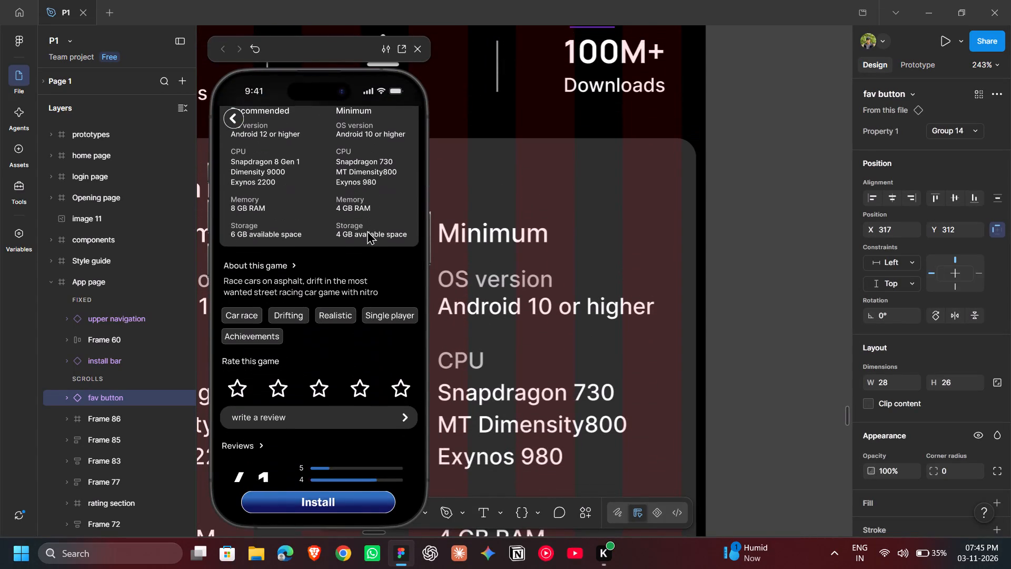
{"action": "scroll", "coordinate": [367, 230], "scroll_direction": "down", "scroll_amount": 13}
{"action": "scroll", "coordinate": [367, 230], "scroll_direction": "up", "scroll_amount": 4}
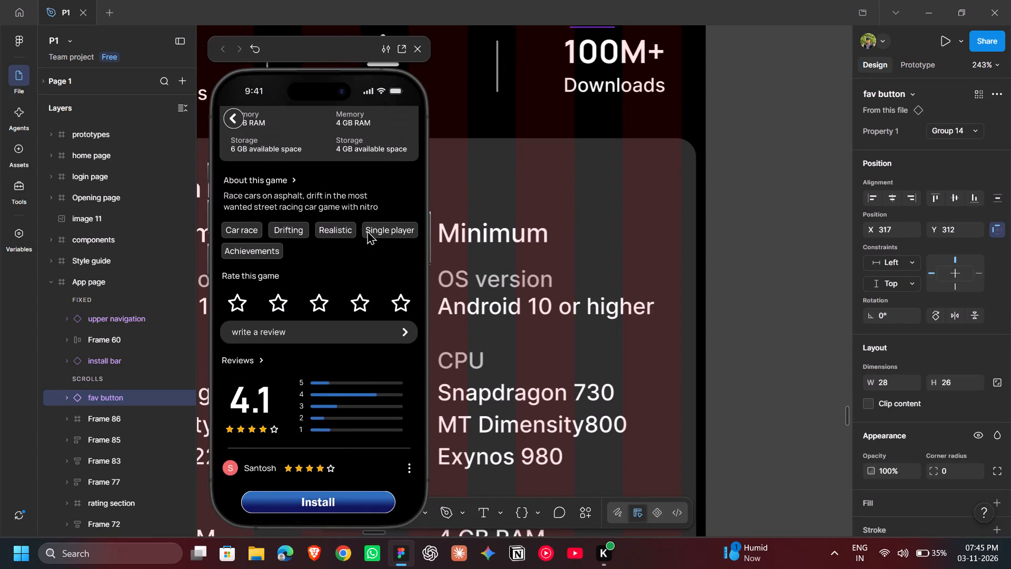
{"action": "scroll", "coordinate": [367, 230], "scroll_direction": "up", "scroll_amount": 8}
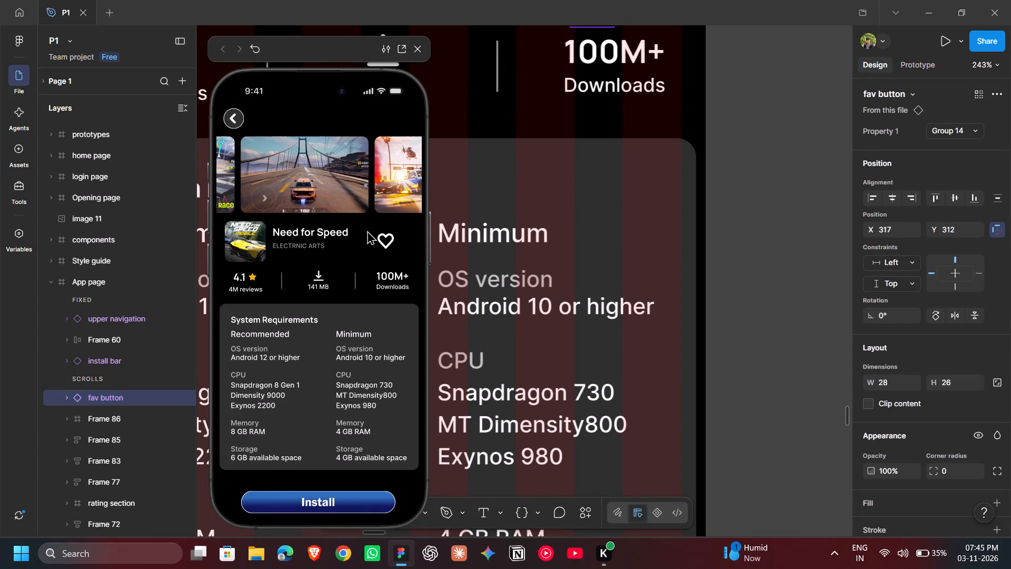
{"action": "scroll", "coordinate": [367, 230], "scroll_direction": "up", "scroll_amount": 1}
{"action": "scroll", "coordinate": [367, 230], "scroll_direction": "down", "scroll_amount": 13}
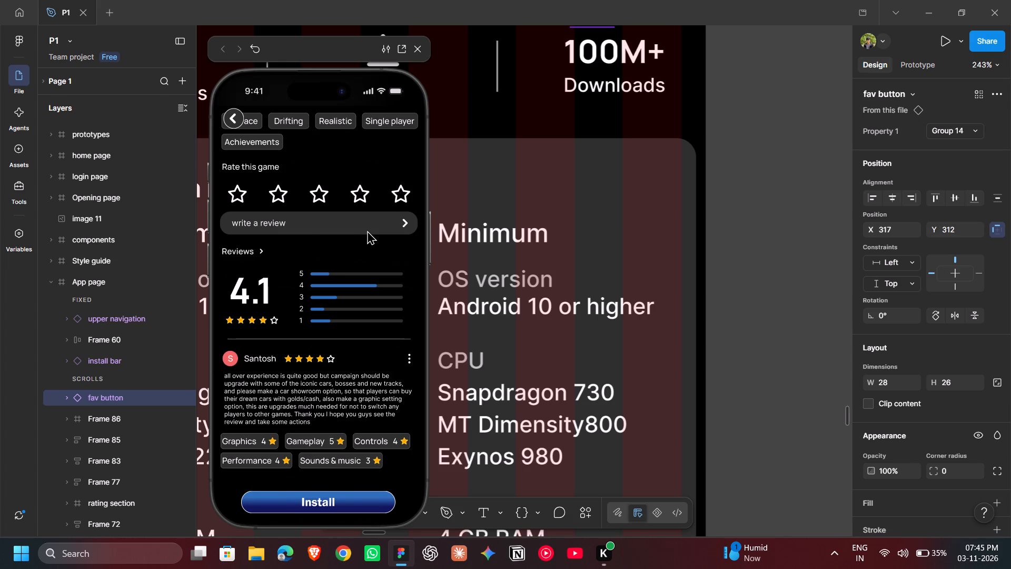
{"action": "scroll", "coordinate": [367, 230], "scroll_direction": "up", "scroll_amount": 12}
{"action": "scroll", "coordinate": [367, 230], "scroll_direction": "down", "scroll_amount": 15}
{"action": "scroll", "coordinate": [367, 230], "scroll_direction": "up", "scroll_amount": 13}
{"action": "scroll", "coordinate": [367, 230], "scroll_direction": "down", "scroll_amount": 10}
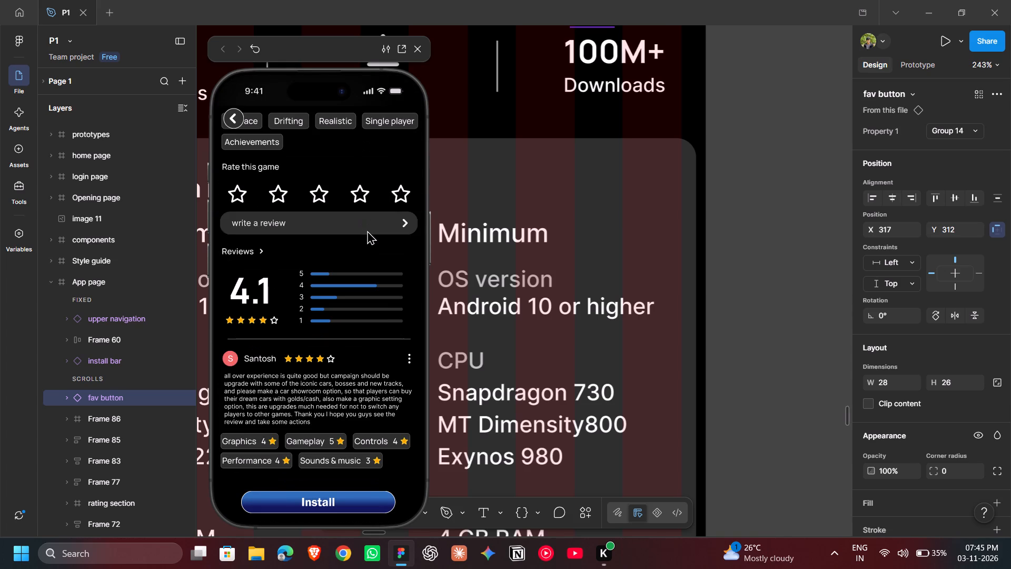
{"action": "scroll", "coordinate": [320, 232], "scroll_direction": "up", "scroll_amount": 7}
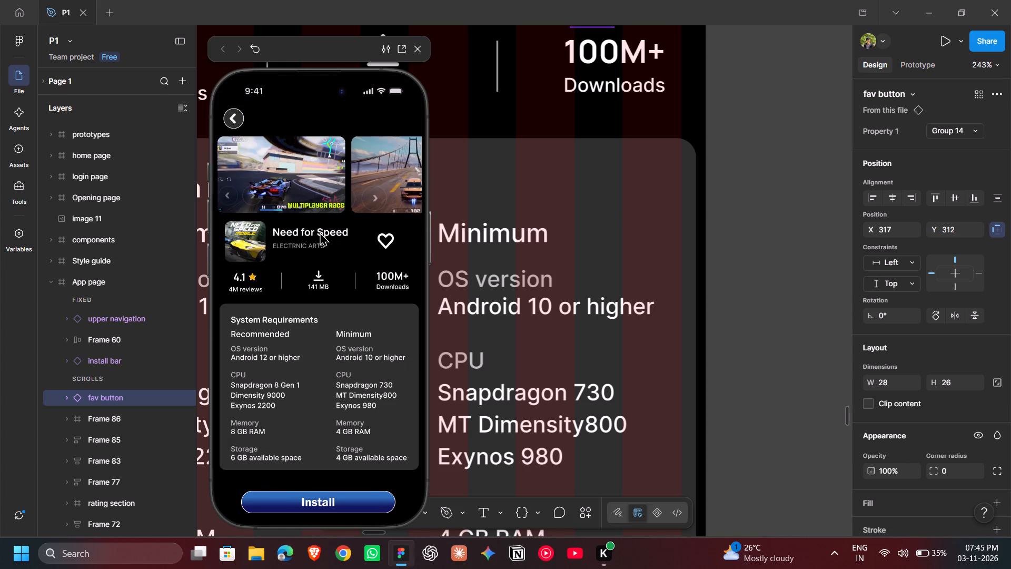
{"action": "scroll", "coordinate": [320, 232], "scroll_direction": "up", "scroll_amount": 5}
{"action": "scroll", "coordinate": [320, 232], "scroll_direction": "down", "scroll_amount": 7}
{"action": "scroll", "coordinate": [320, 232], "scroll_direction": "up", "scroll_amount": 9}
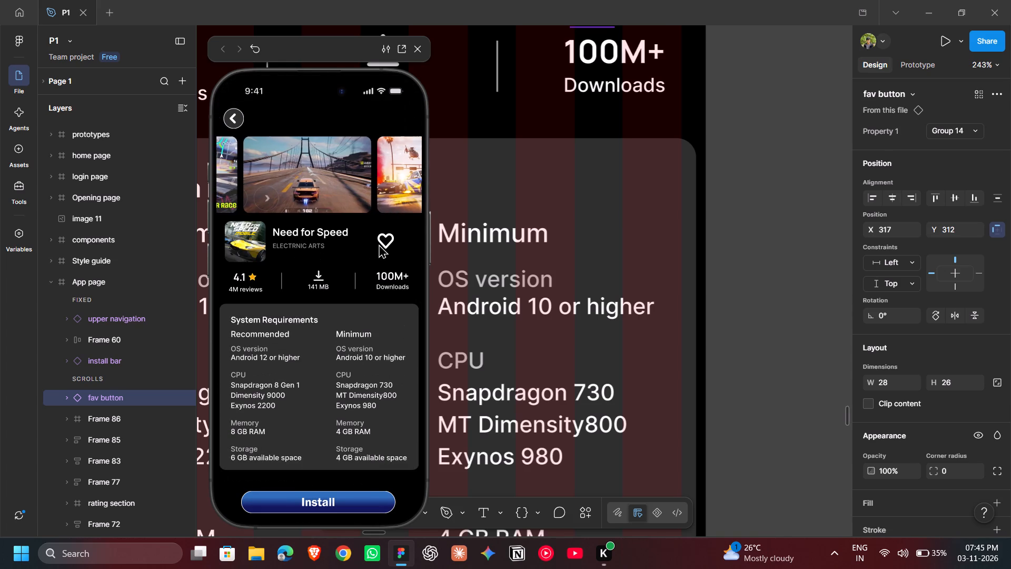
Test toggling the heart icon in the App page preview, including whether its state holds while scrolling, and close the preview.
{"action": "left_click", "coordinate": [391, 244]}
{"action": "left_click", "coordinate": [391, 244]}
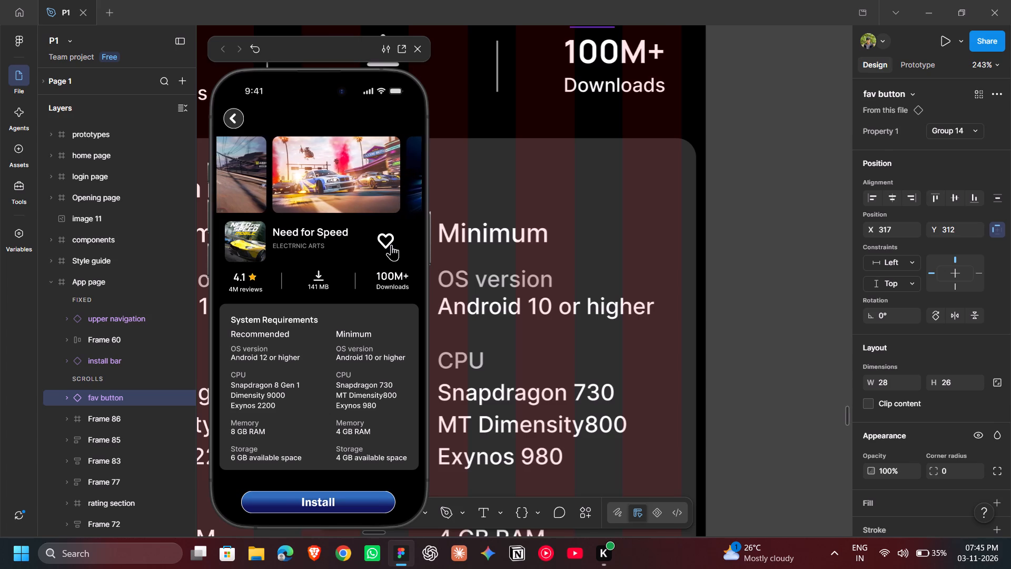
{"action": "left_click", "coordinate": [391, 244]}
{"action": "left_click", "coordinate": [391, 244]}
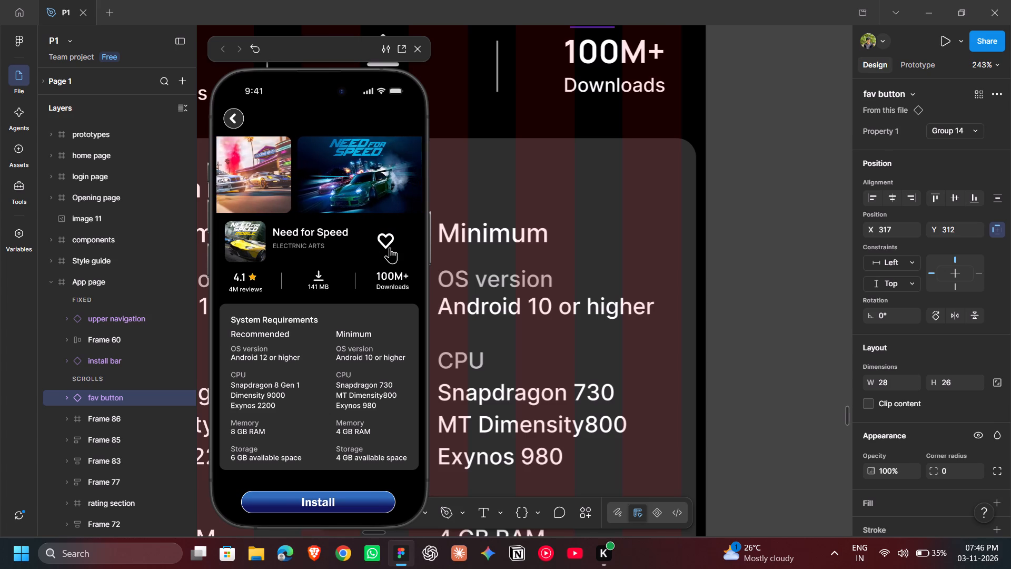
{"action": "left_click", "coordinate": [390, 246]}
{"action": "scroll", "coordinate": [351, 349], "scroll_direction": "down", "scroll_amount": 2}
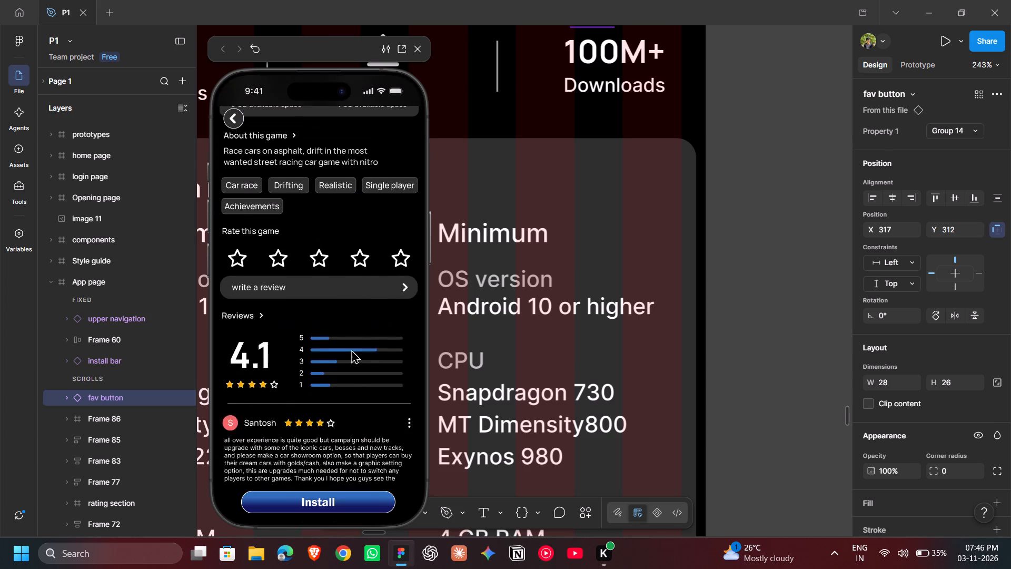
{"action": "scroll", "coordinate": [351, 349], "scroll_direction": "down", "scroll_amount": 3}
{"action": "scroll", "coordinate": [351, 349], "scroll_direction": "up", "scroll_amount": 8}
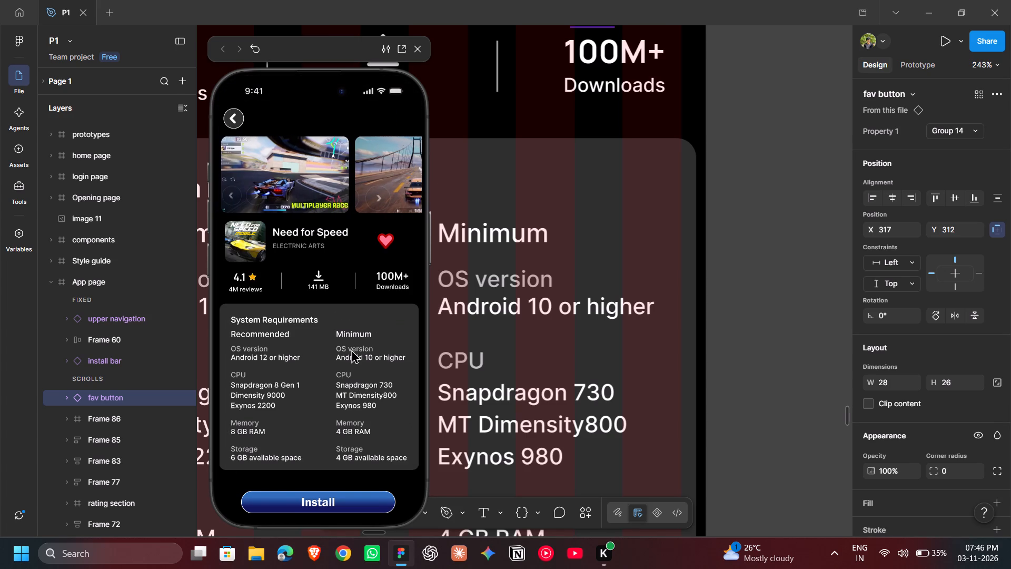
{"action": "left_click", "coordinate": [384, 243]}
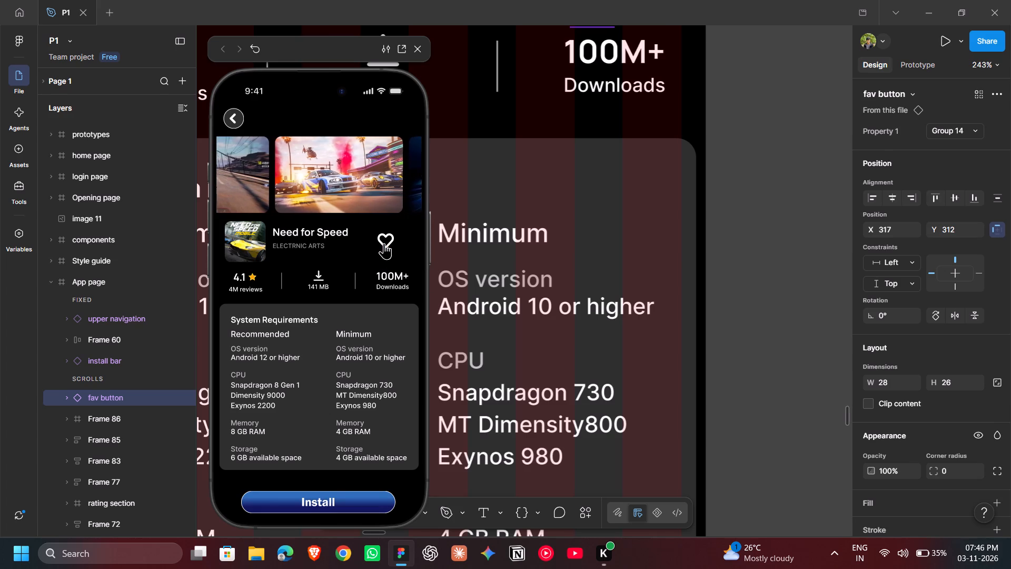
{"action": "left_click", "coordinate": [425, 47]}
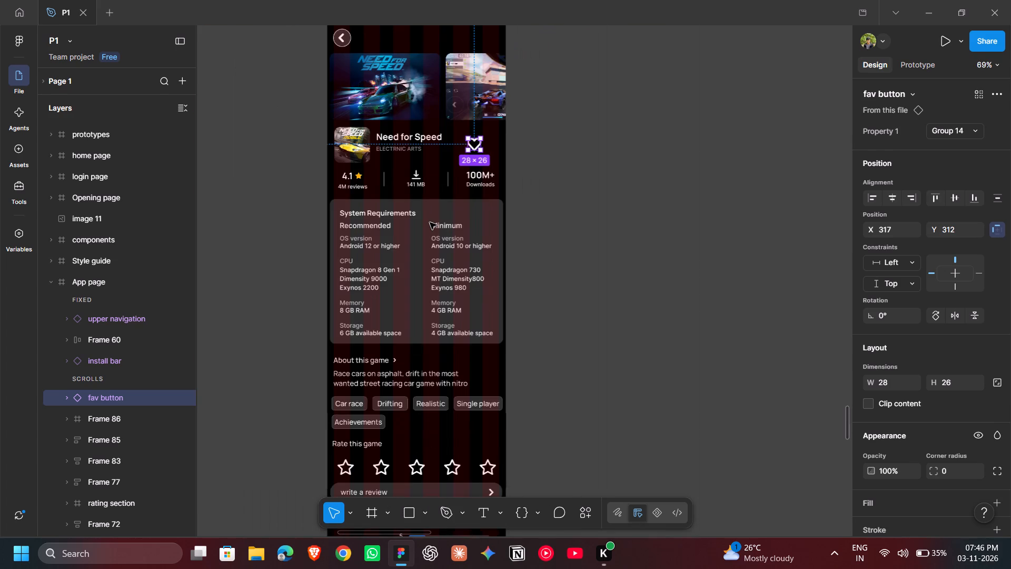
Delete the stray App page w wireframe frame below the finished App page design.
{"action": "left_click", "coordinate": [546, 242]}
{"action": "scroll", "coordinate": [546, 242], "scroll_direction": "down", "scroll_amount": 2}
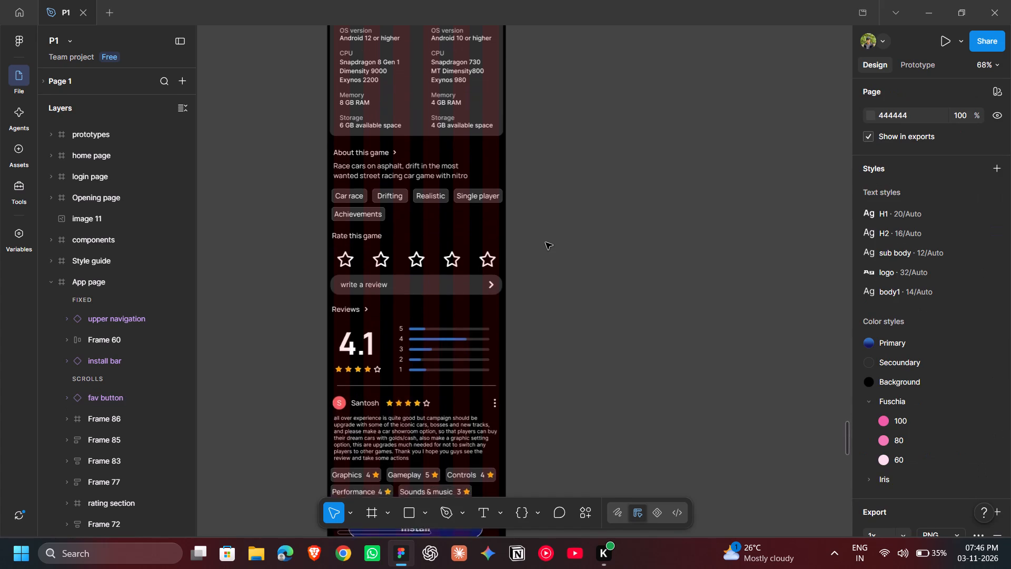
{"action": "scroll", "coordinate": [546, 242], "scroll_direction": "down", "scroll_amount": 2}
{"action": "scroll", "coordinate": [546, 242], "scroll_direction": "up", "scroll_amount": 2}
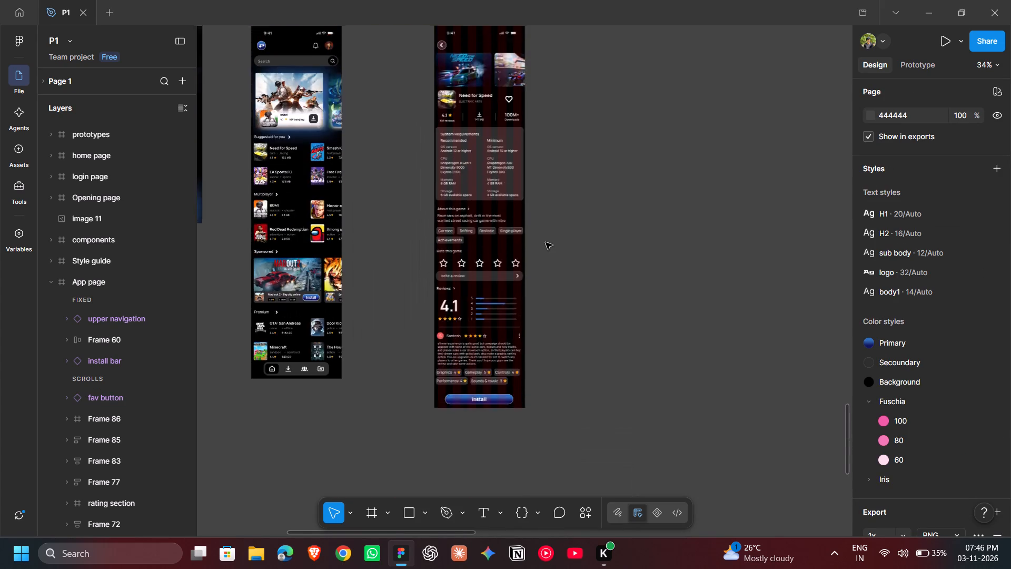
{"action": "scroll", "coordinate": [546, 242], "scroll_direction": "up", "scroll_amount": 1}
{"action": "scroll", "coordinate": [546, 242], "scroll_direction": "down", "scroll_amount": 2}
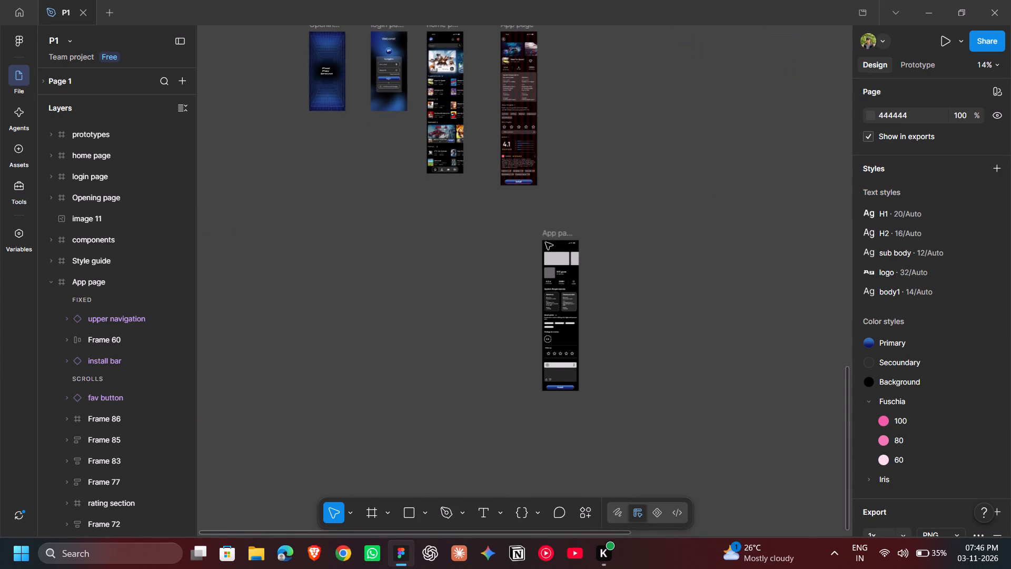
{"action": "scroll", "coordinate": [546, 242], "scroll_direction": "up", "scroll_amount": 4}
{"action": "scroll", "coordinate": [546, 242], "scroll_direction": "left", "scroll_amount": 1}
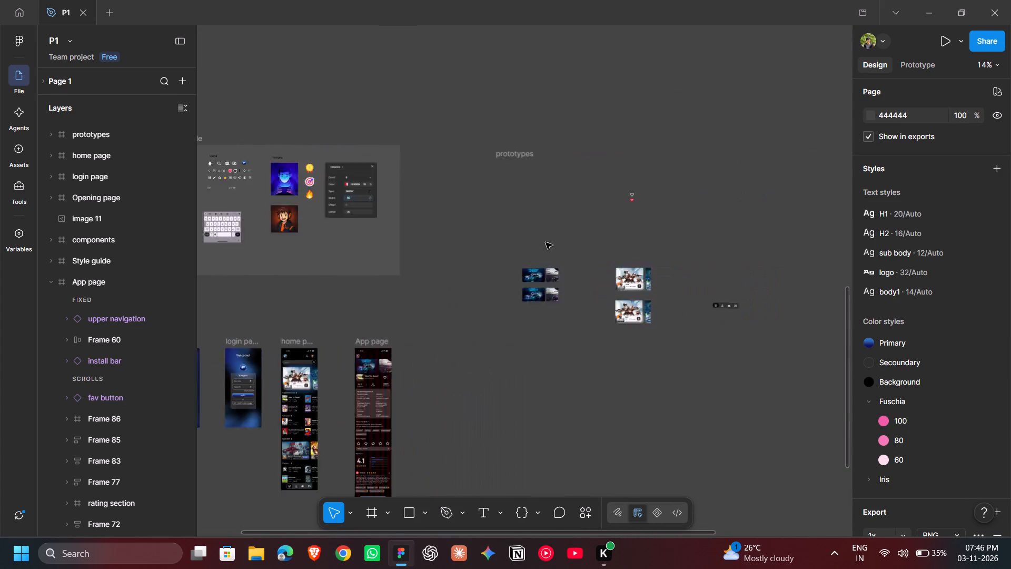
{"action": "scroll", "coordinate": [546, 242], "scroll_direction": "left", "scroll_amount": 2}
{"action": "scroll", "coordinate": [546, 242], "scroll_direction": "up", "scroll_amount": 1}
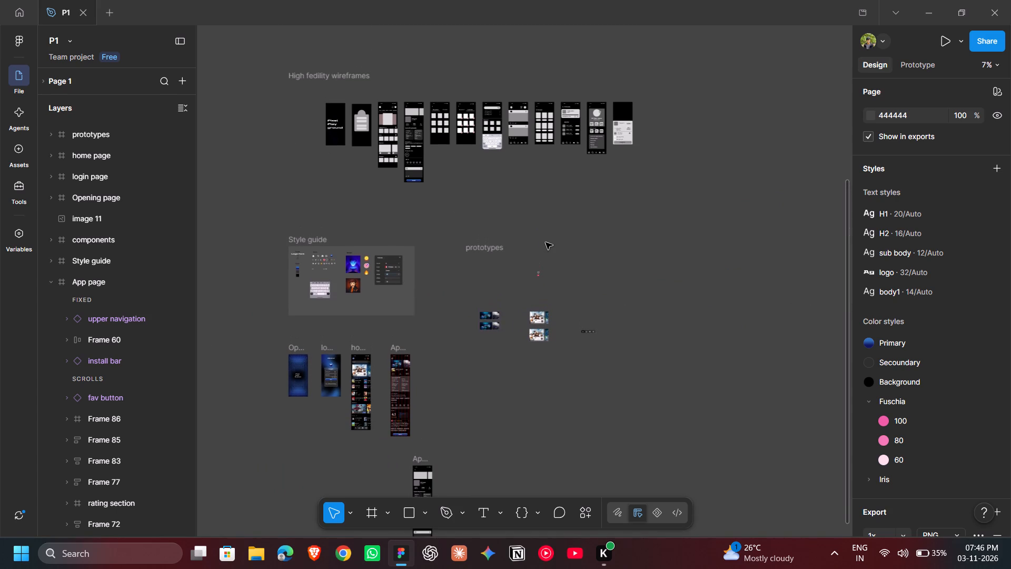
{"action": "scroll", "coordinate": [546, 242], "scroll_direction": "up", "scroll_amount": 1}
{"action": "scroll", "coordinate": [546, 242], "scroll_direction": "down", "scroll_amount": 2}
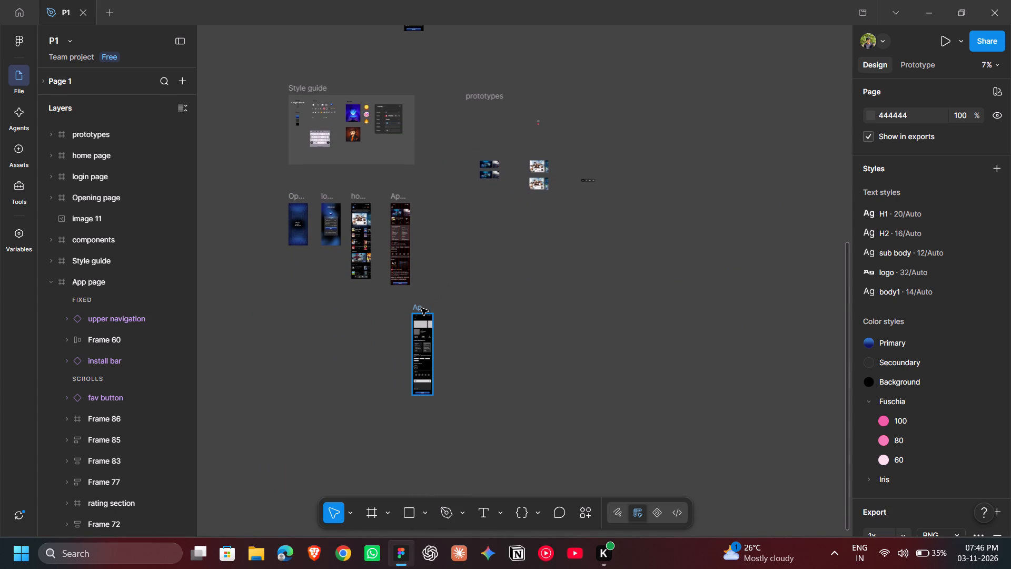
{"action": "left_click", "coordinate": [421, 308]}
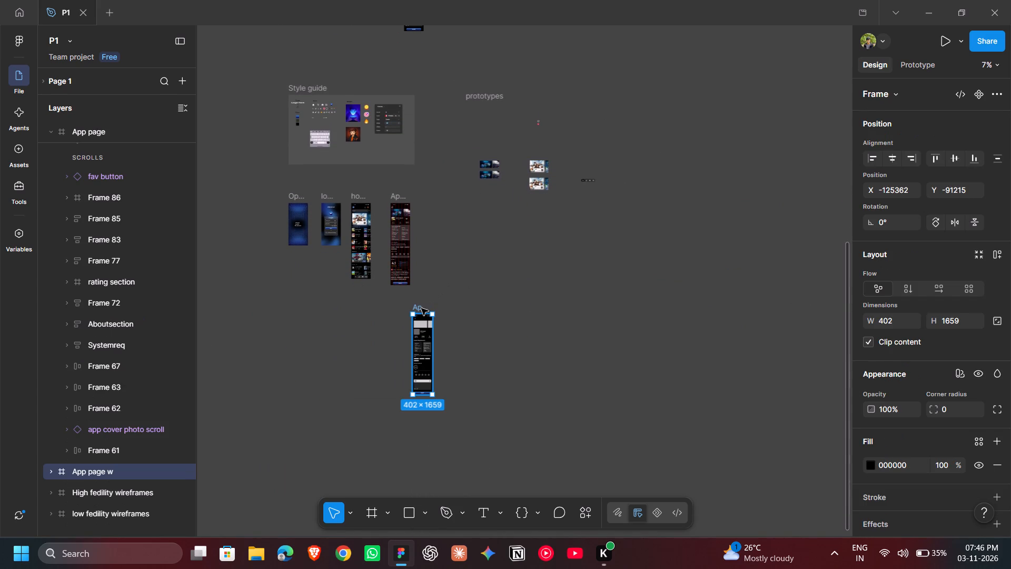
{"action": "key", "text": "BackSpace"}
Examine the Library w frame and its neighbouring screens among the High fedility wireframes.
{"action": "scroll", "coordinate": [421, 308], "scroll_direction": "up", "scroll_amount": 5}
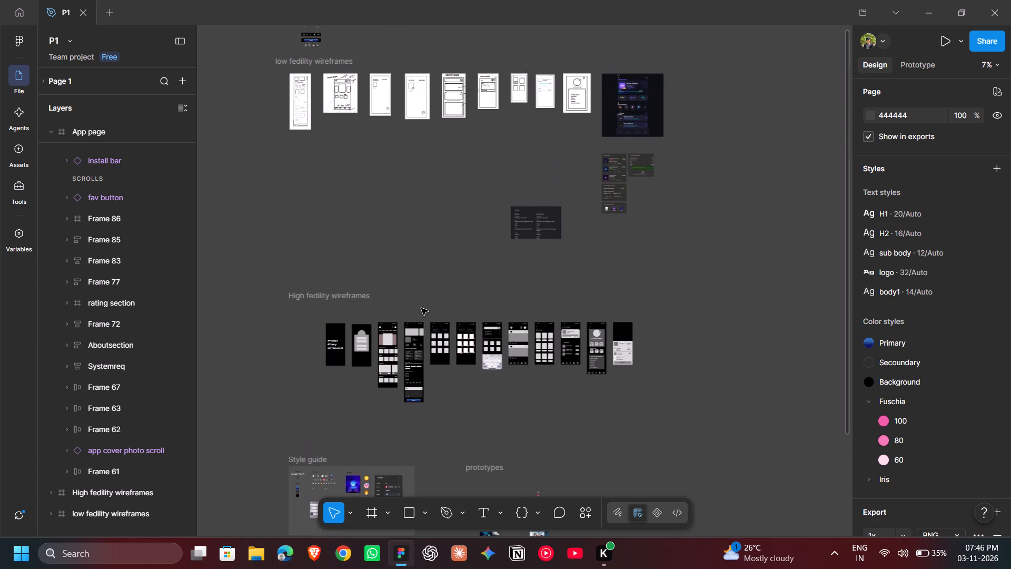
{"action": "scroll", "coordinate": [421, 308], "scroll_direction": "up", "scroll_amount": 1}
{"action": "scroll", "coordinate": [441, 341], "scroll_direction": "left", "scroll_amount": 1}
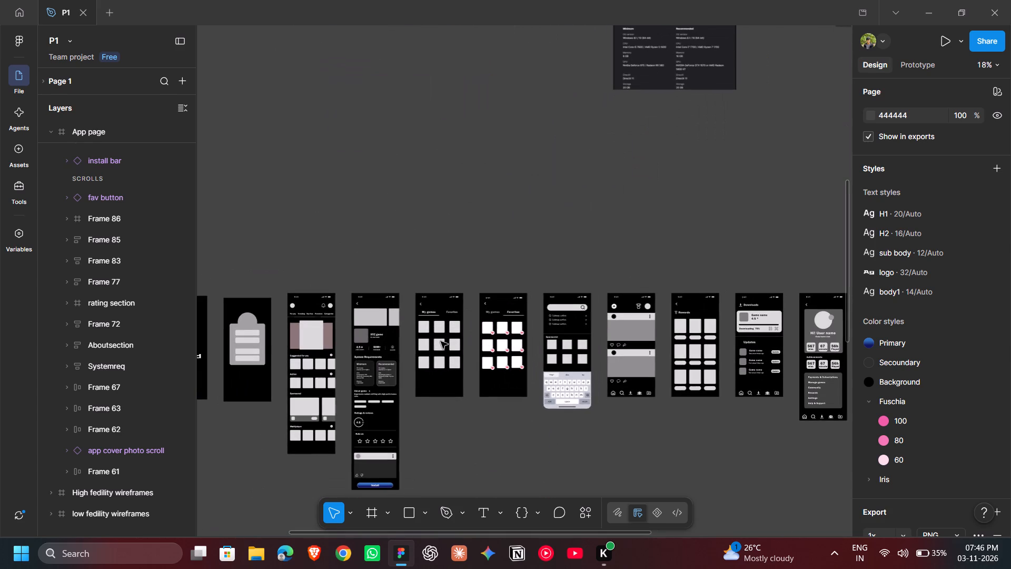
{"action": "left_click", "coordinate": [441, 341]}
{"action": "left_click", "coordinate": [359, 180]}
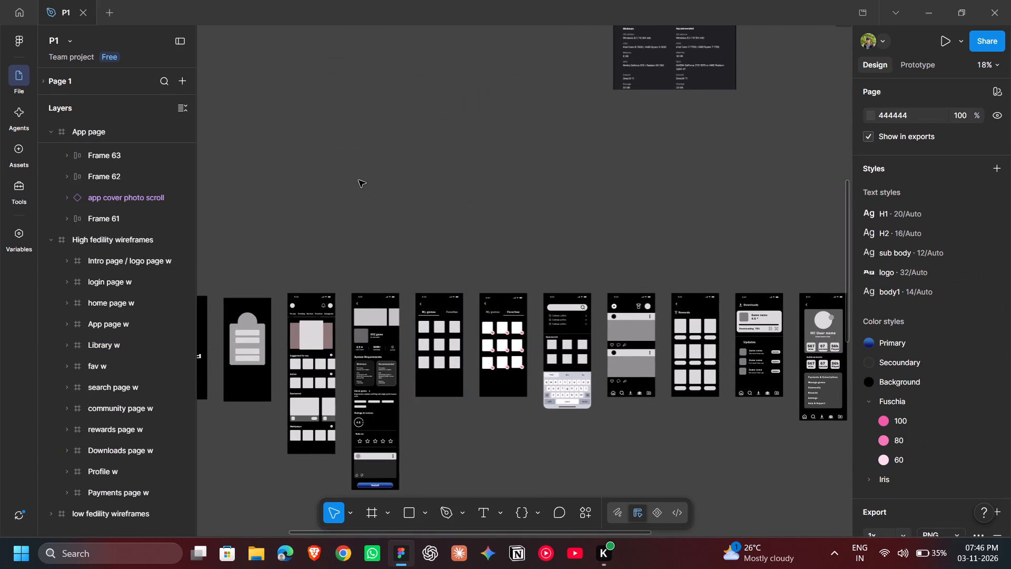
{"action": "scroll", "coordinate": [359, 180], "scroll_direction": "left", "scroll_amount": 1}
{"action": "scroll", "coordinate": [359, 180], "scroll_direction": "down", "scroll_amount": 2}
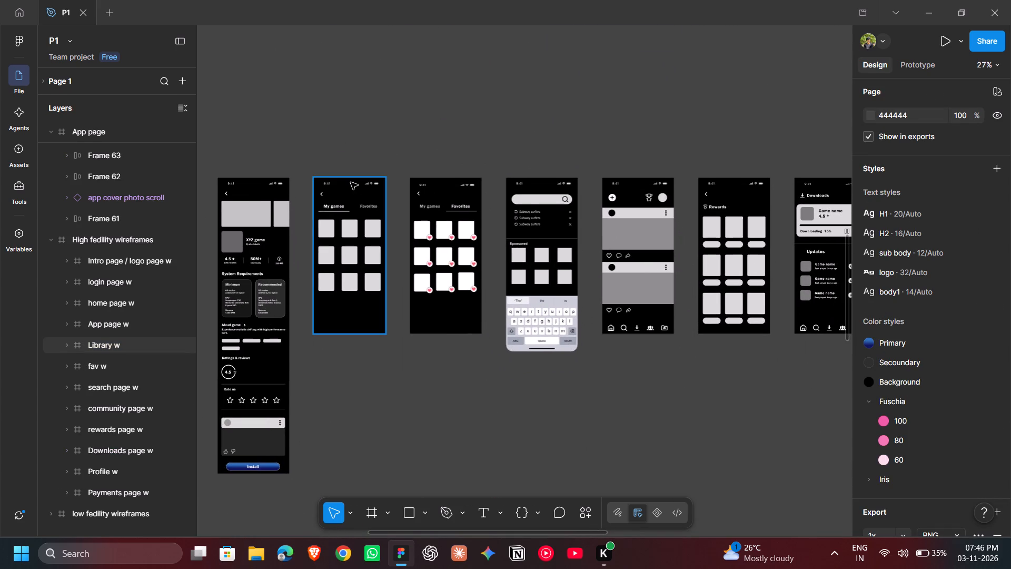
{"action": "left_click", "coordinate": [351, 182]}
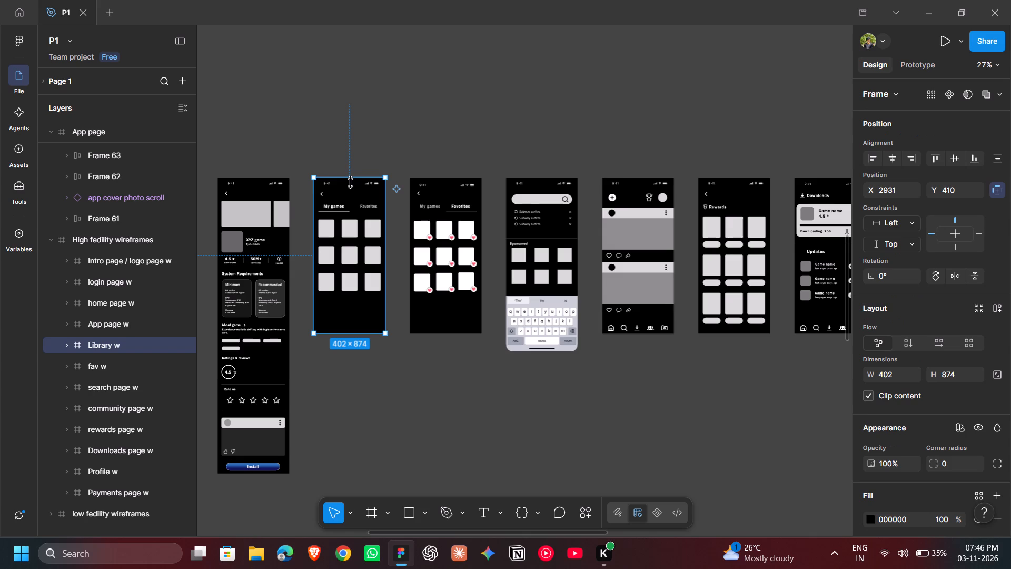
{"action": "left_click", "coordinate": [447, 396]}
Resize the App page's upper navigation bar to 402 wide at X 0, so it spans exactly the page's width.
{"action": "scroll", "coordinate": [447, 396], "scroll_direction": "down", "scroll_amount": 2}
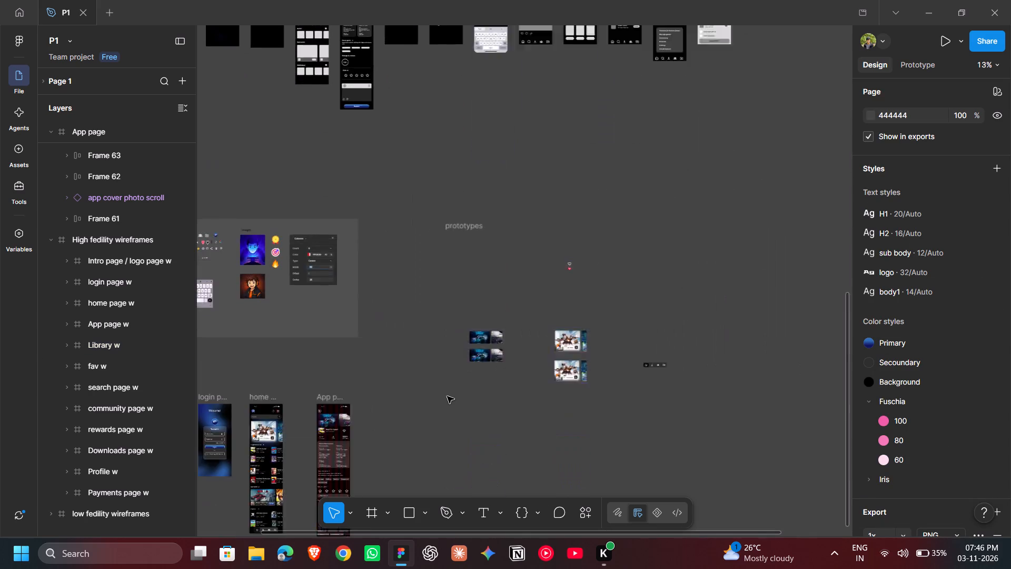
{"action": "scroll", "coordinate": [447, 396], "scroll_direction": "down", "scroll_amount": 2}
{"action": "scroll", "coordinate": [447, 396], "scroll_direction": "right", "scroll_amount": 2}
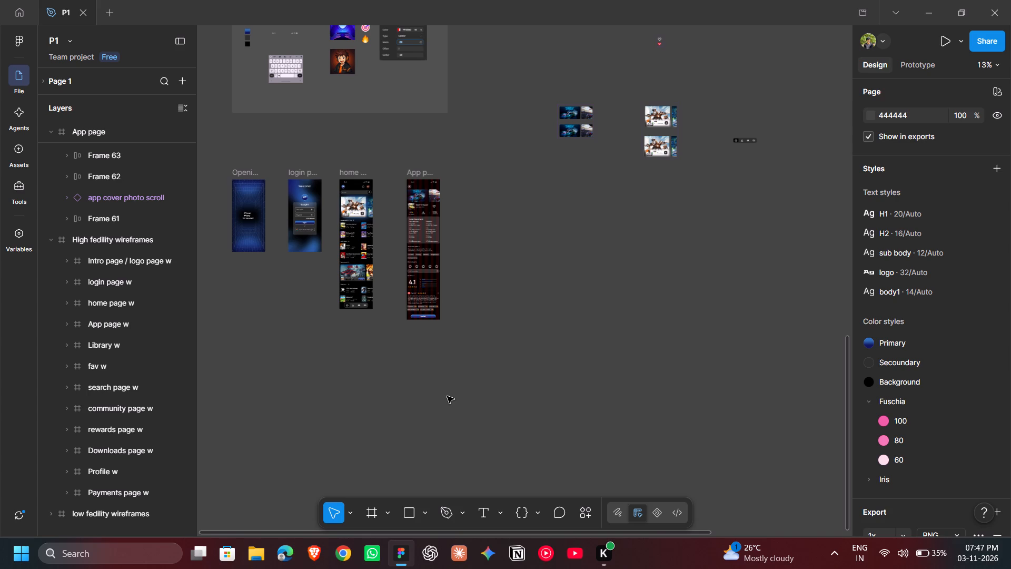
{"action": "scroll", "coordinate": [447, 396], "scroll_direction": "up", "scroll_amount": 3}
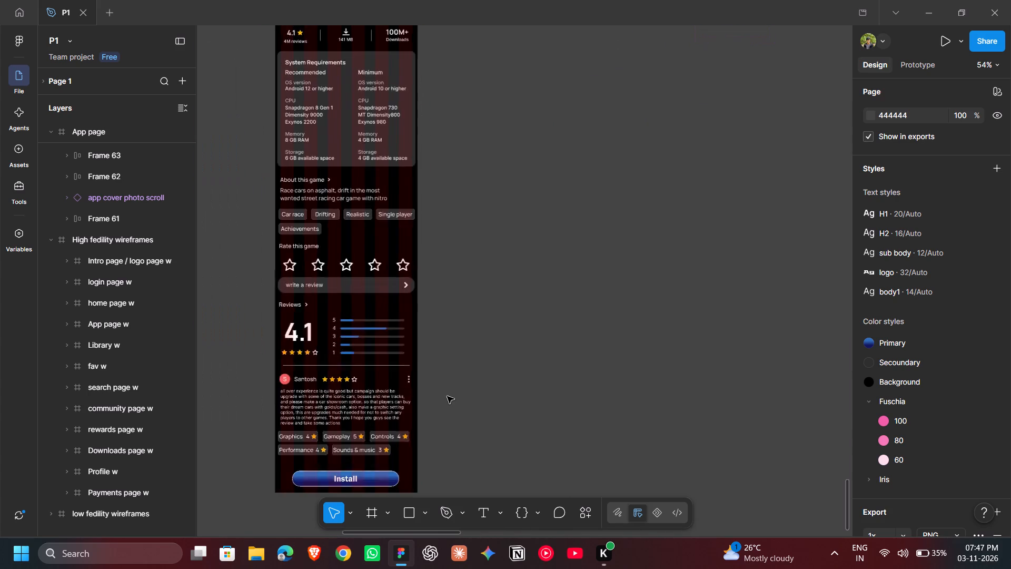
{"action": "scroll", "coordinate": [447, 396], "scroll_direction": "up", "scroll_amount": 3}
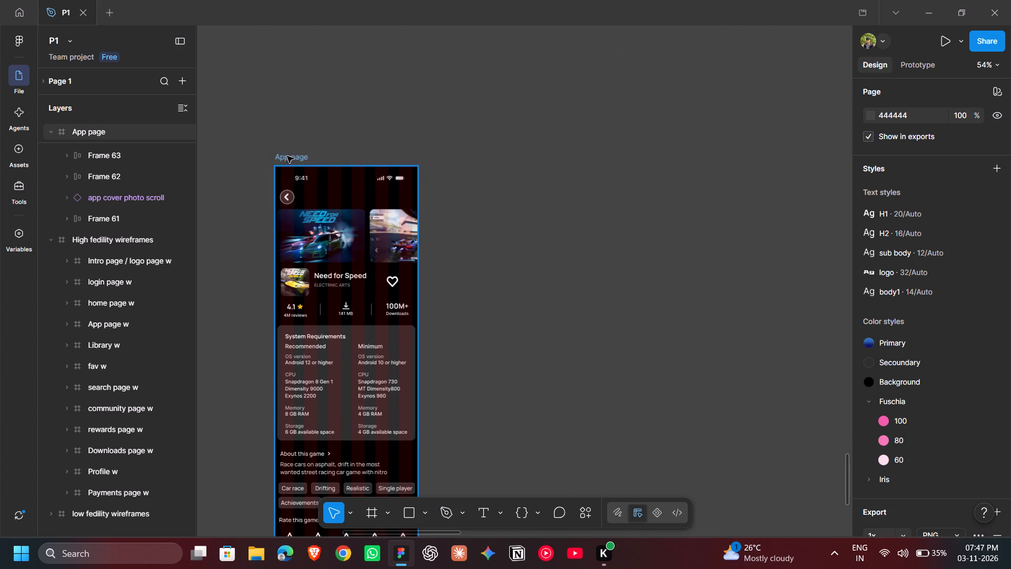
{"action": "left_click", "coordinate": [329, 173]}
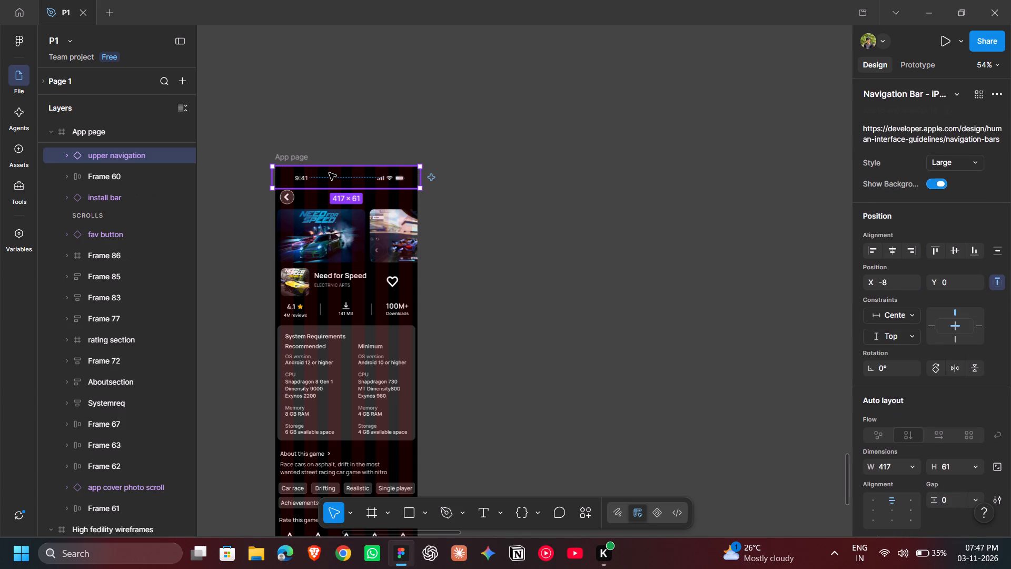
{"action": "scroll", "coordinate": [261, 185], "scroll_direction": "left", "scroll_amount": 1}
{"action": "scroll", "coordinate": [261, 185], "scroll_direction": "up", "scroll_amount": 1}
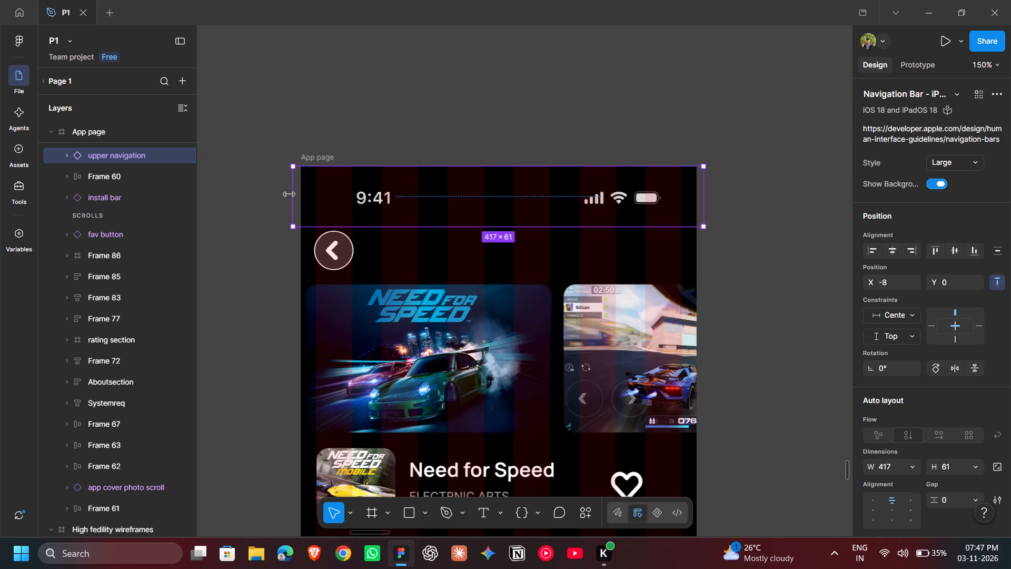
{"action": "left_click_drag", "start_coordinate": [289, 194], "coordinate": [301, 194]}
{"action": "key", "text": "ctrl+z"}
{"action": "left_click_drag", "start_coordinate": [291, 191], "coordinate": [301, 191]}
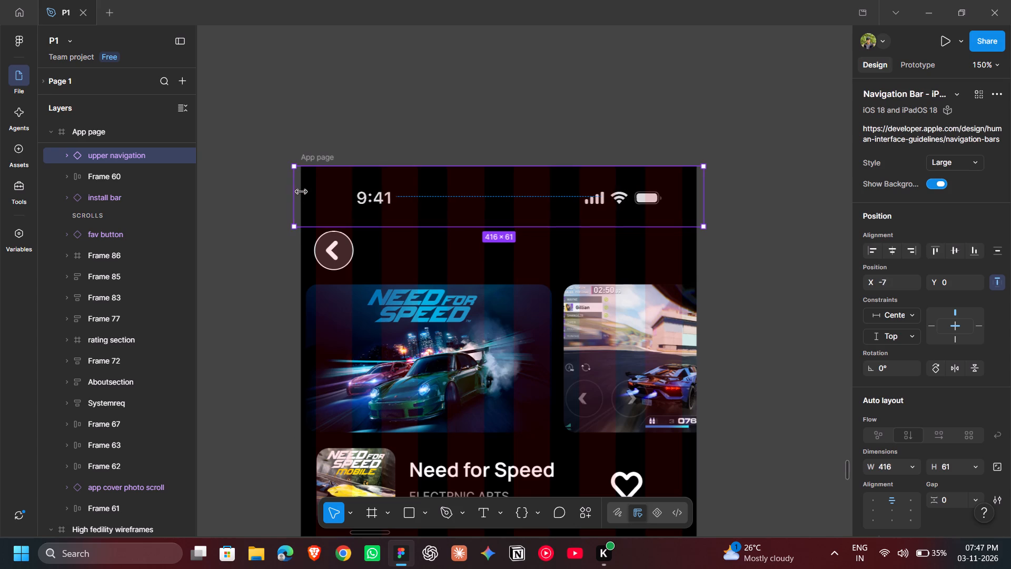
{"action": "left_click_drag", "start_coordinate": [301, 191], "coordinate": [302, 191]}
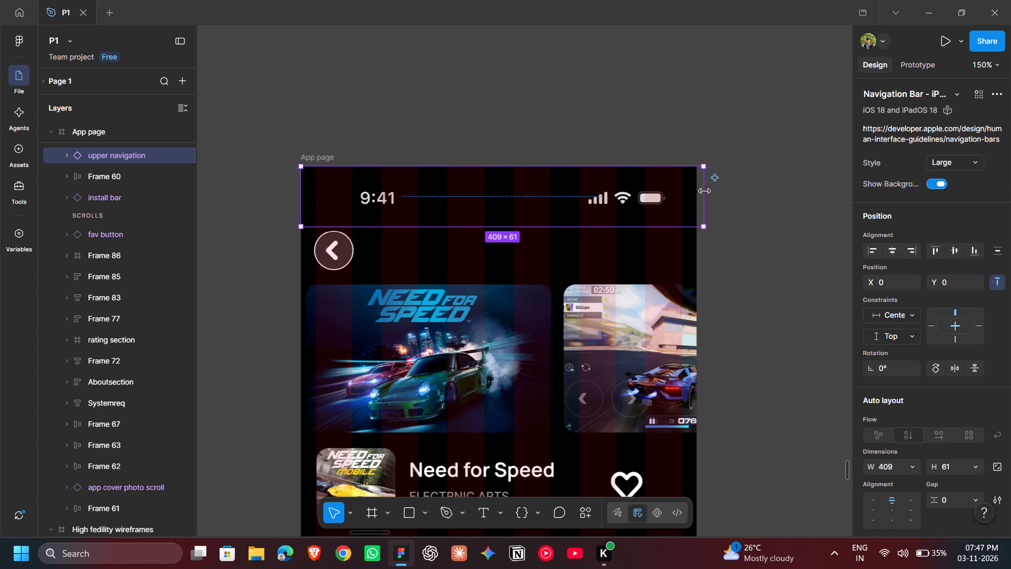
{"action": "left_click_drag", "start_coordinate": [707, 192], "coordinate": [700, 192]}
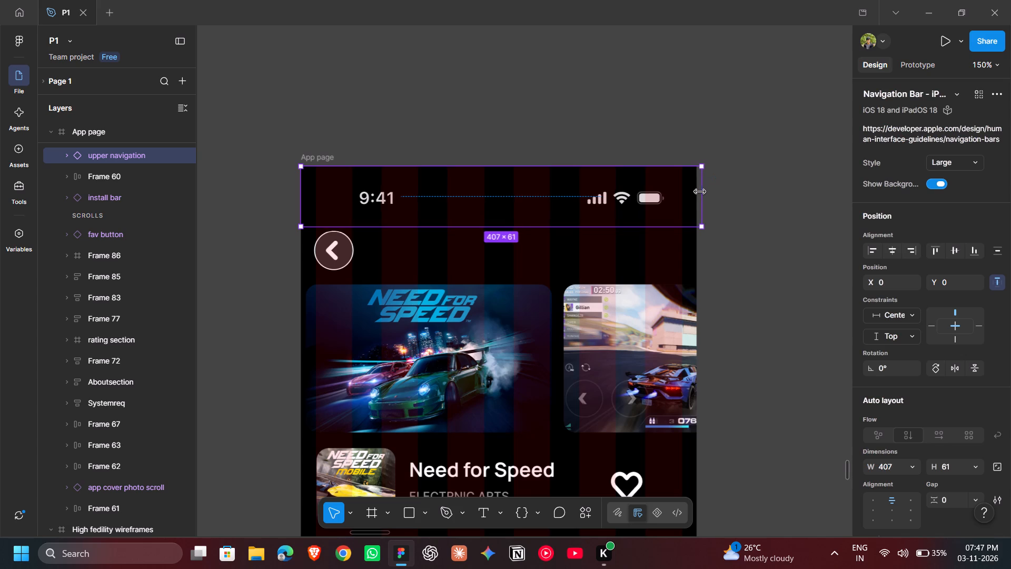
{"action": "left_click_drag", "start_coordinate": [700, 192], "coordinate": [696, 193]}
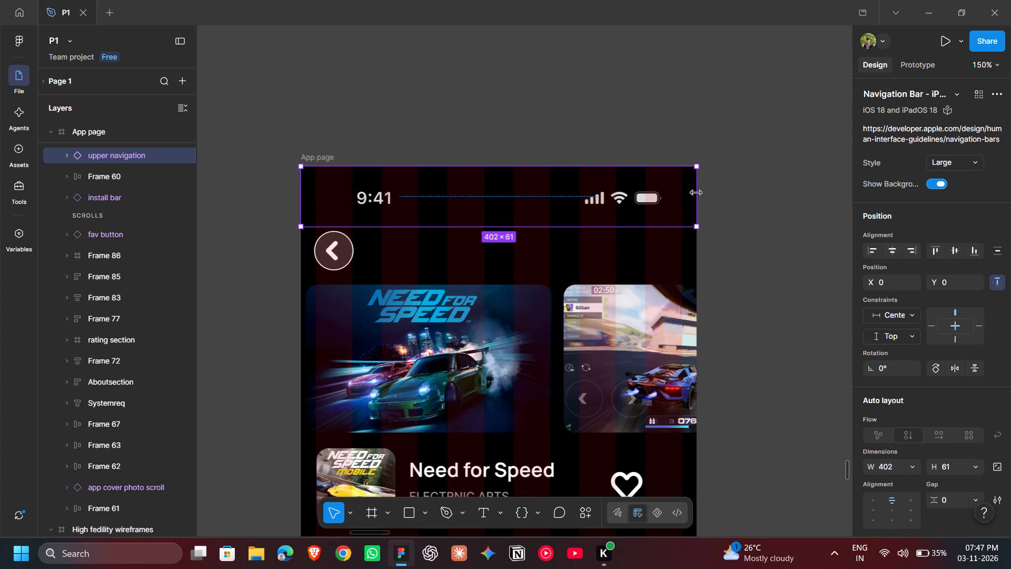
{"action": "left_click", "coordinate": [786, 182]}
Examine the home page's time bar and compare the Opening, login, home and App page frames.
{"action": "scroll", "coordinate": [786, 182], "scroll_direction": "right", "scroll_amount": 3}
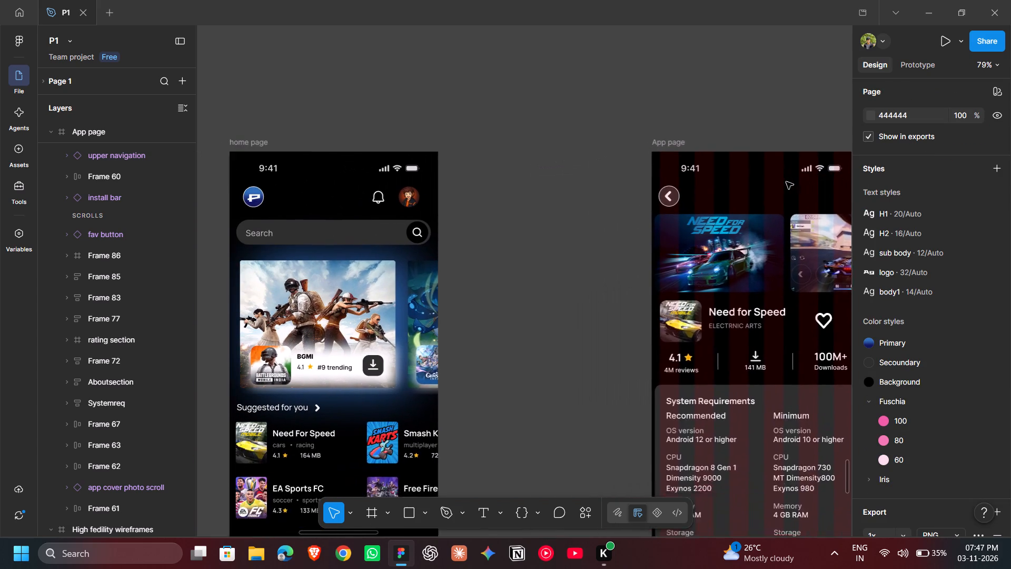
{"action": "left_click", "coordinate": [412, 165]}
{"action": "scroll", "coordinate": [412, 165], "scroll_direction": "right", "scroll_amount": 1}
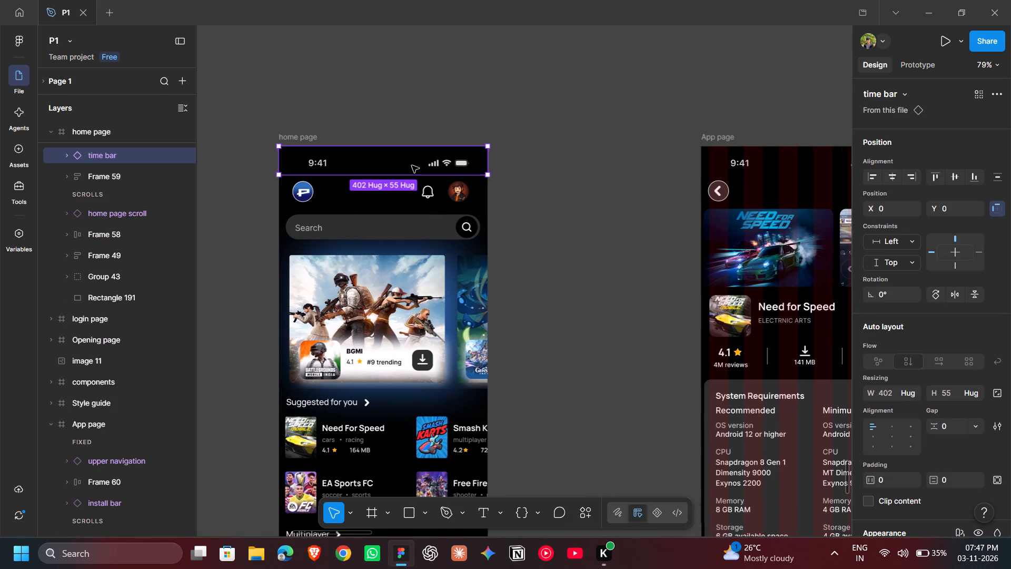
{"action": "scroll", "coordinate": [412, 165], "scroll_direction": "right", "scroll_amount": 3}
{"action": "scroll", "coordinate": [324, 168], "scroll_direction": "right", "scroll_amount": 3}
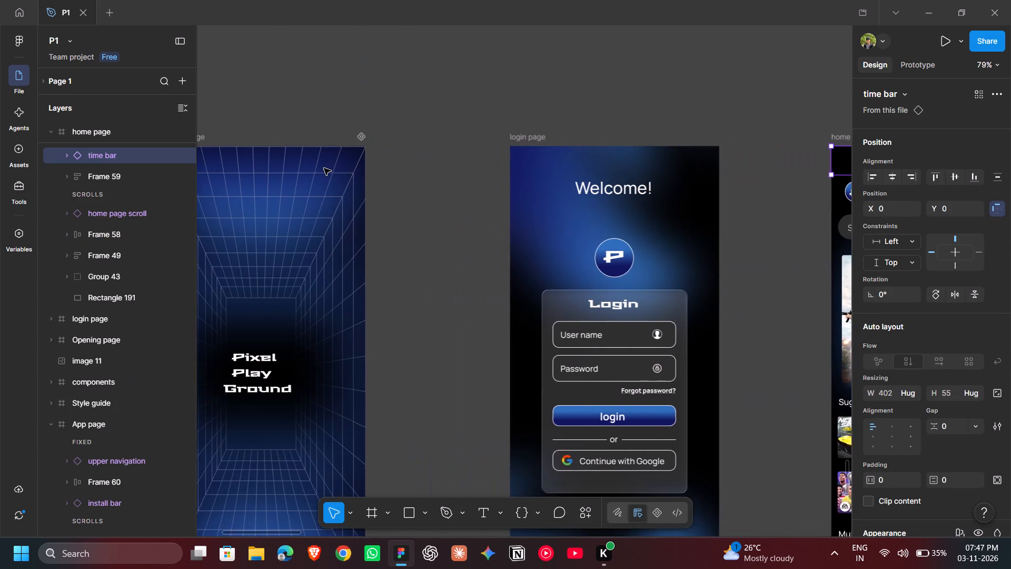
{"action": "scroll", "coordinate": [324, 168], "scroll_direction": "right", "scroll_amount": 1}
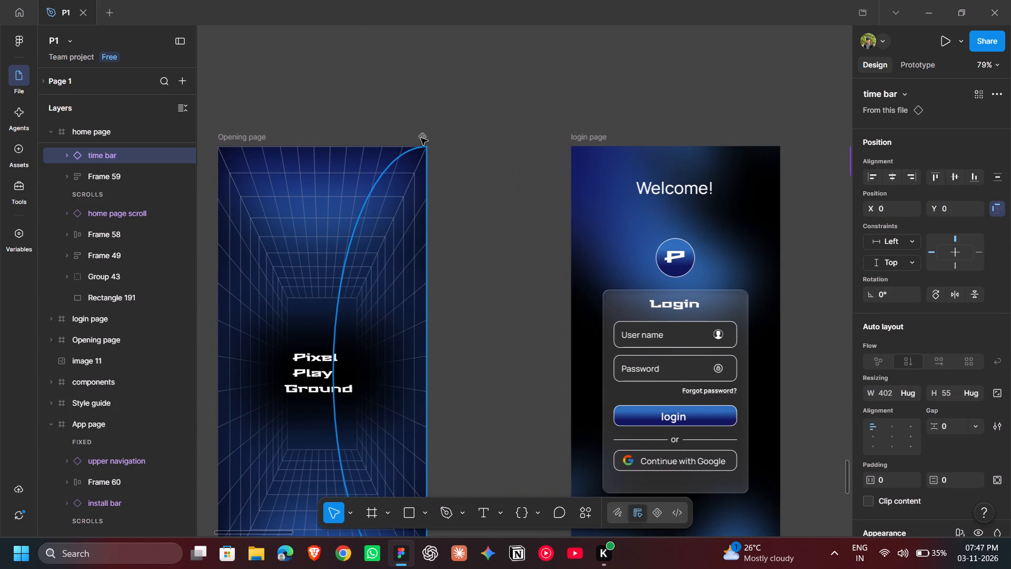
{"action": "scroll", "coordinate": [436, 258], "scroll_direction": "left", "scroll_amount": 3}
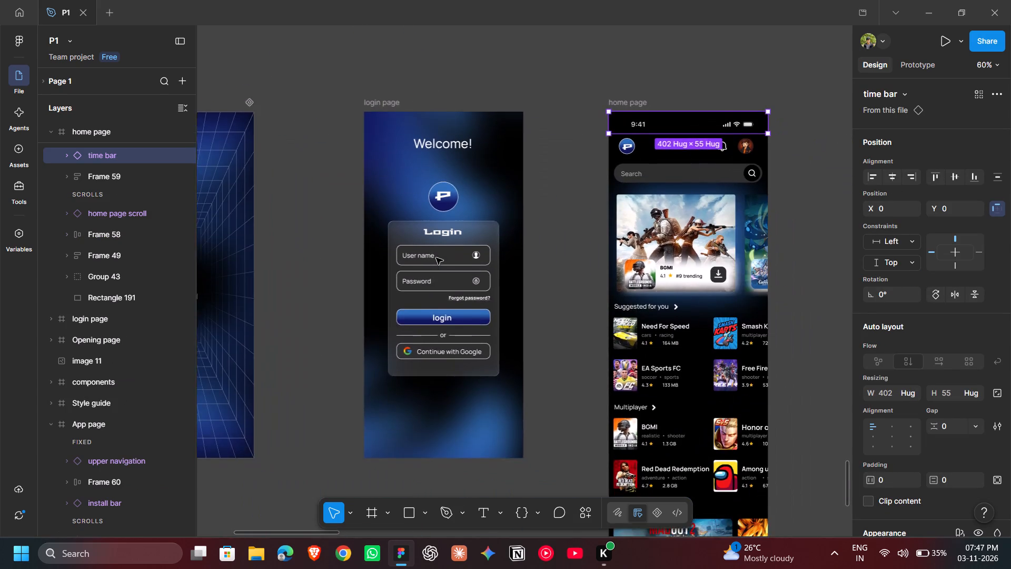
{"action": "scroll", "coordinate": [436, 258], "scroll_direction": "right", "scroll_amount": 4}
{"action": "scroll", "coordinate": [436, 258], "scroll_direction": "left", "scroll_amount": 5}
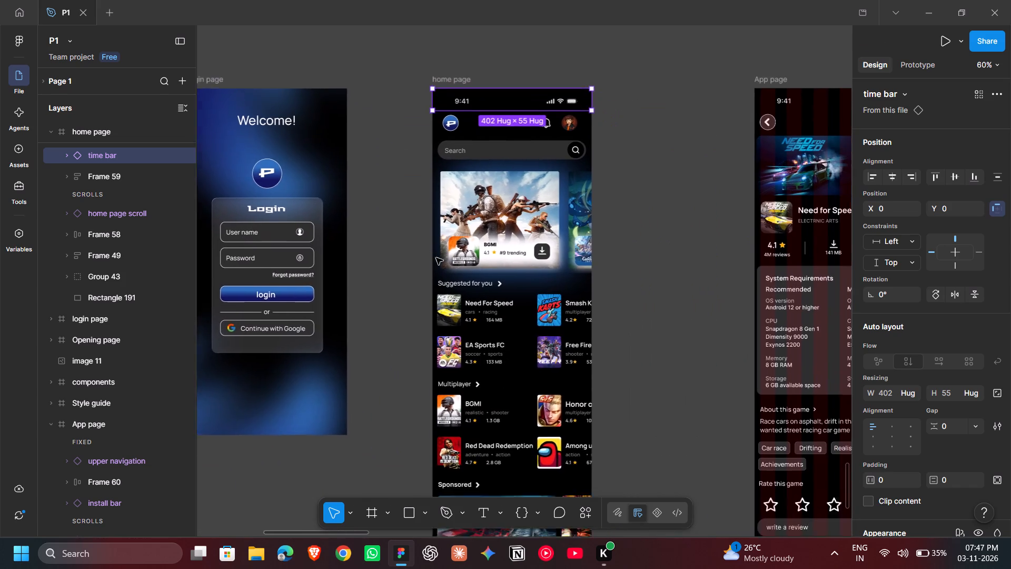
{"action": "scroll", "coordinate": [436, 258], "scroll_direction": "left", "scroll_amount": 1}
{"action": "scroll", "coordinate": [436, 258], "scroll_direction": "right", "scroll_amount": 1}
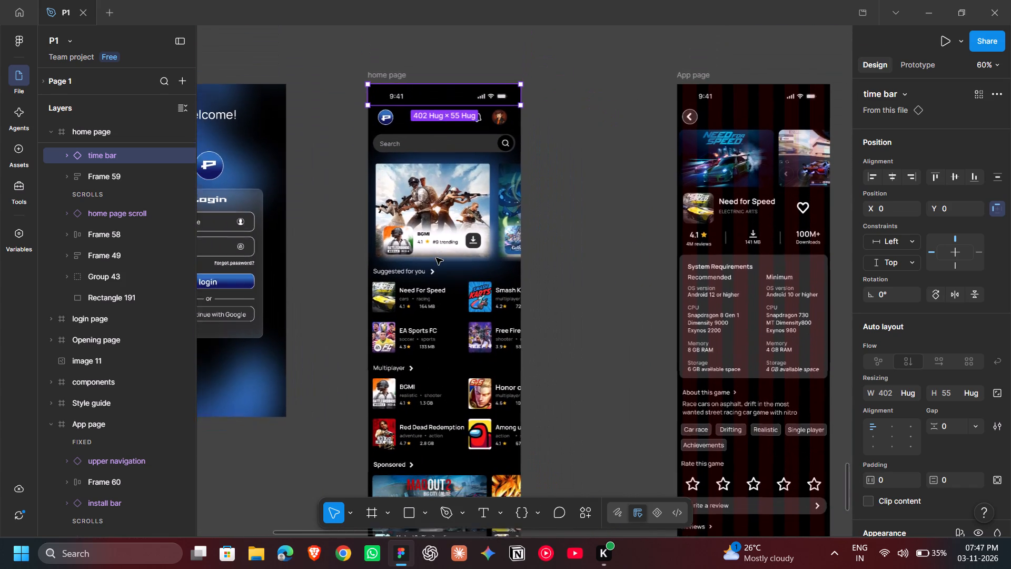
{"action": "scroll", "coordinate": [436, 258], "scroll_direction": "left", "scroll_amount": 1}
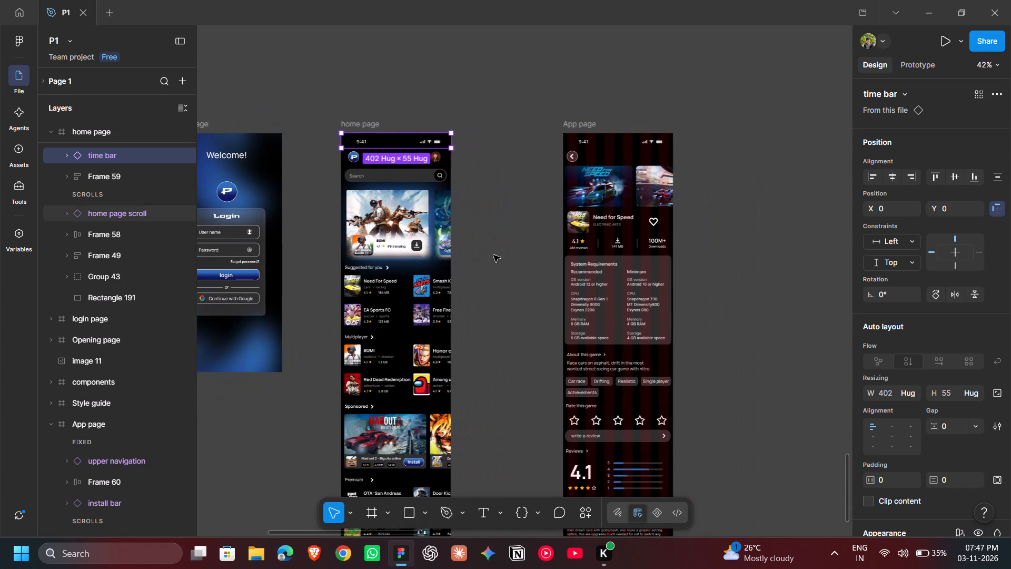
{"action": "left_click", "coordinate": [705, 169]}
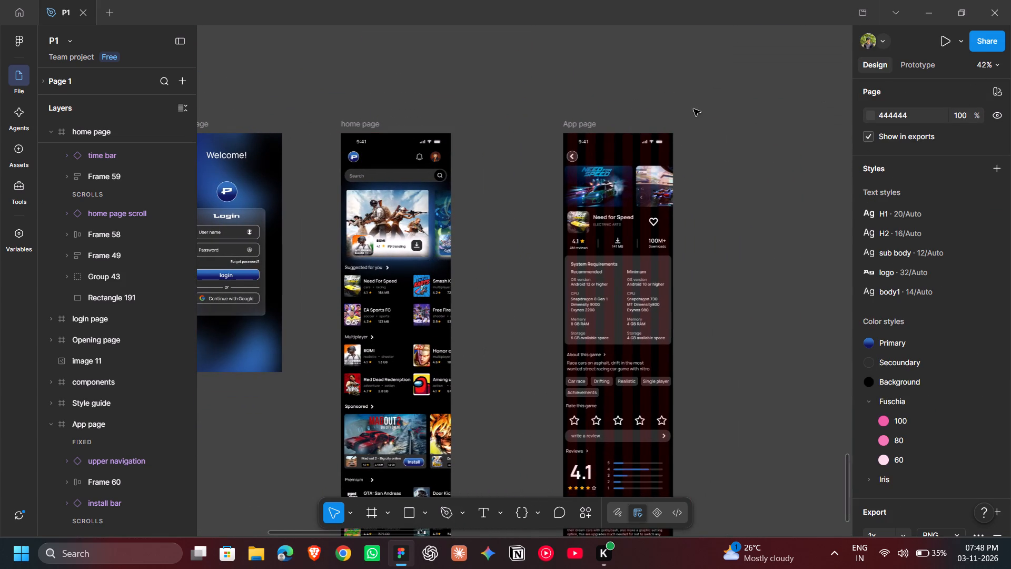
Nudge the App page frame vertically to Y -93512, level with the top of the home page.
{"action": "left_click", "coordinate": [591, 119]}
{"action": "key", "text": "Up"}
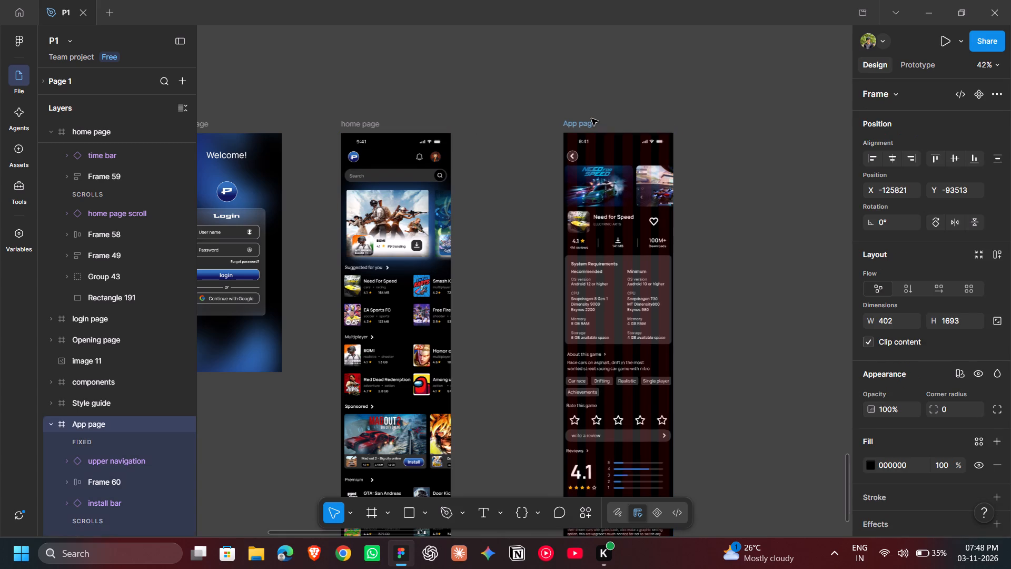
{"action": "key", "text": "Up"}
{"action": "key", "text": "Up"}
{"action": "key", "text": "Up"}
{"action": "key", "text": "Up"}
{"action": "key", "text": "Up"}
{"action": "key", "text": "Down"}
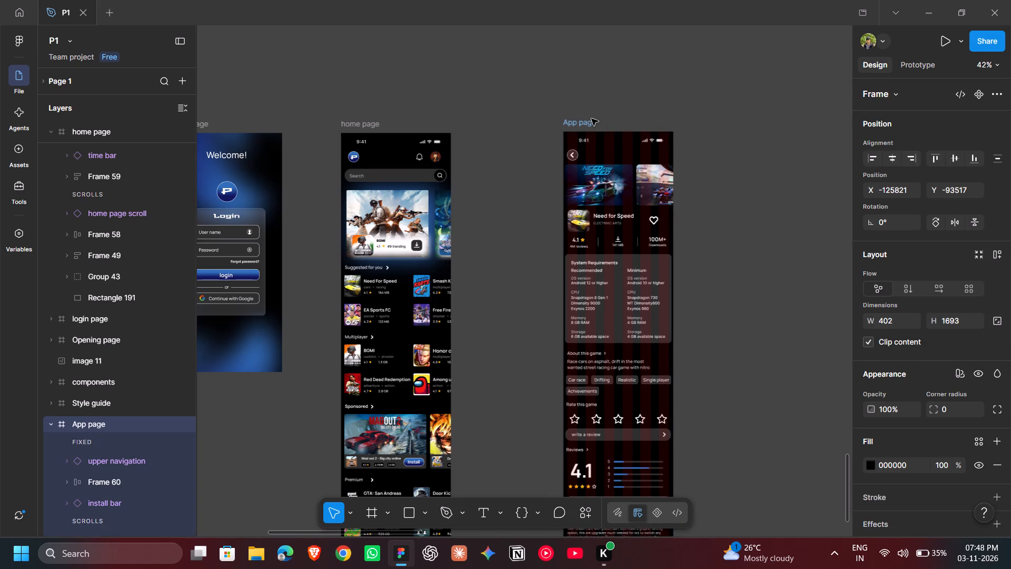
{"action": "key", "text": "Up"}
{"action": "key", "text": "Up"}
{"action": "key", "text": "Up"}
{"action": "key", "text": "Up"}
{"action": "key", "text": "Up"}
{"action": "key", "text": "Up"}
{"action": "key", "text": "Up"}
{"action": "key", "text": "Up"}
{"action": "key", "text": "Up"}
{"action": "key", "text": "Up"}
{"action": "key", "text": "Up"}
{"action": "key", "text": "Up"}
{"action": "key", "text": "Up"}
{"action": "key", "text": "Up"}
{"action": "key", "text": "Up"}
{"action": "key", "text": "Up"}
{"action": "key", "text": "Down"}
{"action": "key", "text": "Down"}
{"action": "key", "text": "Down"}
{"action": "key", "text": "Down"}
{"action": "key", "text": "Down"}
{"action": "key", "text": "Down"}
{"action": "key", "text": "Down"}
{"action": "key", "text": "Down"}
{"action": "key", "text": "Down"}
{"action": "key", "text": "Down"}
{"action": "key", "text": "Down"}
{"action": "key", "text": "Down"}
{"action": "key", "text": "Down"}
{"action": "key", "text": "Down"}
{"action": "key", "text": "Down"}
{"action": "key", "text": "Down"}
{"action": "key", "text": "Down"}
{"action": "key", "text": "Down"}
{"action": "key", "text": "Down"}
{"action": "key", "text": "Down"}
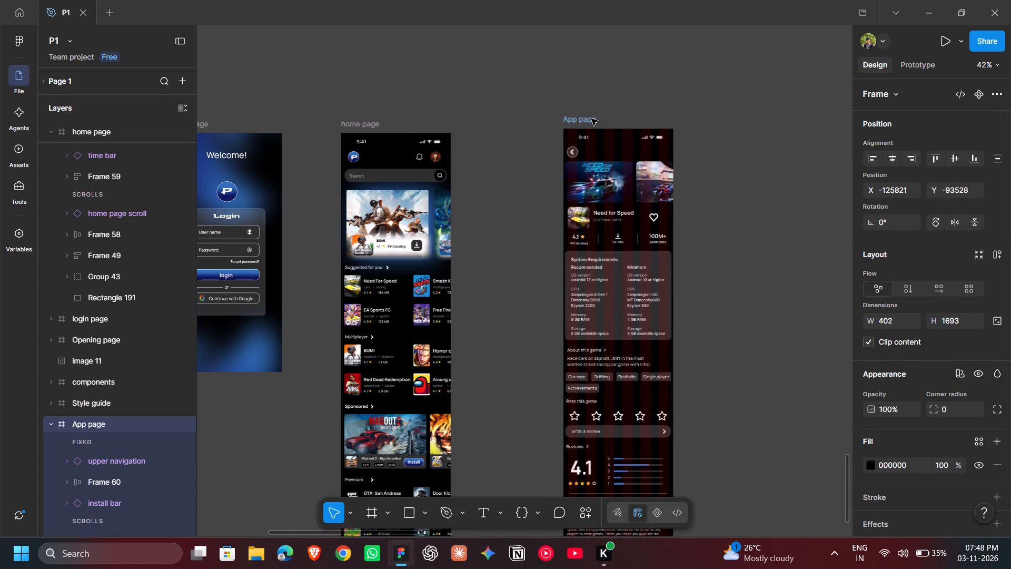
{"action": "key", "text": "Up"}
{"action": "key", "text": "Up"}
{"action": "key", "text": "Up"}
{"action": "key", "text": "Up"}
{"action": "key", "text": "Up"}
{"action": "key", "text": "Up"}
{"action": "key", "text": "Up"}
{"action": "key", "text": "Up"}
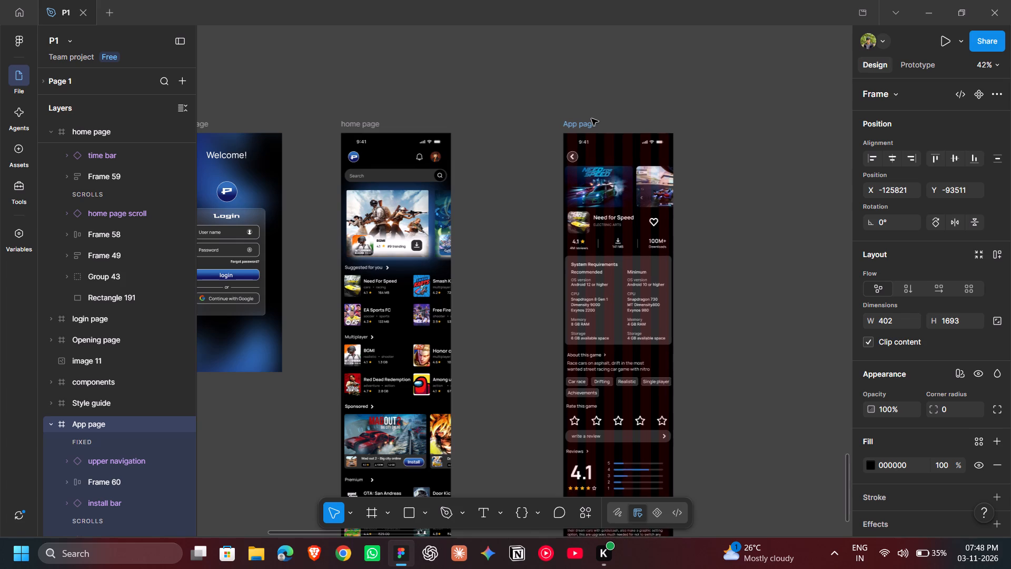
{"action": "key", "text": "Up"}
Shift the App page frame horizontally closer to the home page, to X -126008.
{"action": "key", "text": "Left"}
{"action": "key", "text": "Left"}
{"action": "key", "text": "Left"}
{"action": "key", "text": "Left"}
{"action": "key", "text": "Left"}
{"action": "key", "text": "Left"}
{"action": "key", "text": "Left"}
{"action": "key", "text": "Left"}
{"action": "key", "text": "Left"}
{"action": "key", "text": "Left"}
{"action": "key", "text": "Left"}
{"action": "key", "text": "Left"}
{"action": "key", "text": "Left"}
{"action": "key", "text": "Left"}
{"action": "key", "text": "Left"}
{"action": "key", "text": "Left"}
{"action": "key", "text": "Left"}
{"action": "key", "text": "Left"}
{"action": "key", "text": "Left"}
{"action": "key", "text": "Left"}
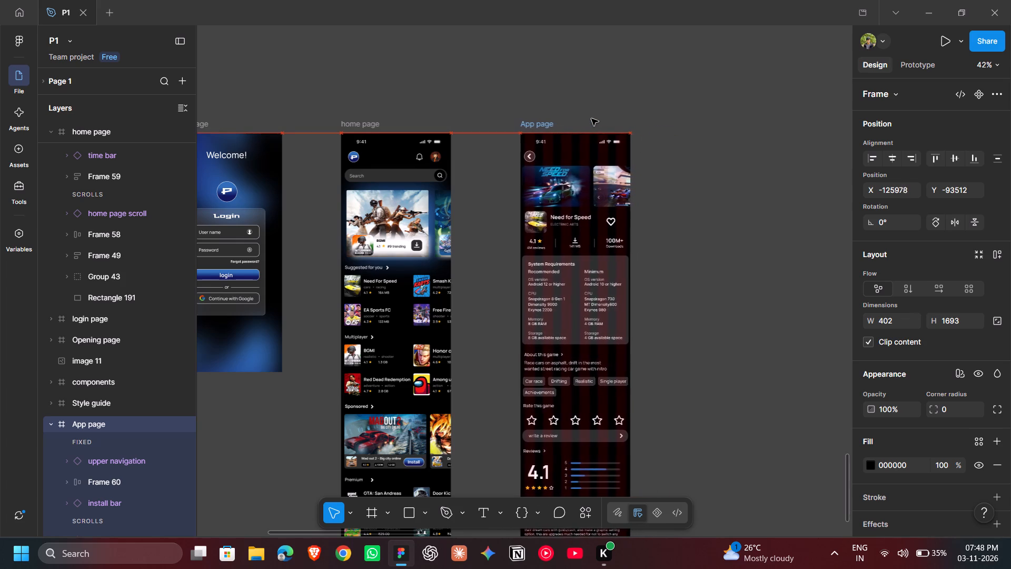
{"action": "key", "text": "Left"}
{"action": "key", "text": "Left"}
{"action": "key", "text": "Left"}
{"action": "key", "text": "Left"}
{"action": "key", "text": "Left"}
{"action": "key", "text": "Left"}
{"action": "key", "text": "Left"}
{"action": "key", "text": "Left"}
{"action": "key", "text": "Left"}
{"action": "key", "text": "Left"}
{"action": "key", "text": "Left"}
{"action": "key", "text": "Left"}
{"action": "key", "text": "Left"}
{"action": "key", "text": "Left"}
{"action": "key", "text": "Left"}
{"action": "key", "text": "Left"}
{"action": "key", "text": "Left"}
{"action": "key", "text": "Left"}
{"action": "key", "text": "Left"}
{"action": "key", "text": "Left"}
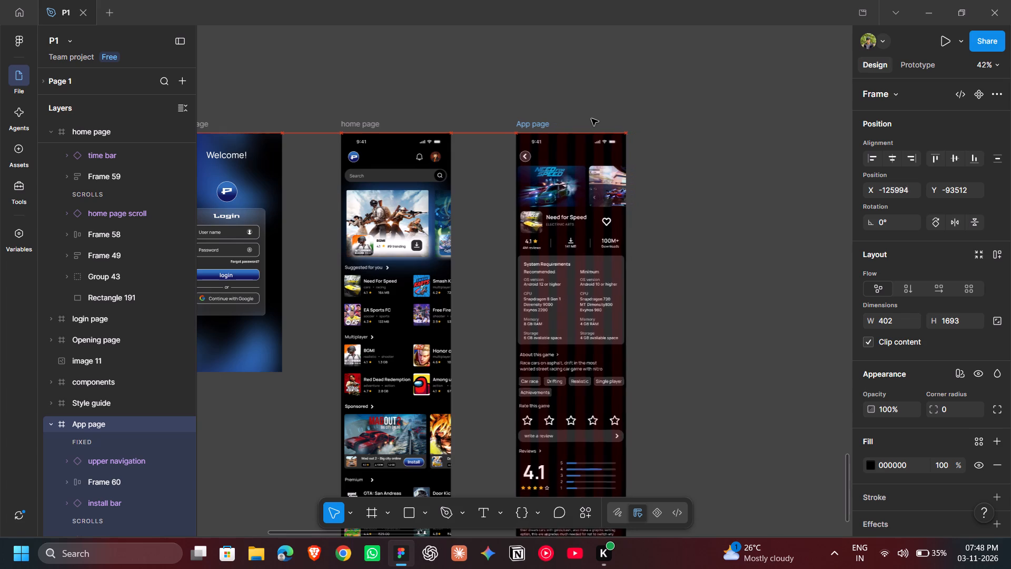
{"action": "key", "text": "Right"}
{"action": "key", "text": "Right"}
{"action": "key", "text": "Right"}
{"action": "key", "text": "Right"}
{"action": "key", "text": "Right"}
{"action": "key", "text": "Right"}
{"action": "key", "text": "Right"}
{"action": "key", "text": "Right"}
{"action": "key", "text": "Right"}
{"action": "key", "text": "Right"}
{"action": "key", "text": "Right"}
{"action": "key", "text": "Right"}
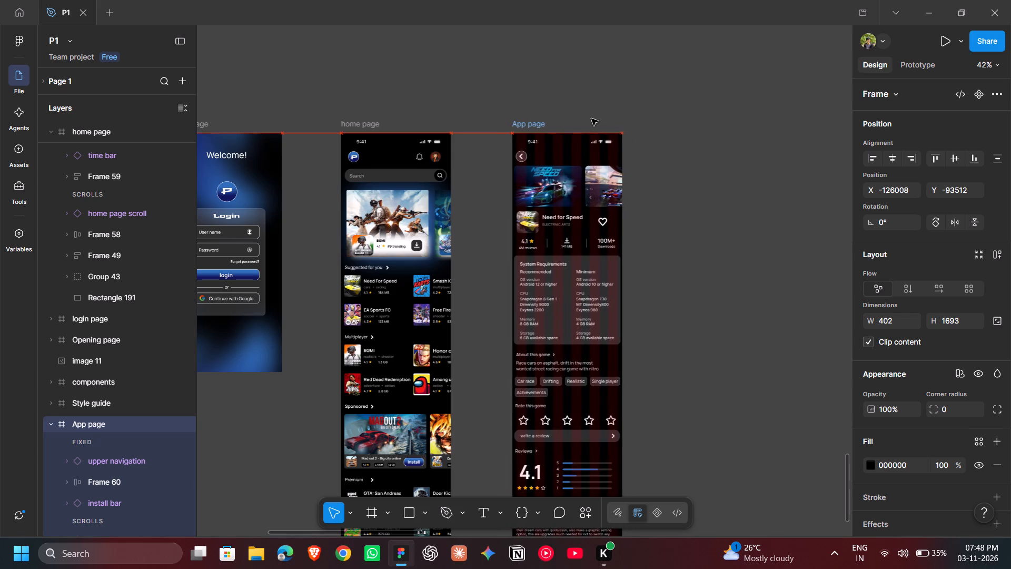
{"action": "left_click", "coordinate": [707, 103]}
Play the Opening page's motion animation on the canvas and stop it.
{"action": "scroll", "coordinate": [707, 103], "scroll_direction": "left", "scroll_amount": 2}
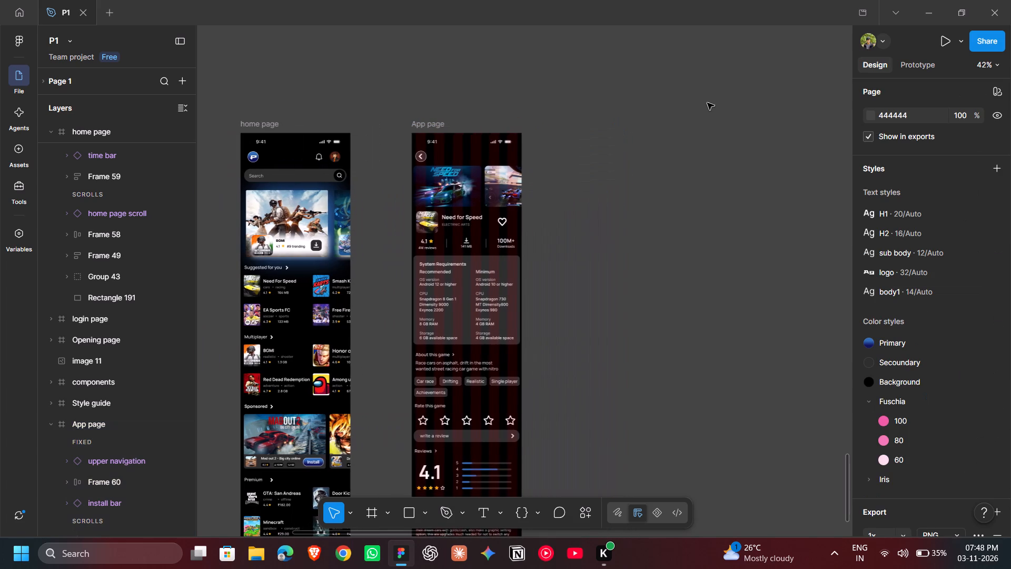
{"action": "scroll", "coordinate": [707, 103], "scroll_direction": "down", "scroll_amount": 2}
{"action": "scroll", "coordinate": [707, 103], "scroll_direction": "up", "scroll_amount": 1}
{"action": "scroll", "coordinate": [707, 103], "scroll_direction": "right", "scroll_amount": 2}
{"action": "scroll", "coordinate": [707, 103], "scroll_direction": "up", "scroll_amount": 1}
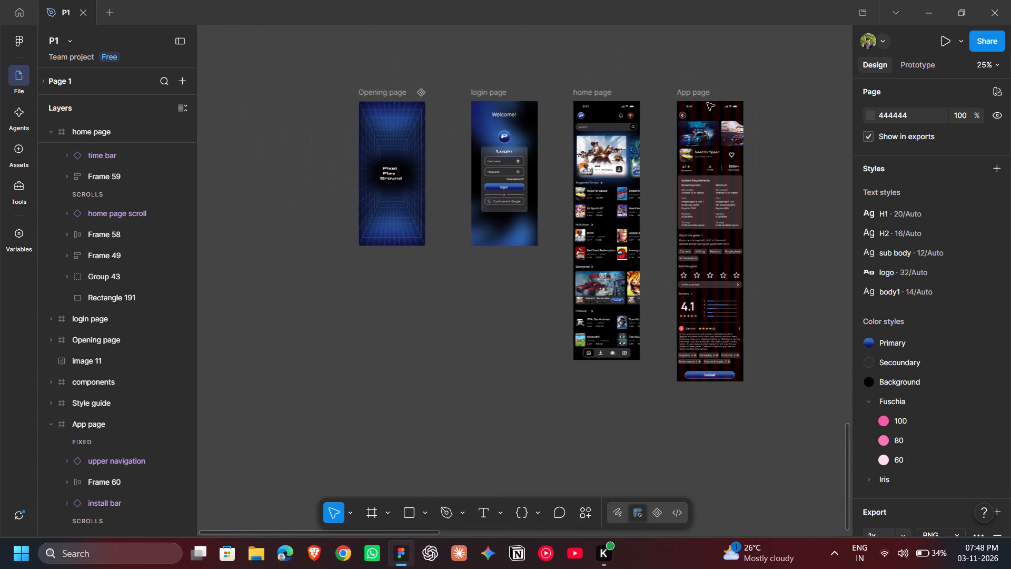
{"action": "left_click", "coordinate": [377, 92]}
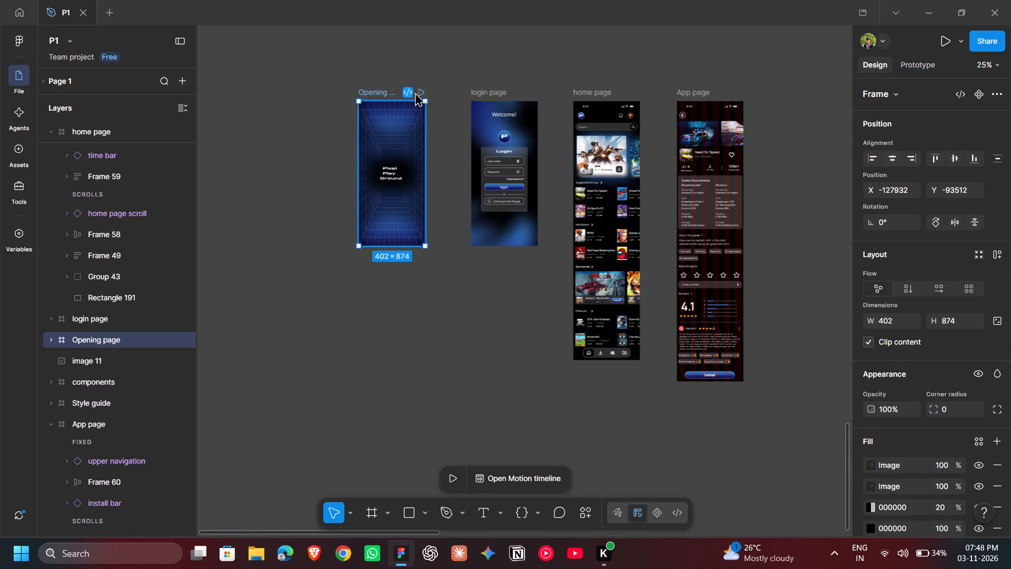
{"action": "left_click", "coordinate": [425, 92]}
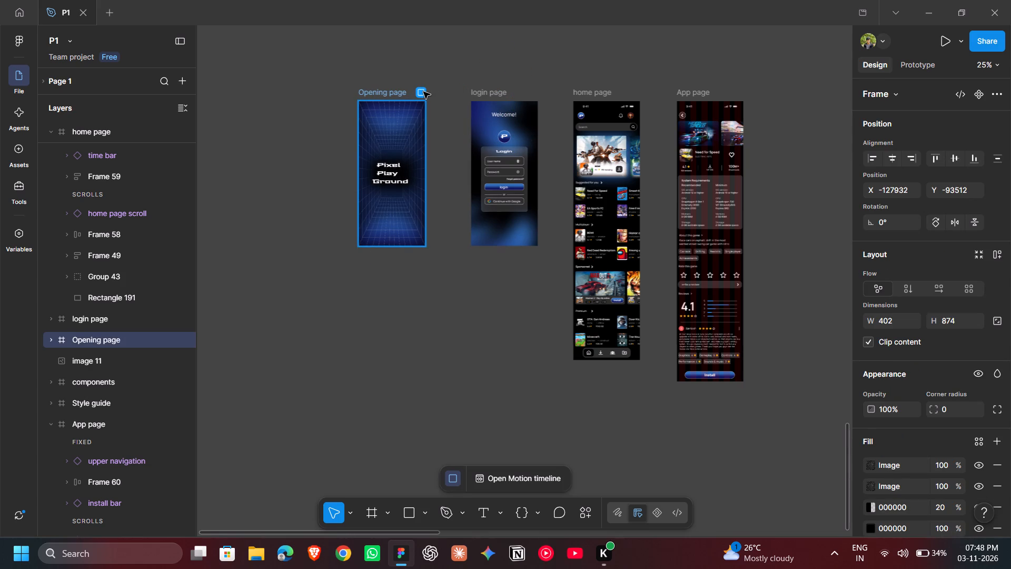
{"action": "left_click", "coordinate": [348, 50]}
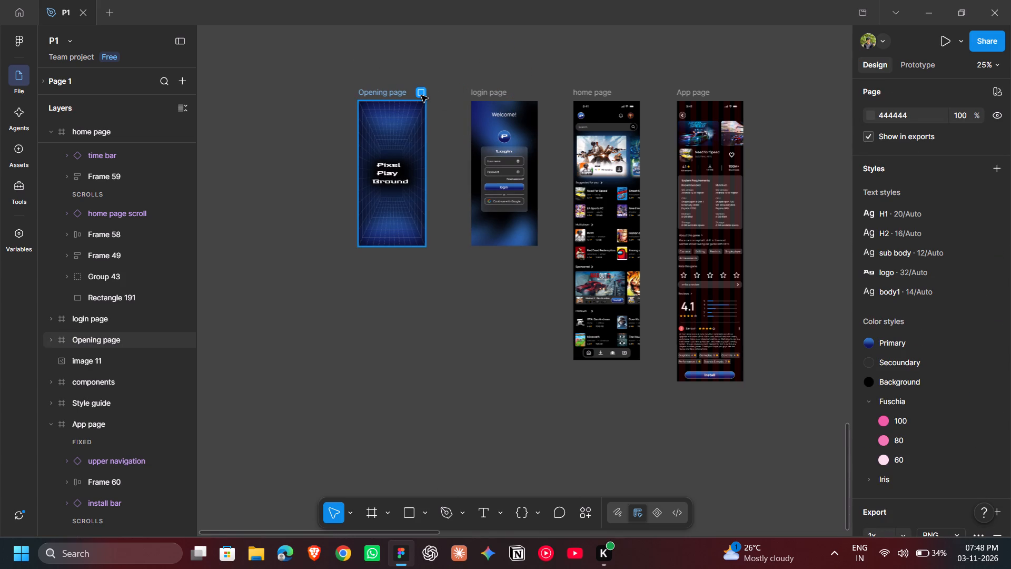
{"action": "left_click", "coordinate": [421, 95]}
Preview the prototype from the Opening page and log in to reach the home page.
{"action": "left_click", "coordinate": [384, 90]}
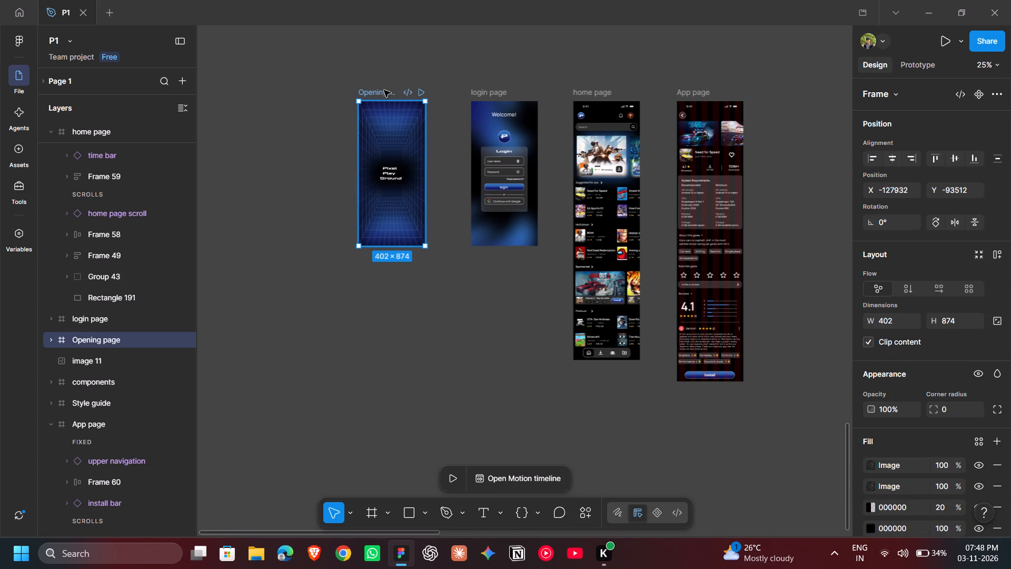
{"action": "key", "text": "shift+space"}
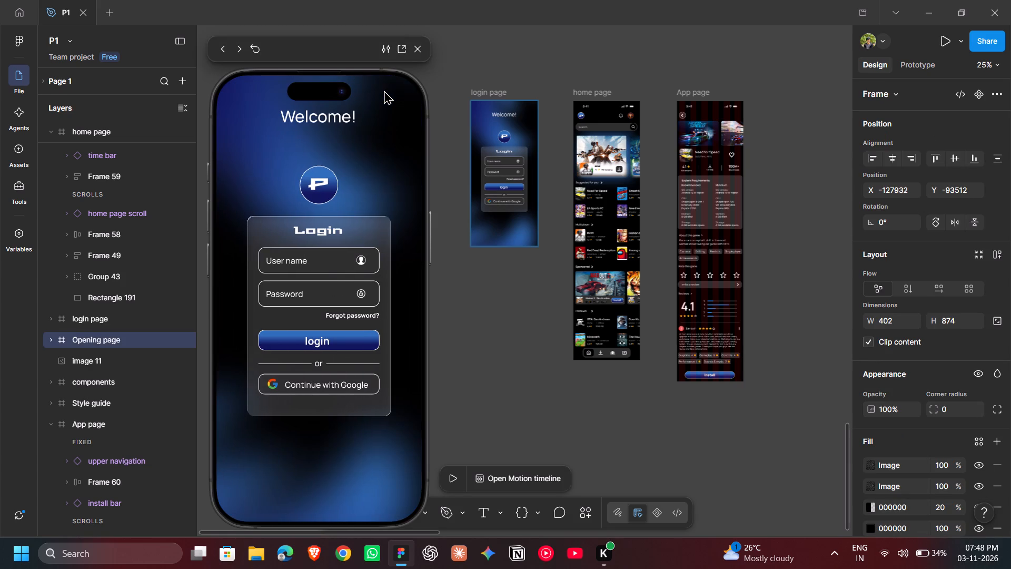
{"action": "left_click", "coordinate": [313, 341]}
Test the home page in the preview: scroll its game sections, try the featured carousel and the download item in the bottom navigation.
{"action": "scroll", "coordinate": [313, 341], "scroll_direction": "down", "scroll_amount": 5}
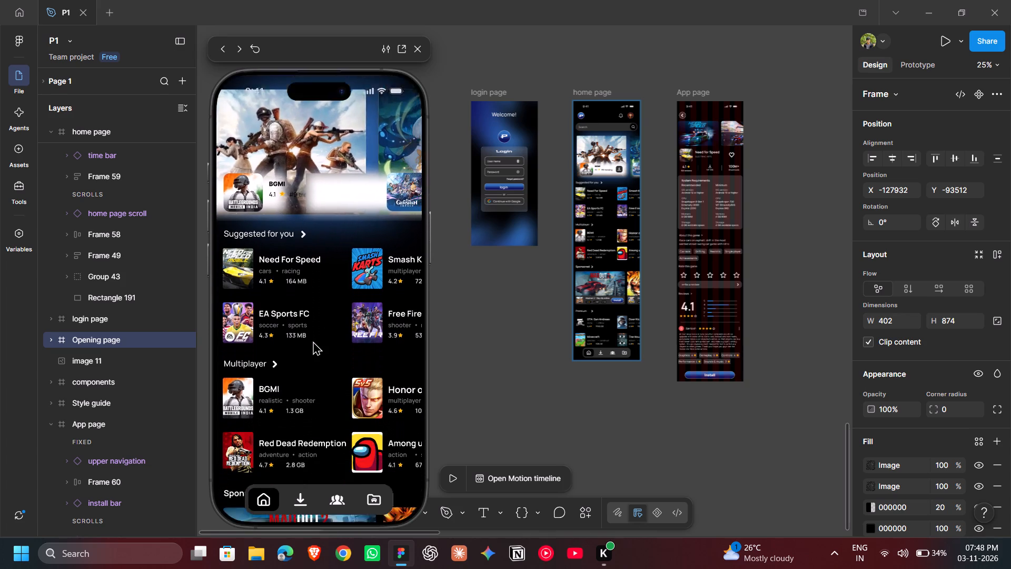
{"action": "scroll", "coordinate": [313, 341], "scroll_direction": "down", "scroll_amount": 8}
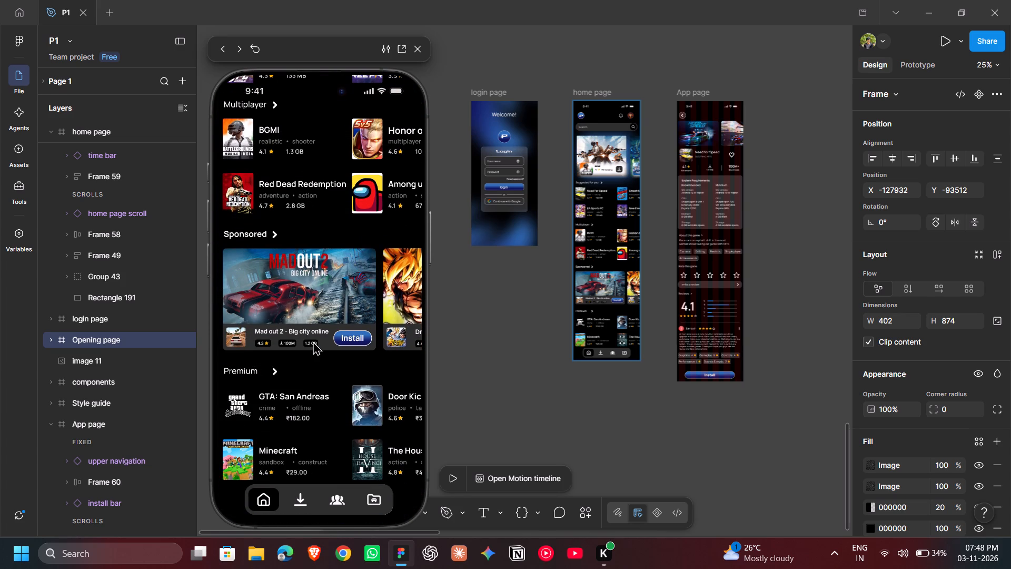
{"action": "scroll", "coordinate": [313, 341], "scroll_direction": "down", "scroll_amount": 5}
{"action": "scroll", "coordinate": [313, 341], "scroll_direction": "right", "scroll_amount": 1}
{"action": "scroll", "coordinate": [313, 341], "scroll_direction": "up", "scroll_amount": 10}
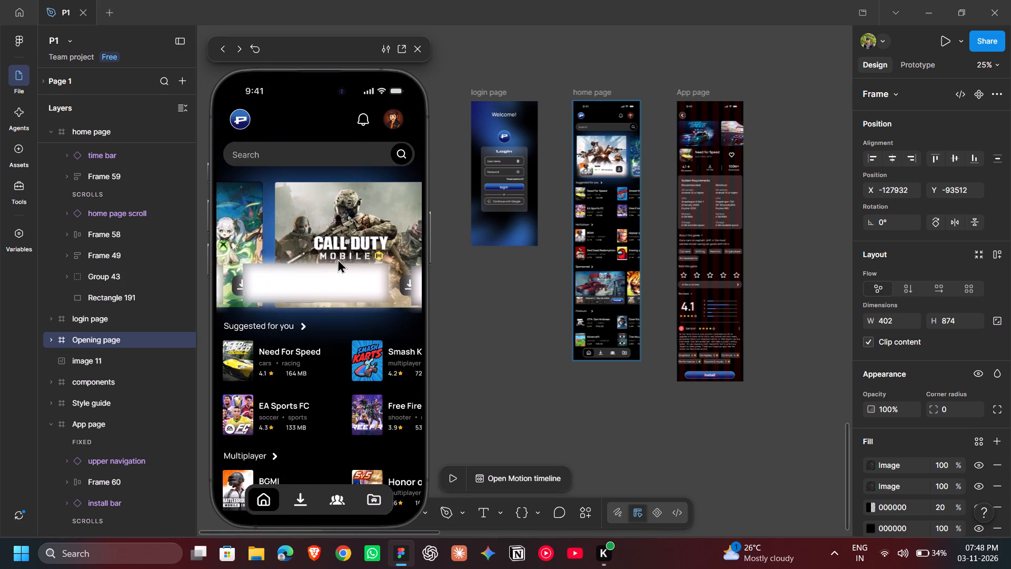
{"action": "double_click", "coordinate": [338, 259]}
{"action": "double_click", "coordinate": [338, 259]}
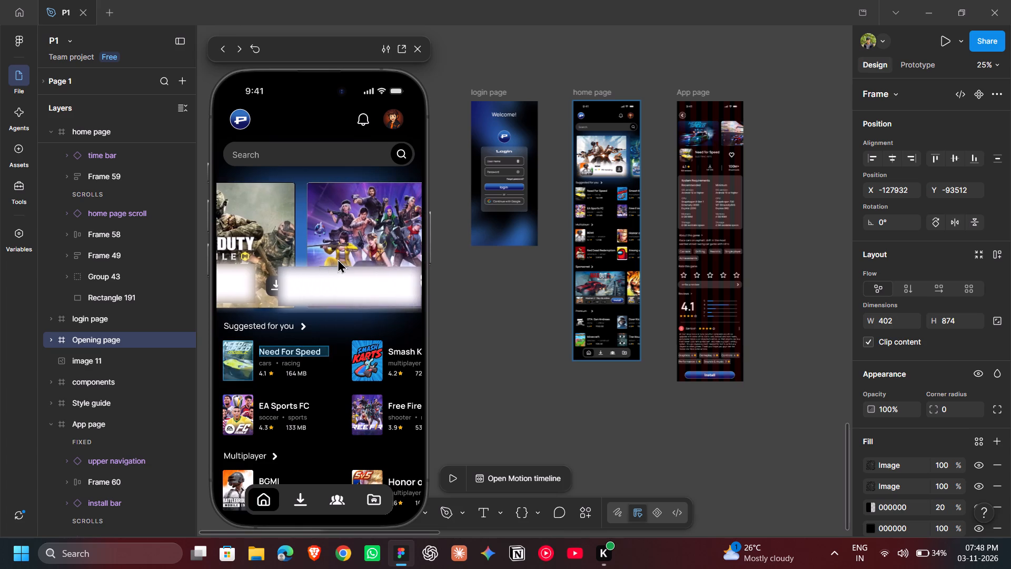
{"action": "double_click", "coordinate": [347, 245]}
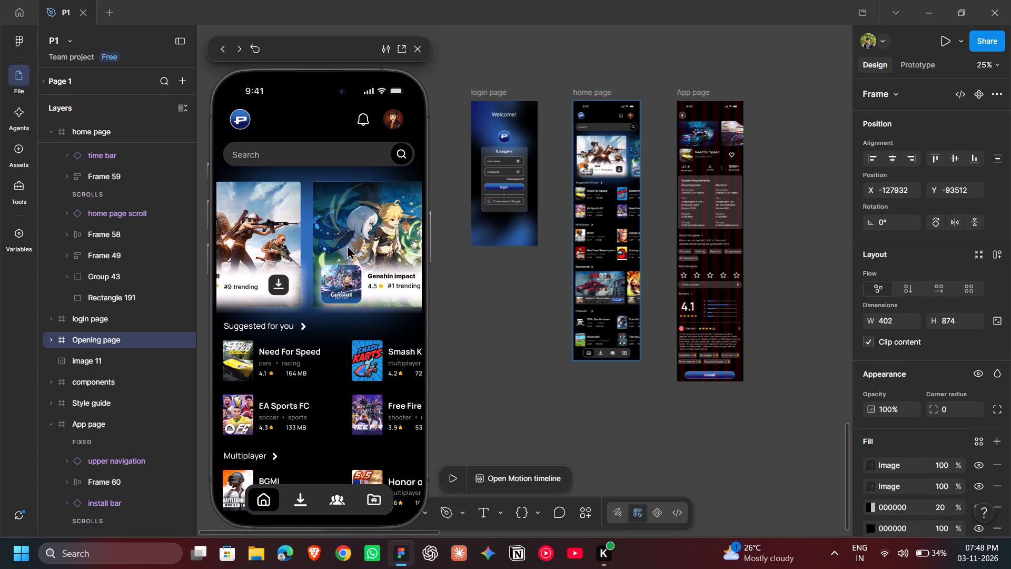
{"action": "left_click", "coordinate": [303, 503]}
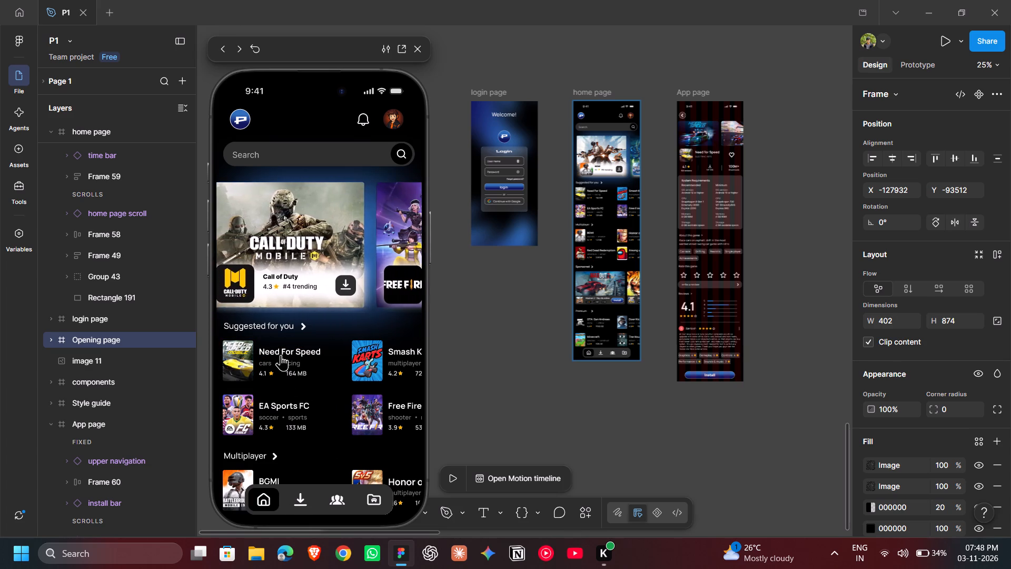
Open Need For Speed from the Suggested for you list and examine its App page down to the review ratings.
{"action": "left_click", "coordinate": [281, 351]}
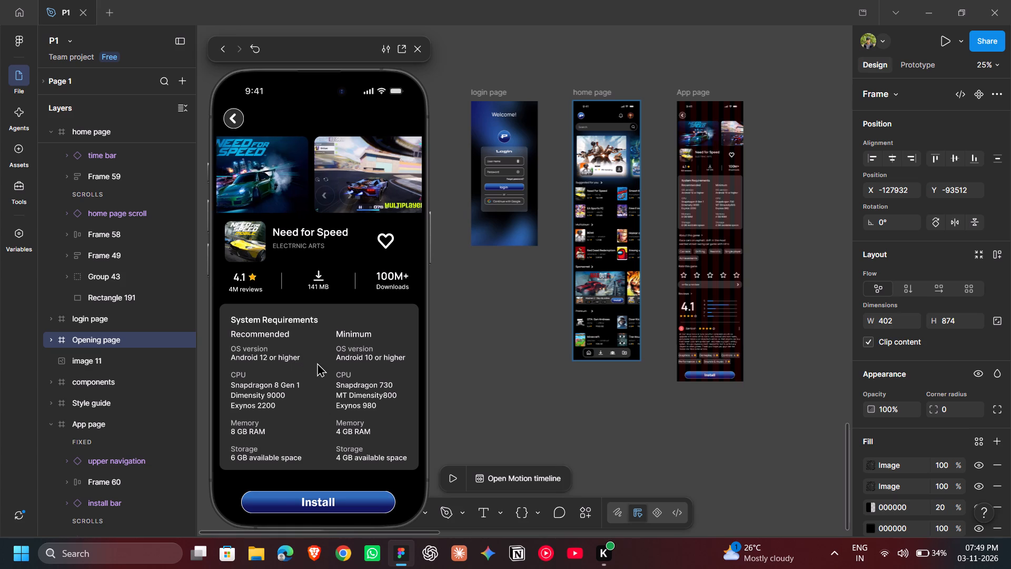
{"action": "scroll", "coordinate": [317, 362], "scroll_direction": "down", "scroll_amount": 8}
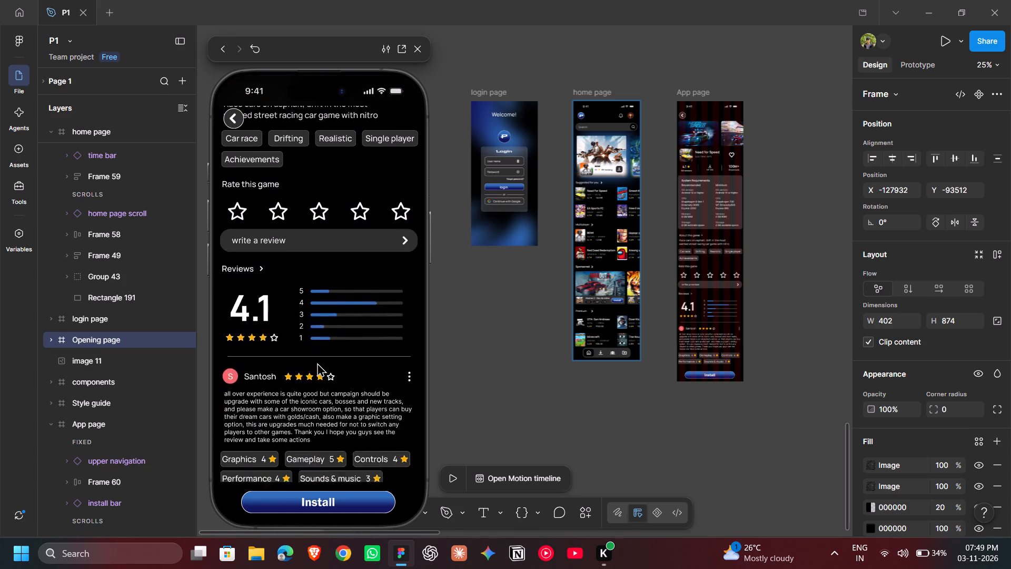
{"action": "scroll", "coordinate": [317, 362], "scroll_direction": "down", "scroll_amount": 1}
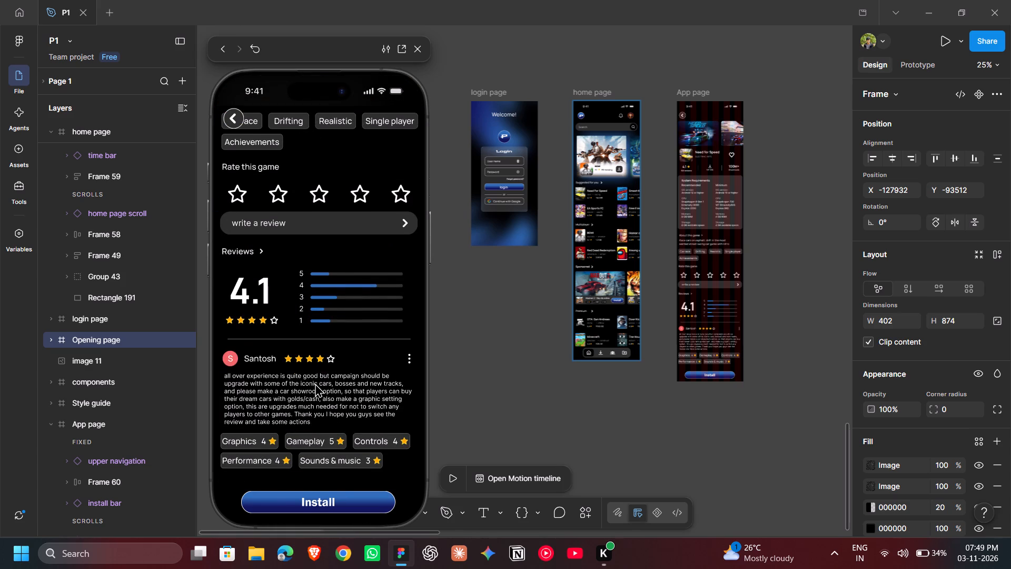
{"action": "left_click", "coordinate": [315, 383]}
{"action": "scroll", "coordinate": [315, 383], "scroll_direction": "down", "scroll_amount": 3}
{"action": "scroll", "coordinate": [315, 383], "scroll_direction": "up", "scroll_amount": 1}
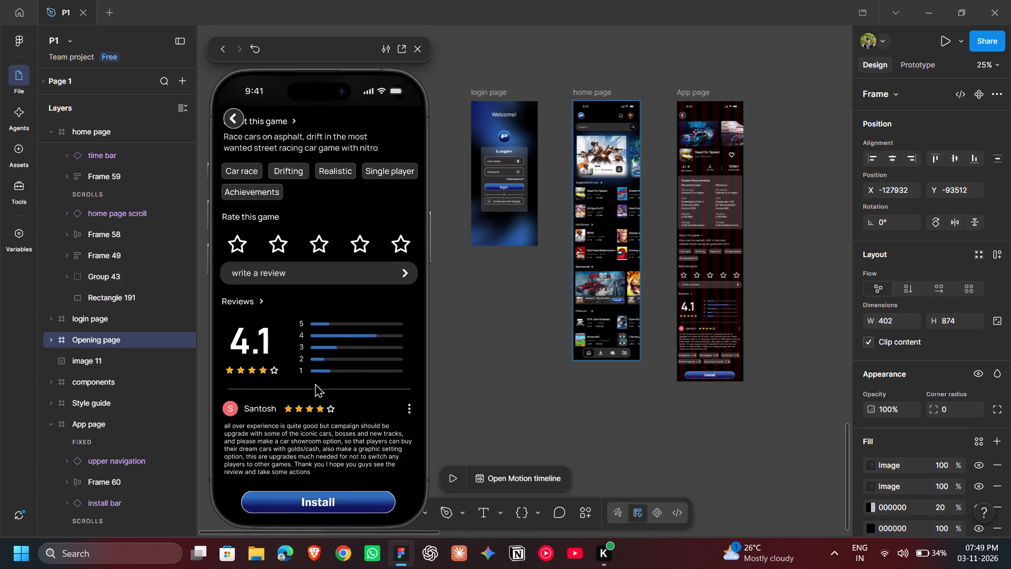
{"action": "scroll", "coordinate": [315, 383], "scroll_direction": "up", "scroll_amount": 5}
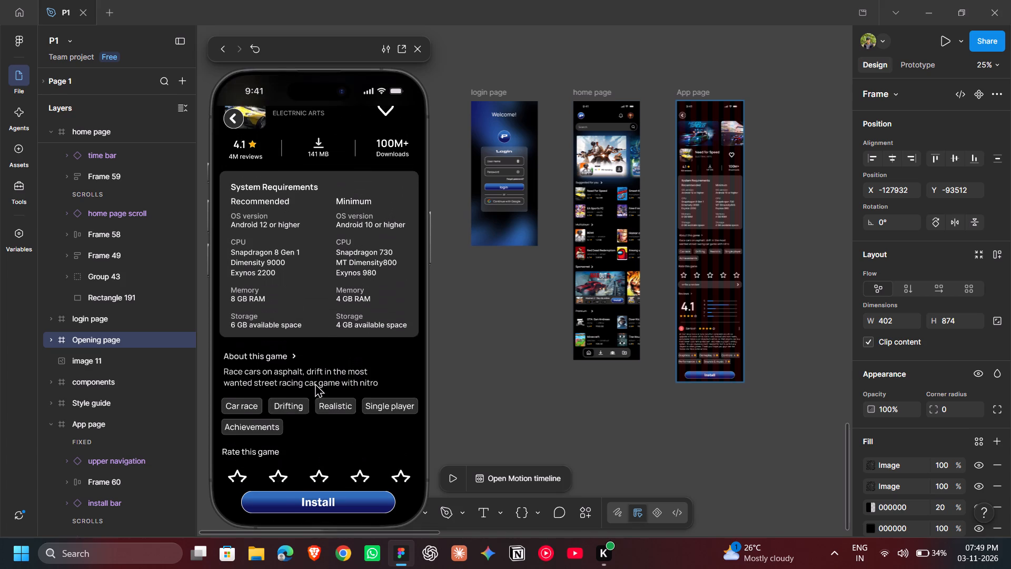
{"action": "scroll", "coordinate": [315, 383], "scroll_direction": "up", "scroll_amount": 2}
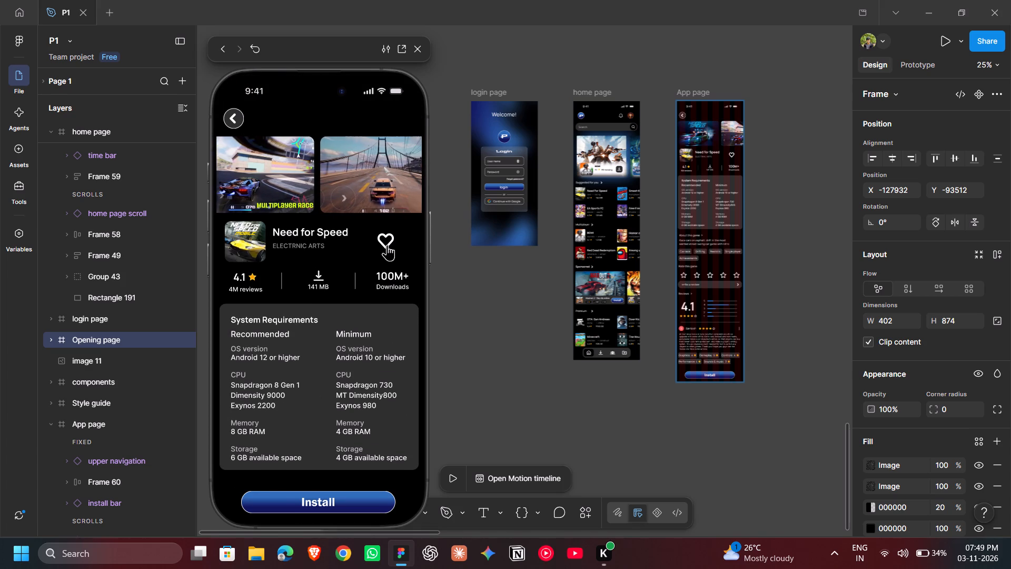
Test toggling the favourite heart beside the Need for Speed title on and off.
{"action": "left_click", "coordinate": [387, 244]}
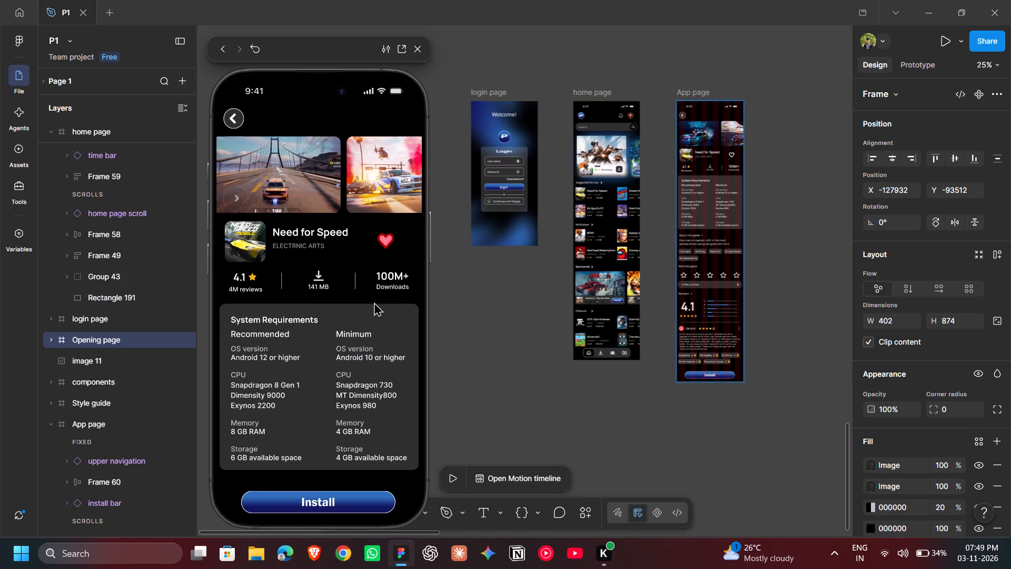
{"action": "left_click", "coordinate": [385, 240]}
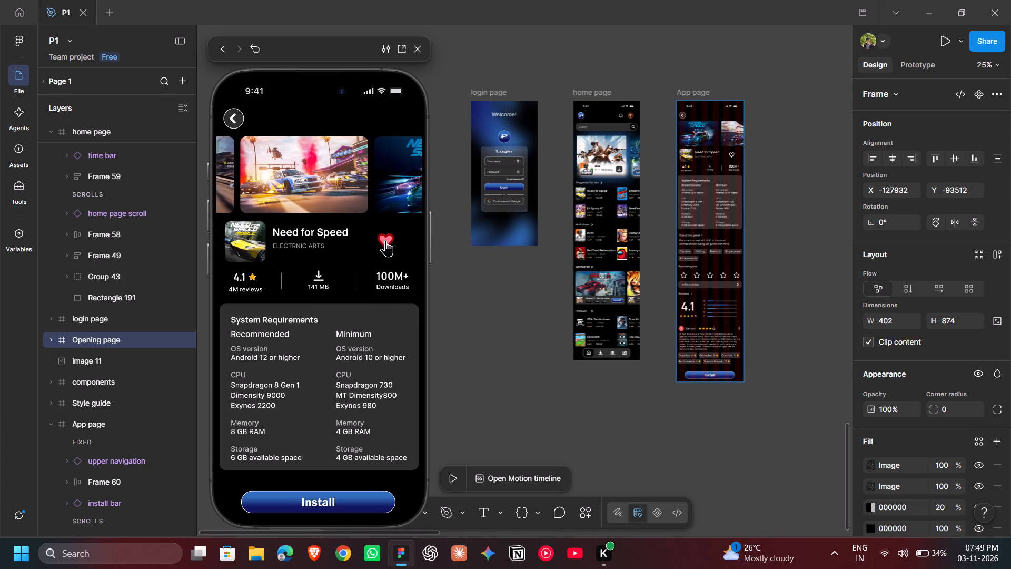
Test the App page's Install button and back arrow in the preview, and close the preview.
{"action": "scroll", "coordinate": [340, 326], "scroll_direction": "down", "scroll_amount": 7}
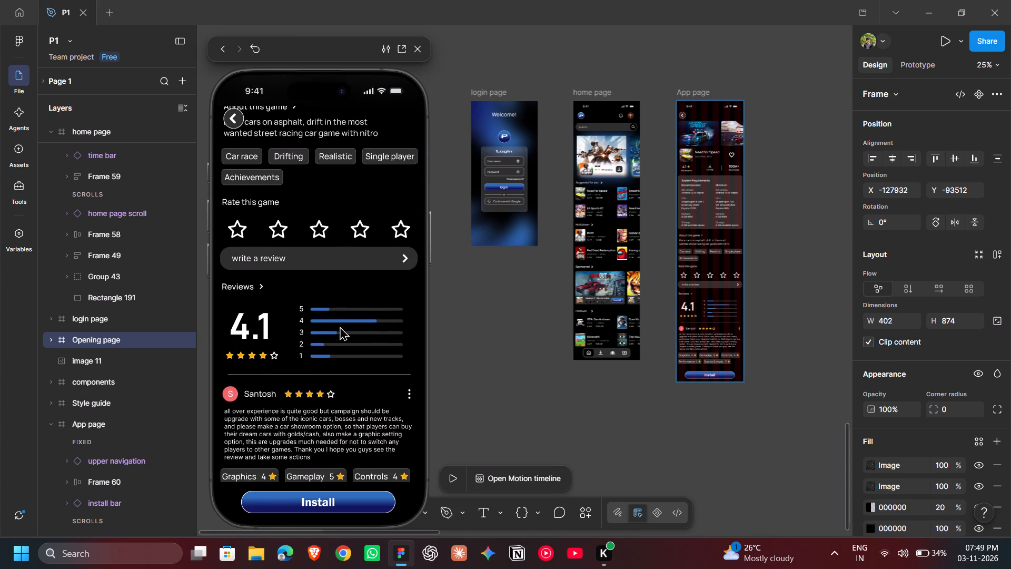
{"action": "scroll", "coordinate": [340, 326], "scroll_direction": "down", "scroll_amount": 2}
{"action": "left_click", "coordinate": [300, 505]}
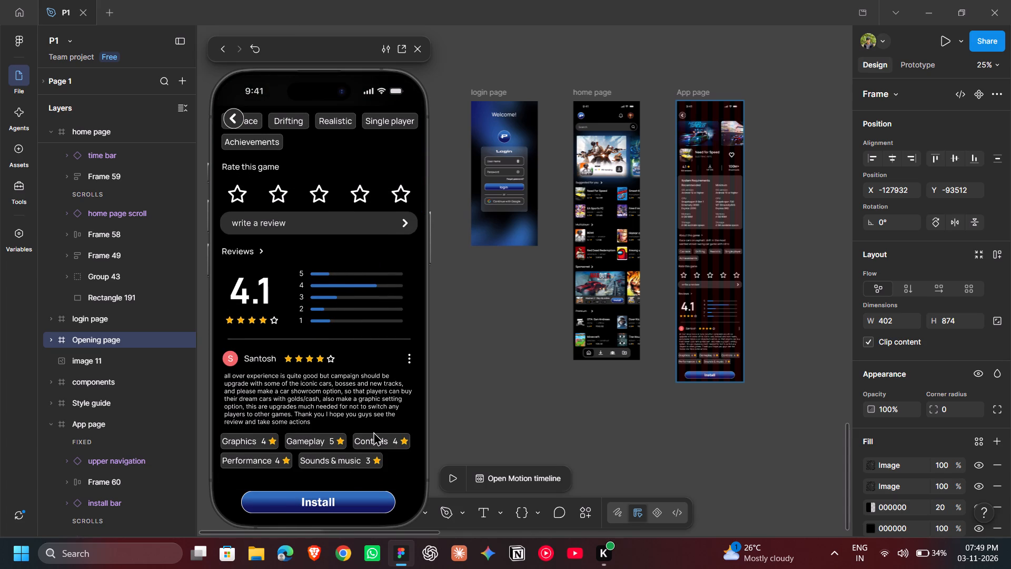
{"action": "left_click", "coordinate": [234, 117]}
{"action": "scroll", "coordinate": [350, 235], "scroll_direction": "up", "scroll_amount": 7}
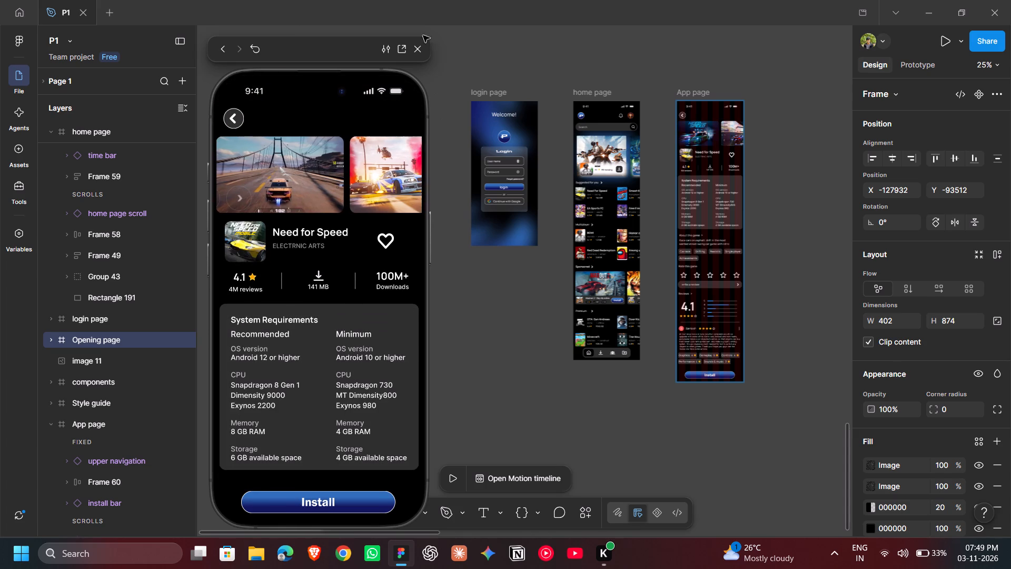
{"action": "left_click", "coordinate": [418, 48]}
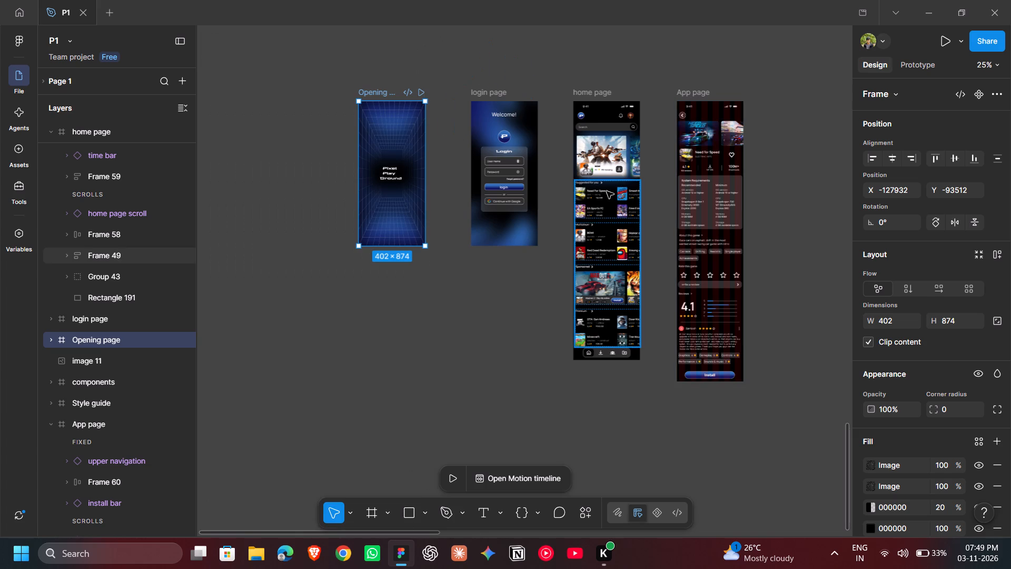
Link the App page's back arrow to the home page with an On tap, Navigate to interaction and Instant animation.
{"action": "left_click", "coordinate": [786, 110]}
{"action": "scroll", "coordinate": [786, 110], "scroll_direction": "left", "scroll_amount": 2}
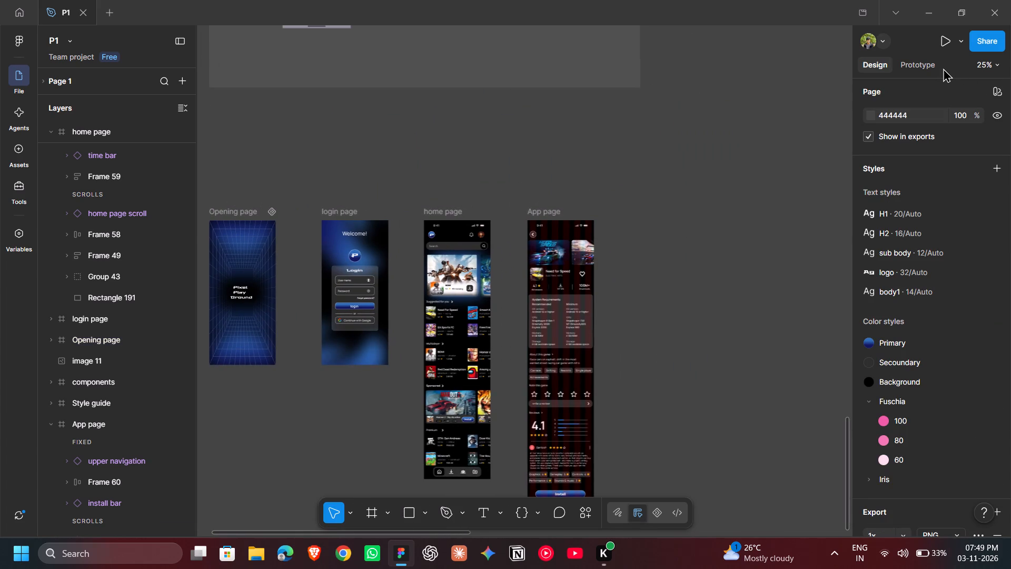
{"action": "left_click", "coordinate": [937, 67]}
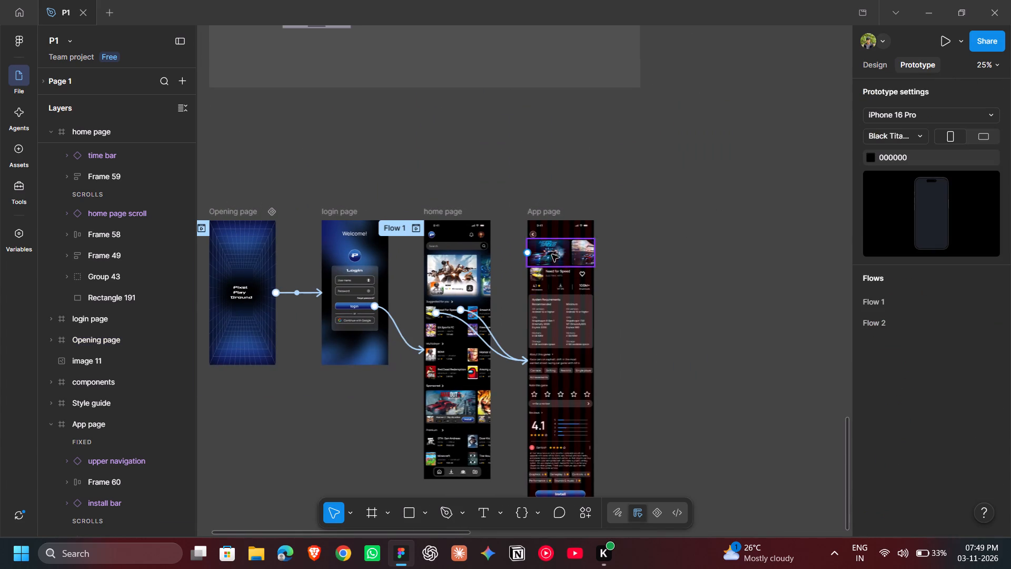
{"action": "scroll", "coordinate": [552, 254], "scroll_direction": "right", "scroll_amount": 1}
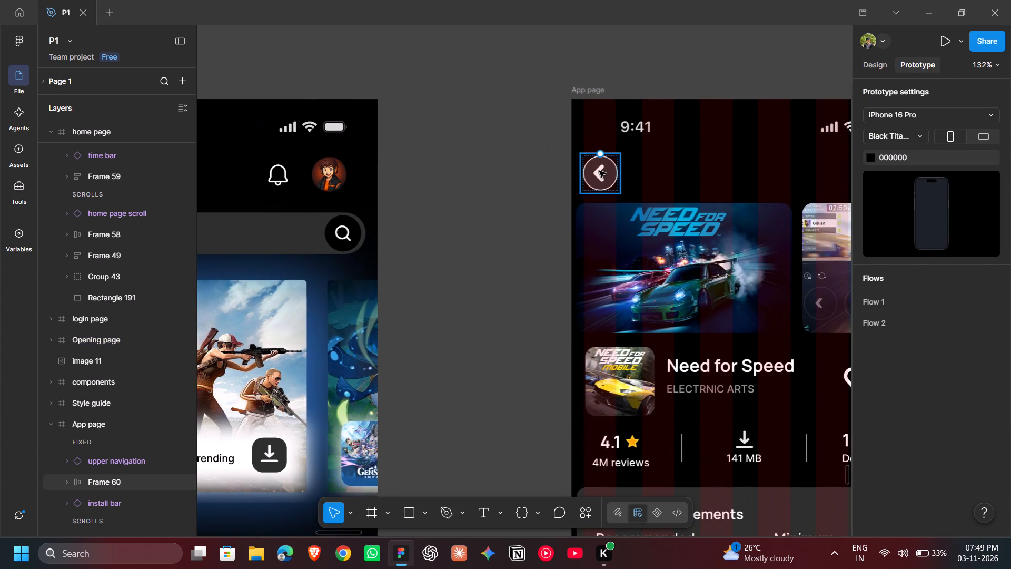
{"action": "left_click", "coordinate": [599, 171]}
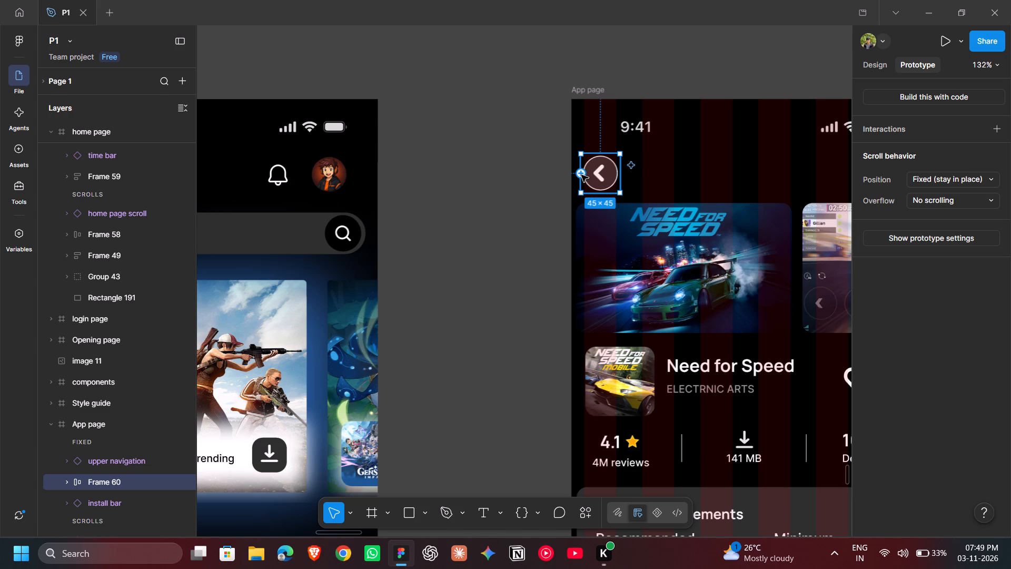
{"action": "left_click_drag", "start_coordinate": [581, 175], "coordinate": [310, 239]}
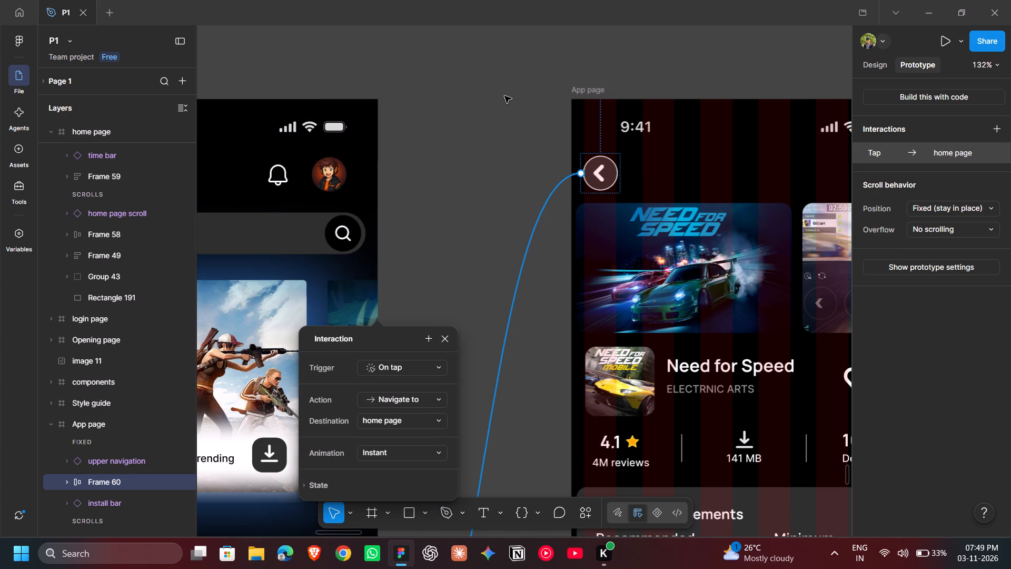
{"action": "left_click", "coordinate": [502, 186]}
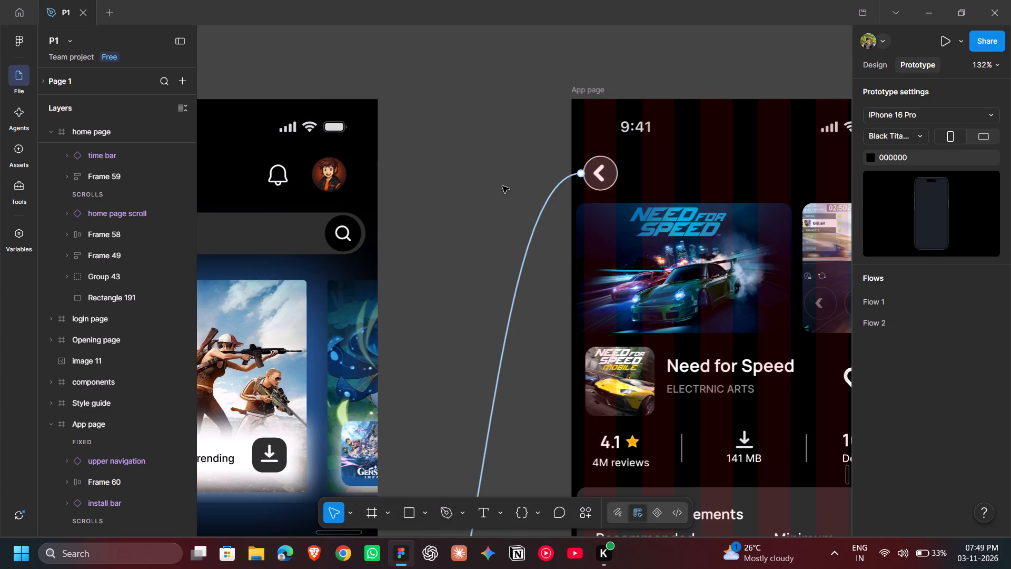
Examine the prototype connections between the login, home and App pages, and survey the frames in the design view.
{"action": "scroll", "coordinate": [502, 186], "scroll_direction": "down", "scroll_amount": 4}
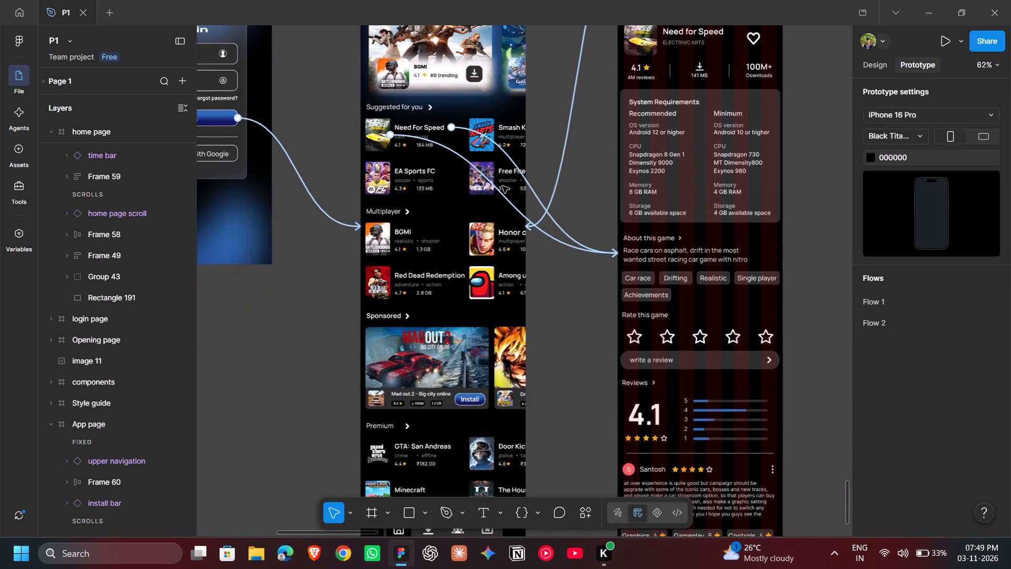
{"action": "scroll", "coordinate": [502, 186], "scroll_direction": "left", "scroll_amount": 2}
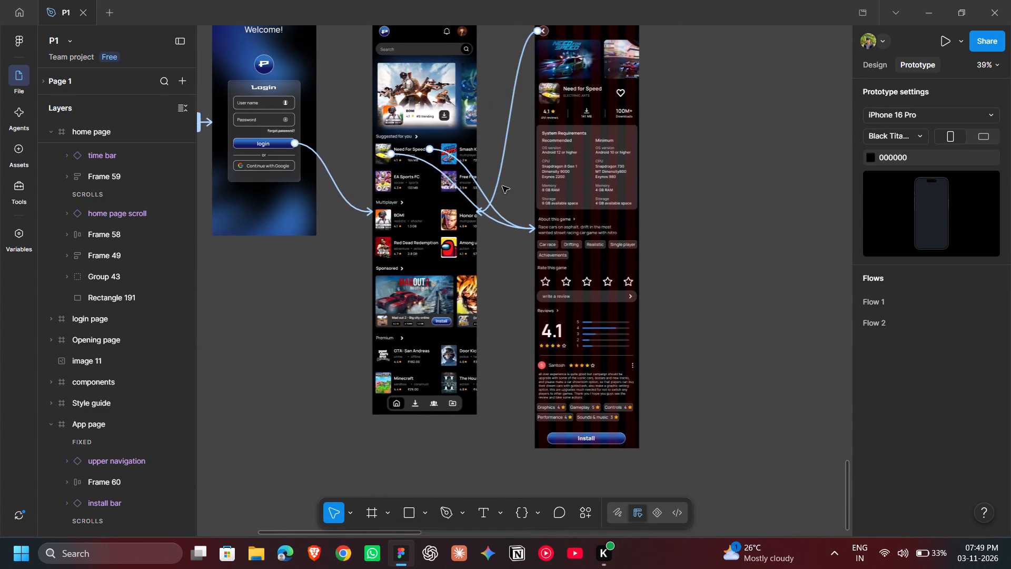
{"action": "scroll", "coordinate": [502, 186], "scroll_direction": "left", "scroll_amount": 2}
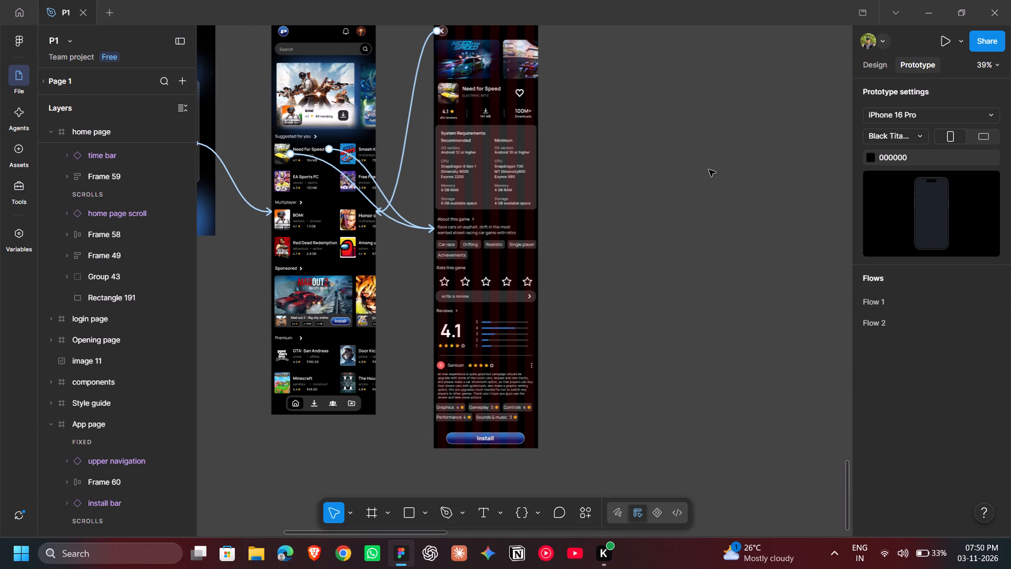
{"action": "left_click", "coordinate": [873, 64]}
{"action": "scroll", "coordinate": [662, 172], "scroll_direction": "up", "scroll_amount": 1}
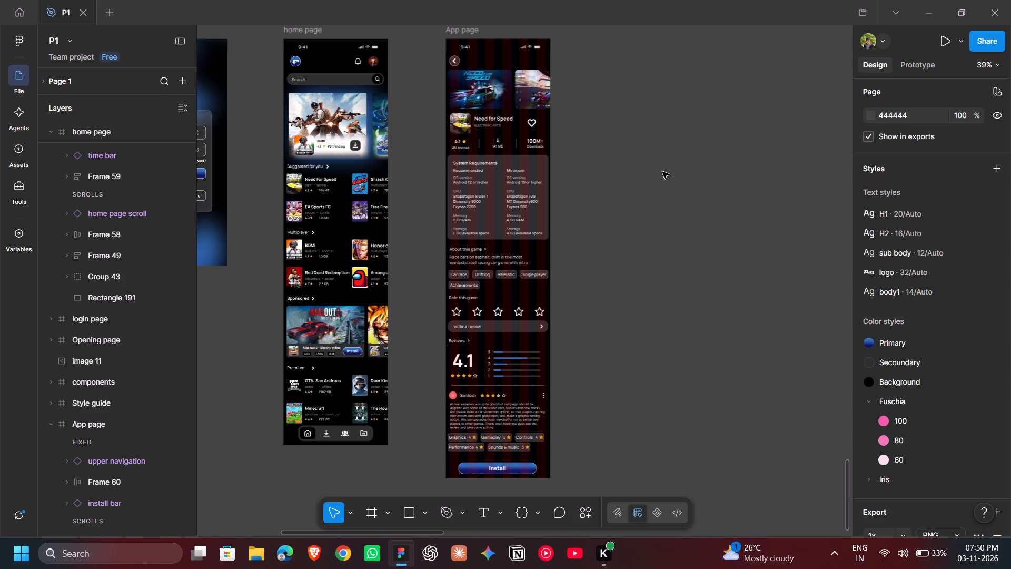
{"action": "scroll", "coordinate": [662, 172], "scroll_direction": "up", "scroll_amount": 5}
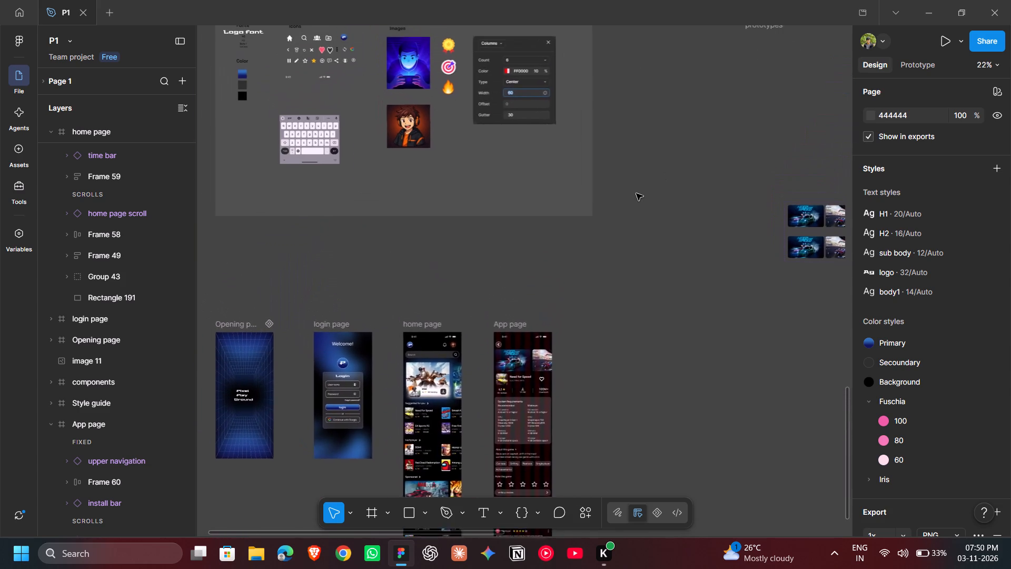
Survey the style guide and the opening, login, home and App page frames, checking the keyboard component.
{"action": "scroll", "coordinate": [636, 193], "scroll_direction": "up", "scroll_amount": 1}
{"action": "scroll", "coordinate": [636, 193], "scroll_direction": "right", "scroll_amount": 2}
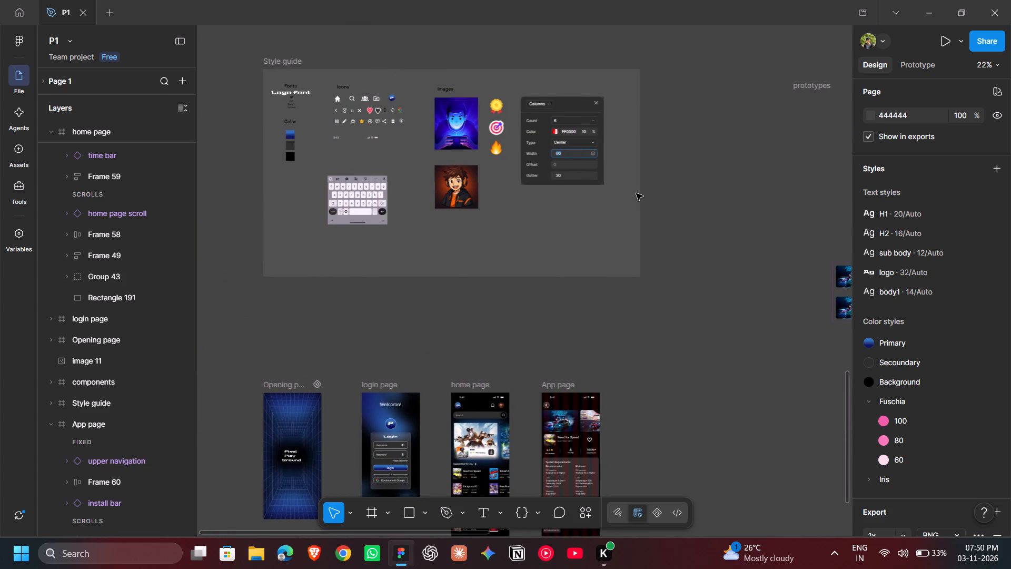
{"action": "scroll", "coordinate": [636, 193], "scroll_direction": "right", "scroll_amount": 2}
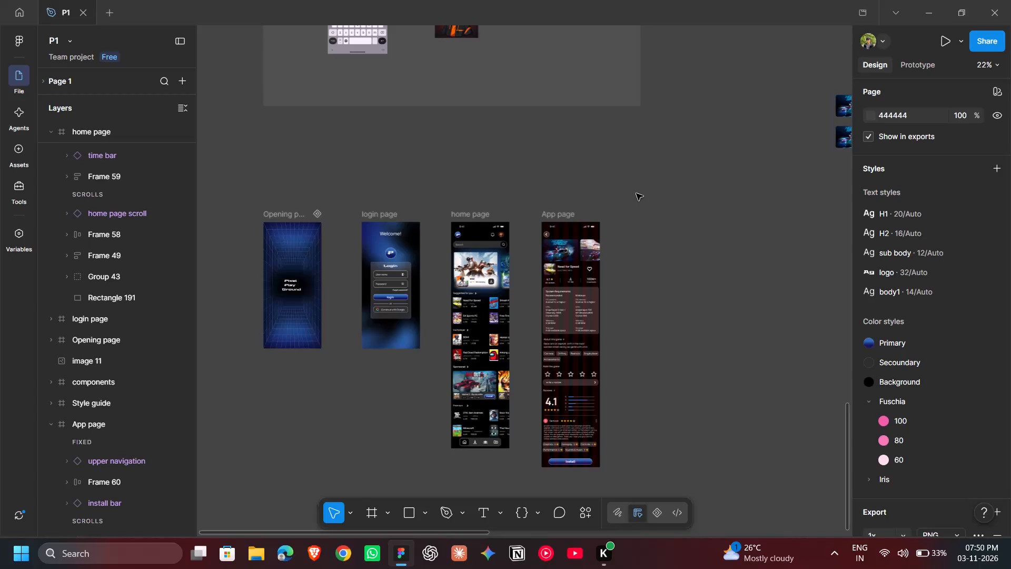
{"action": "scroll", "coordinate": [636, 193], "scroll_direction": "right", "scroll_amount": 1}
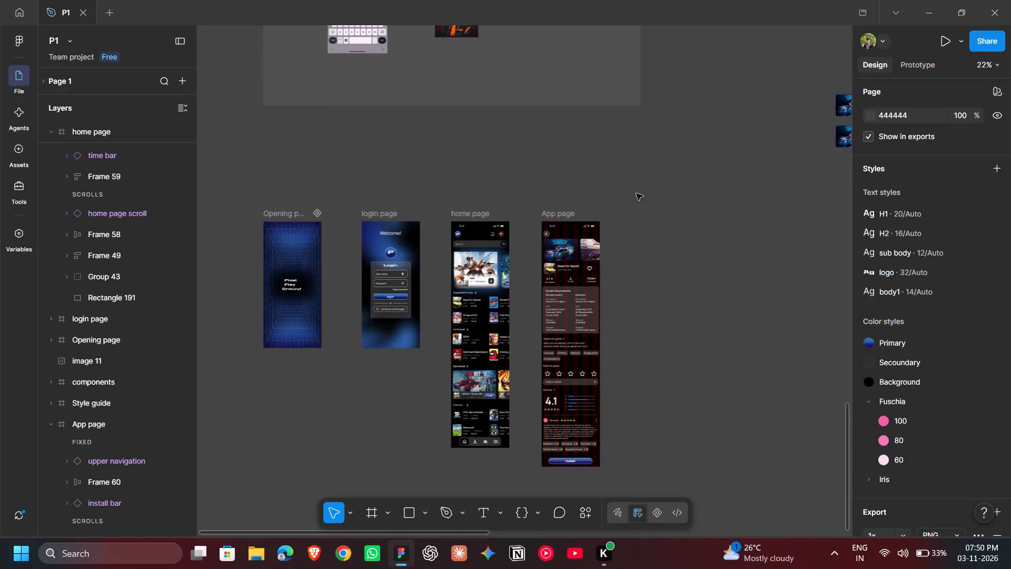
{"action": "scroll", "coordinate": [636, 193], "scroll_direction": "right", "scroll_amount": 2}
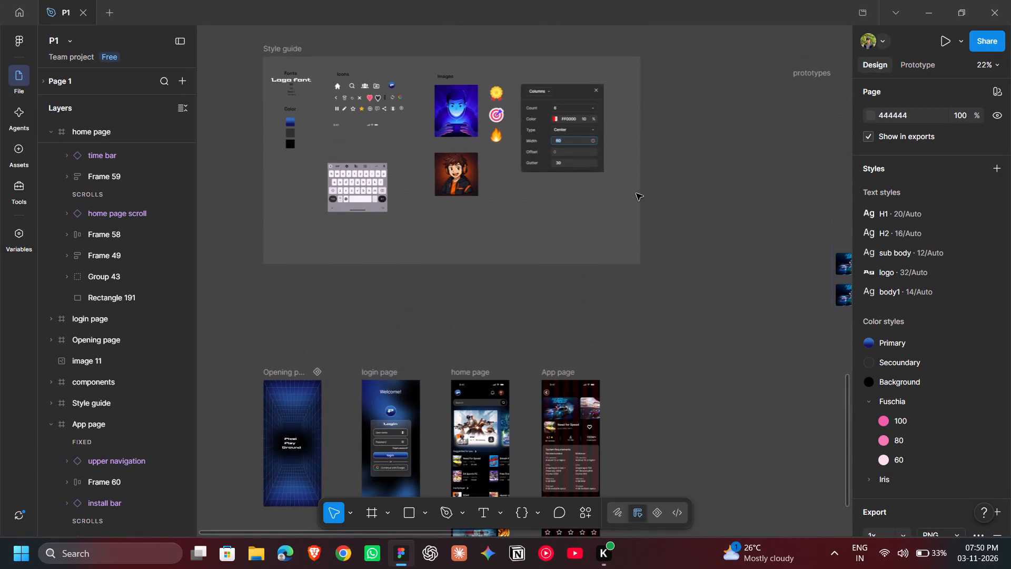
{"action": "left_click", "coordinate": [365, 191]}
{"action": "left_click", "coordinate": [587, 308]}
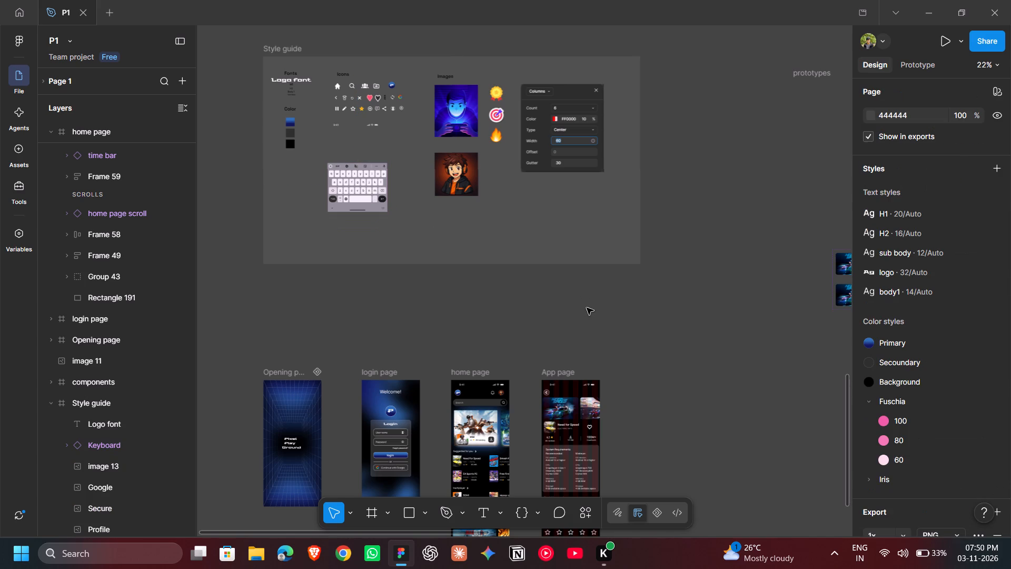
Inspect the home page's Premium section and bottom navigation bar up close.
{"action": "scroll", "coordinate": [477, 286], "scroll_direction": "down", "scroll_amount": 1}
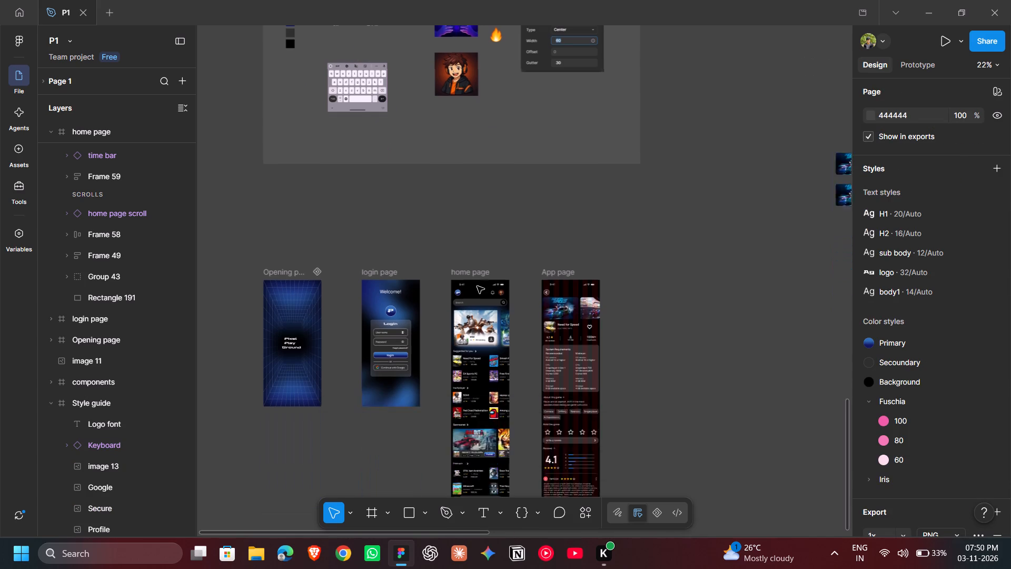
{"action": "scroll", "coordinate": [477, 286], "scroll_direction": "down", "scroll_amount": 2}
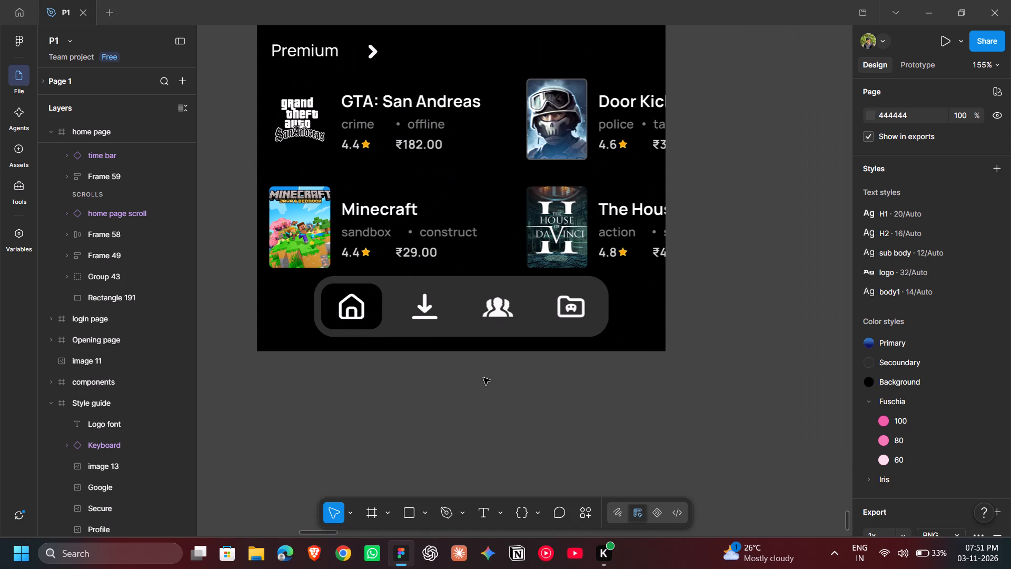
{"action": "scroll", "coordinate": [483, 378], "scroll_direction": "up", "scroll_amount": 2}
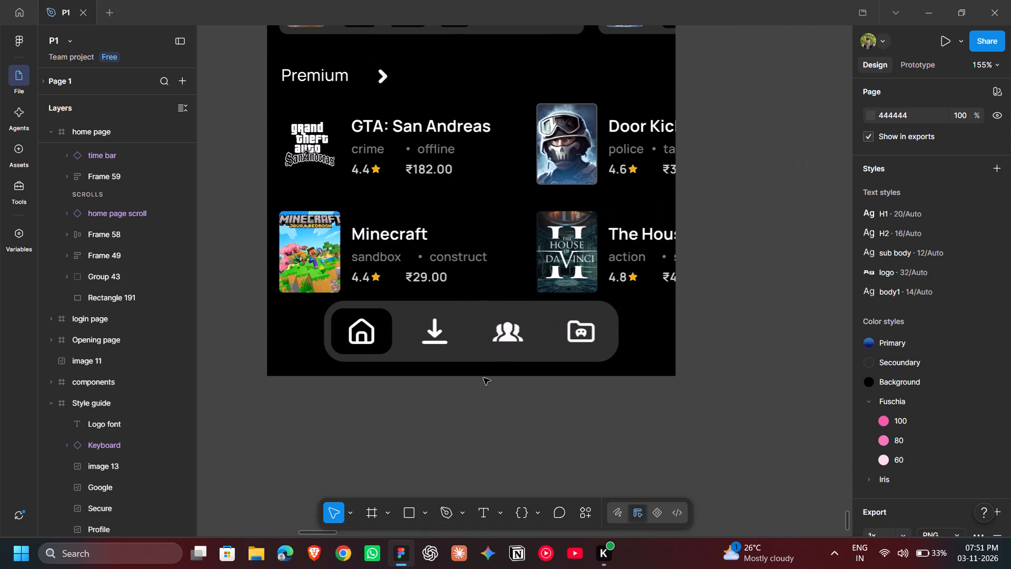
{"action": "scroll", "coordinate": [483, 378], "scroll_direction": "up", "scroll_amount": 9}
{"action": "scroll", "coordinate": [483, 378], "scroll_direction": "right", "scroll_amount": 2}
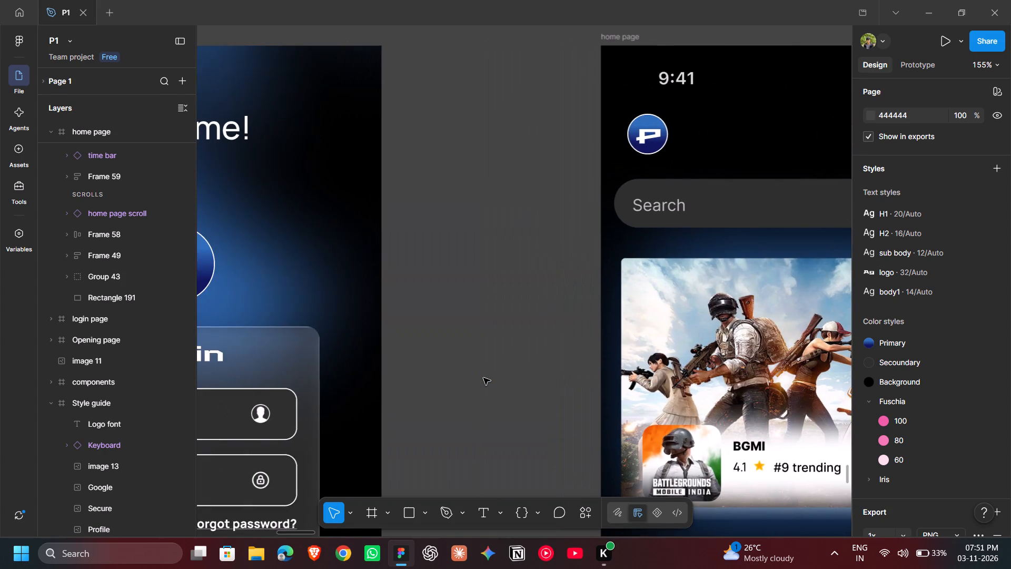
{"action": "scroll", "coordinate": [483, 378], "scroll_direction": "right", "scroll_amount": 1}
{"action": "scroll", "coordinate": [483, 378], "scroll_direction": "up", "scroll_amount": 6}
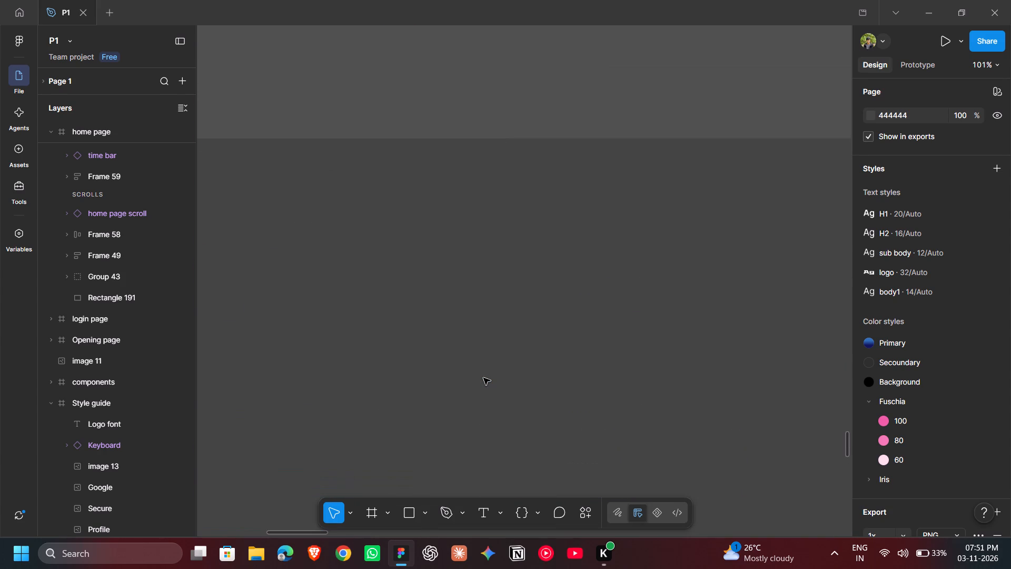
{"action": "scroll", "coordinate": [483, 378], "scroll_direction": "right", "scroll_amount": 2}
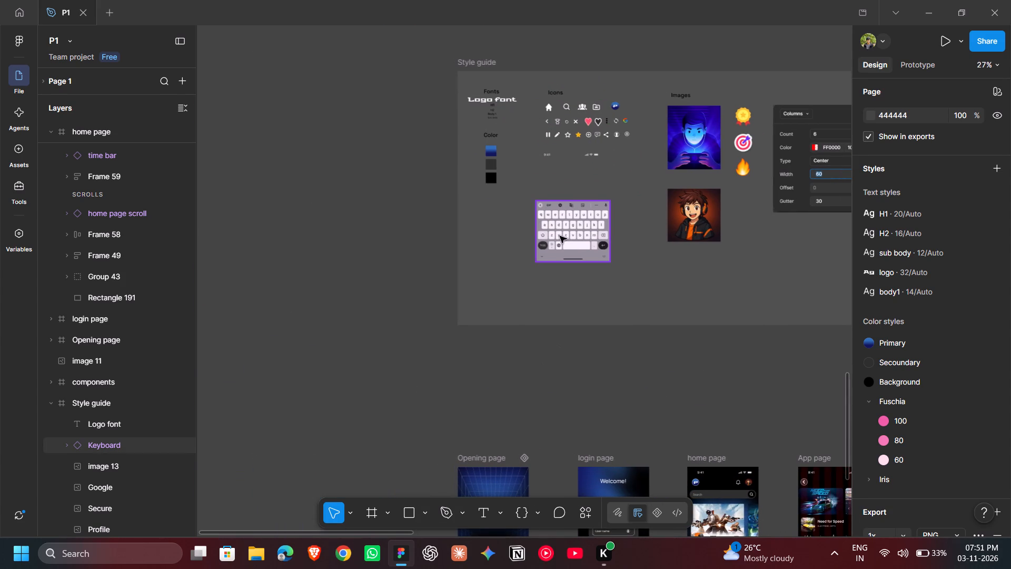
Examine the style guide's Keyboard component properties and the surrounding icons, colours and images.
{"action": "left_click", "coordinate": [559, 233]}
{"action": "scroll", "coordinate": [935, 317], "scroll_direction": "up", "scroll_amount": 1}
{"action": "scroll", "coordinate": [960, 428], "scroll_direction": "down", "scroll_amount": 1}
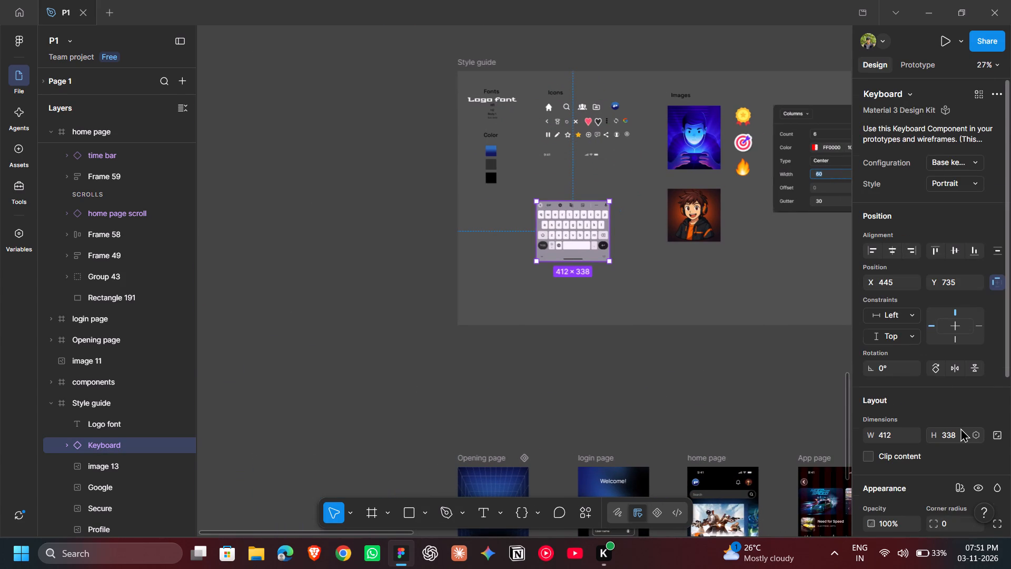
{"action": "scroll", "coordinate": [960, 428], "scroll_direction": "down", "scroll_amount": 3}
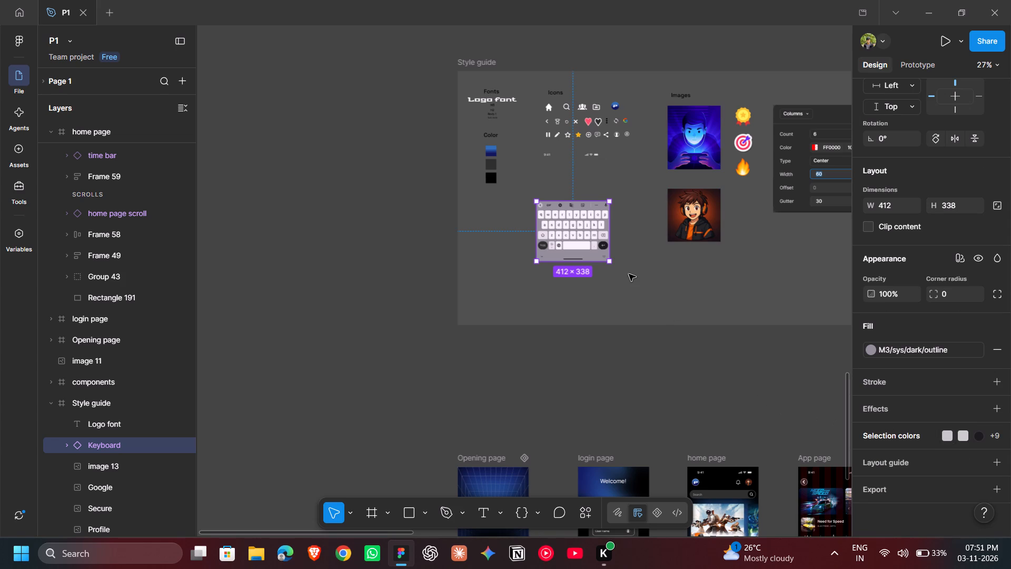
{"action": "scroll", "coordinate": [629, 274], "scroll_direction": "up", "scroll_amount": 2}
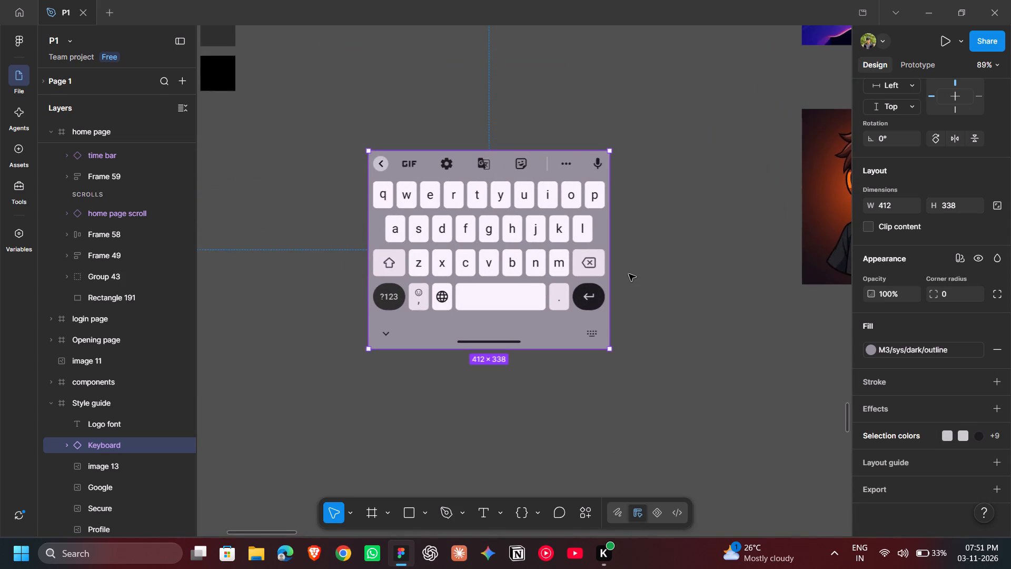
{"action": "scroll", "coordinate": [629, 274], "scroll_direction": "up", "scroll_amount": 2}
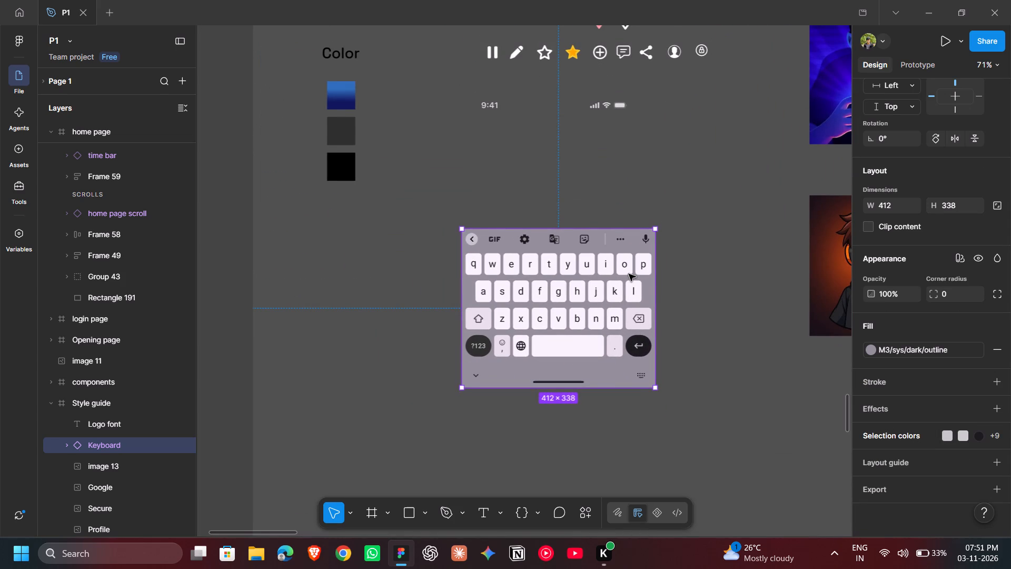
{"action": "scroll", "coordinate": [629, 274], "scroll_direction": "up", "scroll_amount": 2}
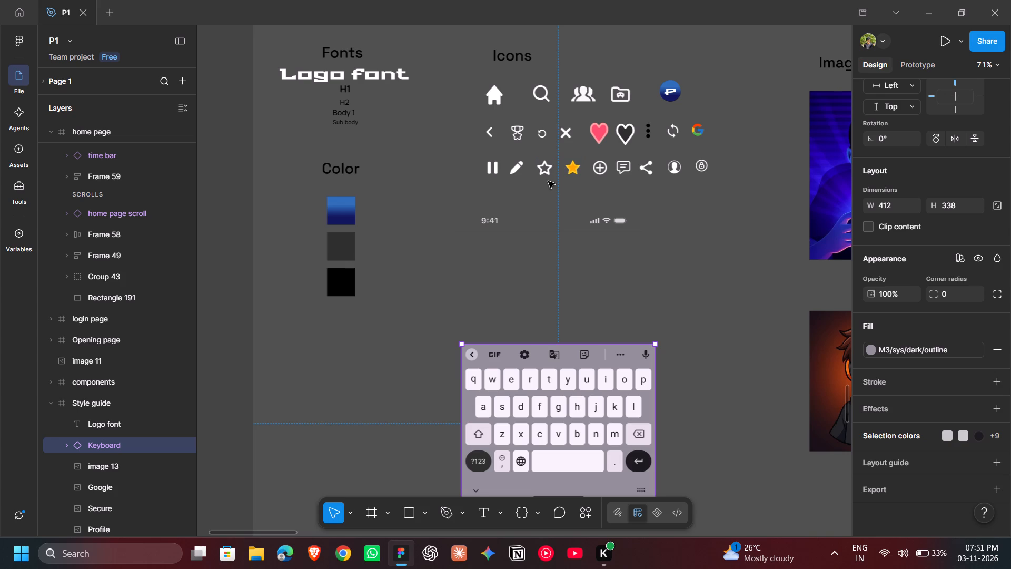
{"action": "scroll", "coordinate": [548, 181], "scroll_direction": "left", "scroll_amount": 1}
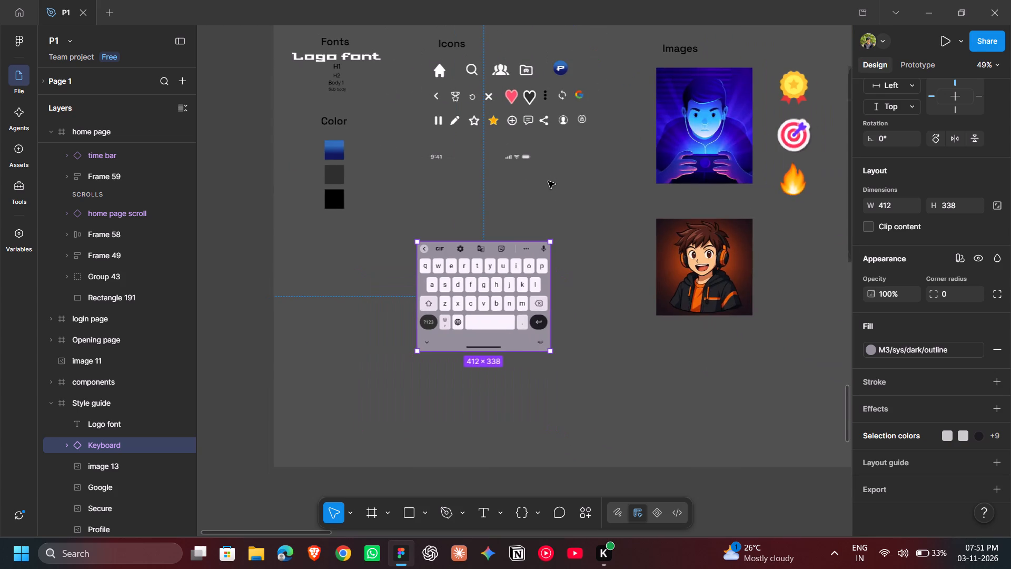
{"action": "scroll", "coordinate": [548, 181], "scroll_direction": "left", "scroll_amount": 4}
{"action": "scroll", "coordinate": [548, 181], "scroll_direction": "down", "scroll_amount": 1}
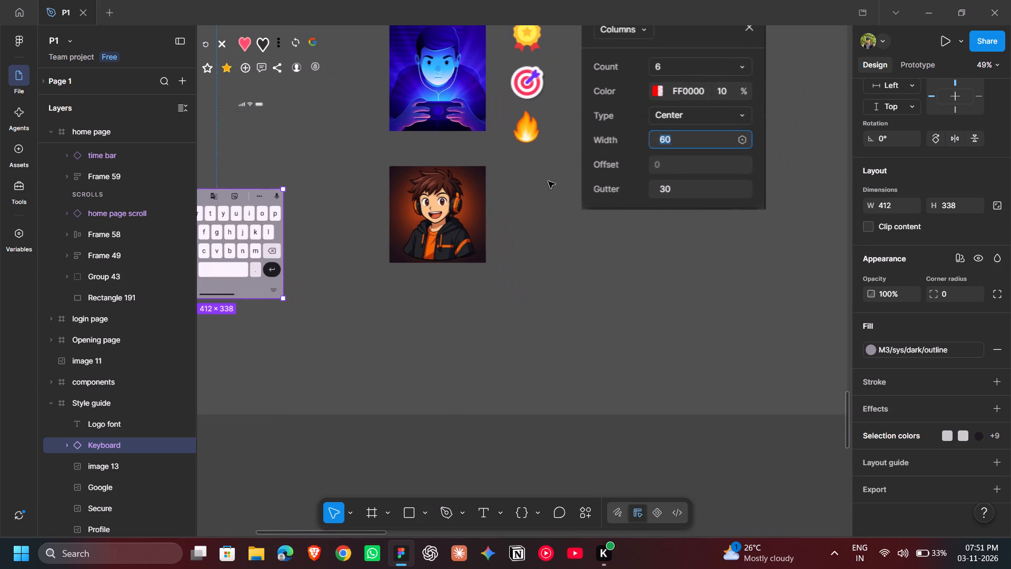
Compare the home page and App page contents from top to bottom, including the home page's bottom navigation bar.
{"action": "scroll", "coordinate": [548, 181], "scroll_direction": "down", "scroll_amount": 3}
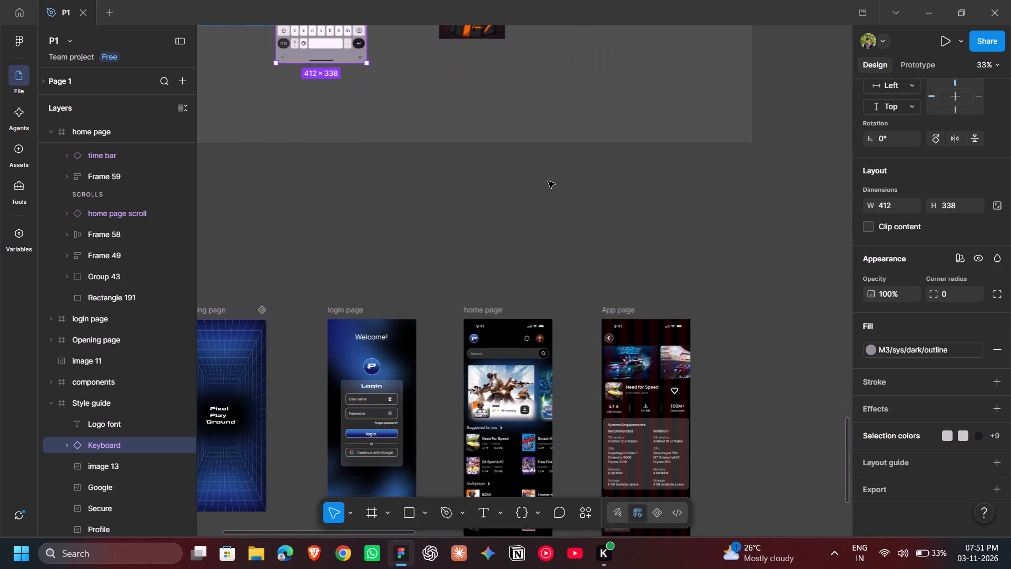
{"action": "scroll", "coordinate": [548, 181], "scroll_direction": "down", "scroll_amount": 2}
{"action": "scroll", "coordinate": [548, 181], "scroll_direction": "left", "scroll_amount": 1}
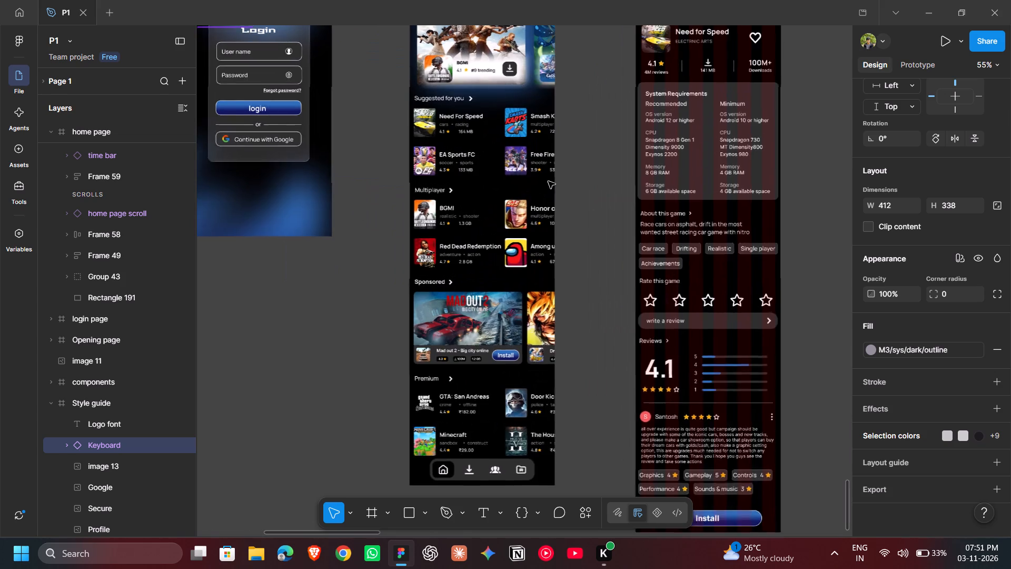
{"action": "scroll", "coordinate": [548, 181], "scroll_direction": "down", "scroll_amount": 1}
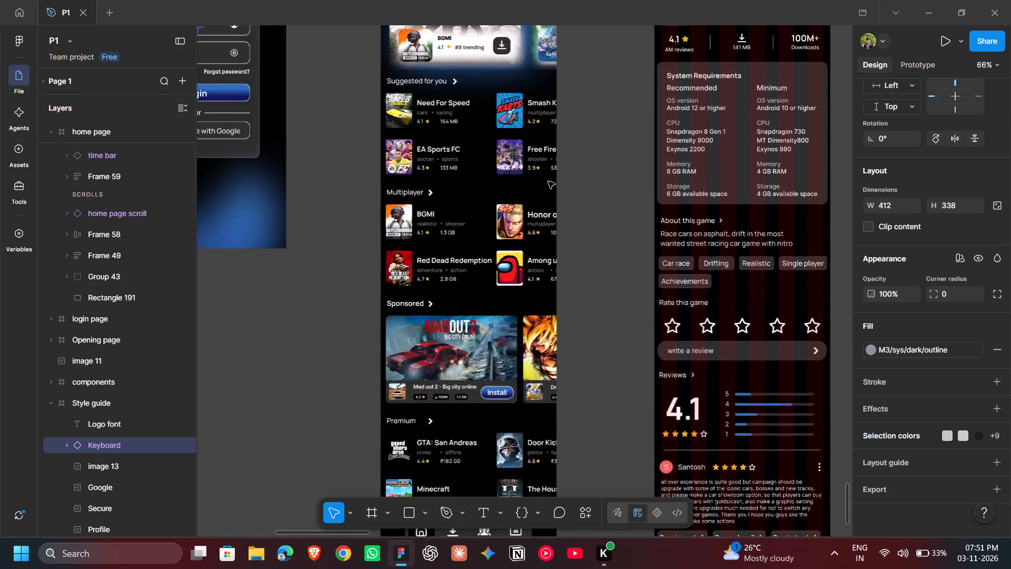
{"action": "scroll", "coordinate": [548, 181], "scroll_direction": "down", "scroll_amount": 1}
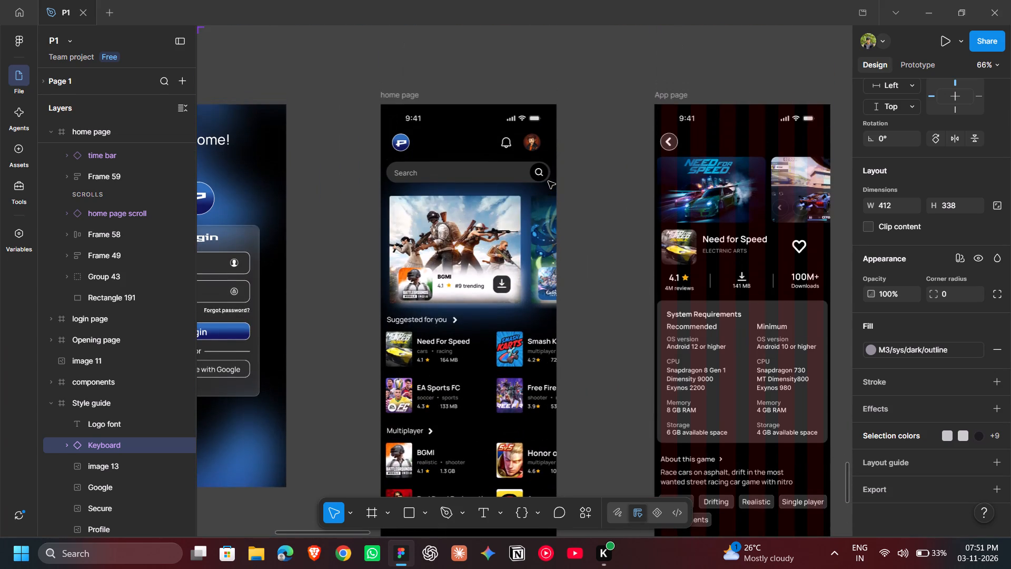
{"action": "scroll", "coordinate": [548, 181], "scroll_direction": "down", "scroll_amount": 2}
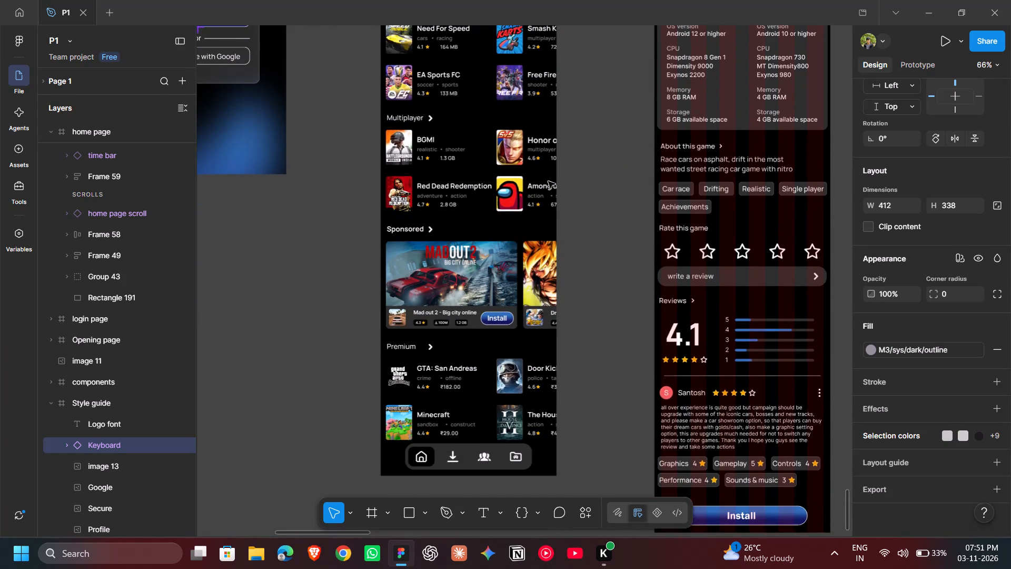
{"action": "scroll", "coordinate": [548, 181], "scroll_direction": "down", "scroll_amount": 2}
{"action": "scroll", "coordinate": [548, 181], "scroll_direction": "left", "scroll_amount": 1}
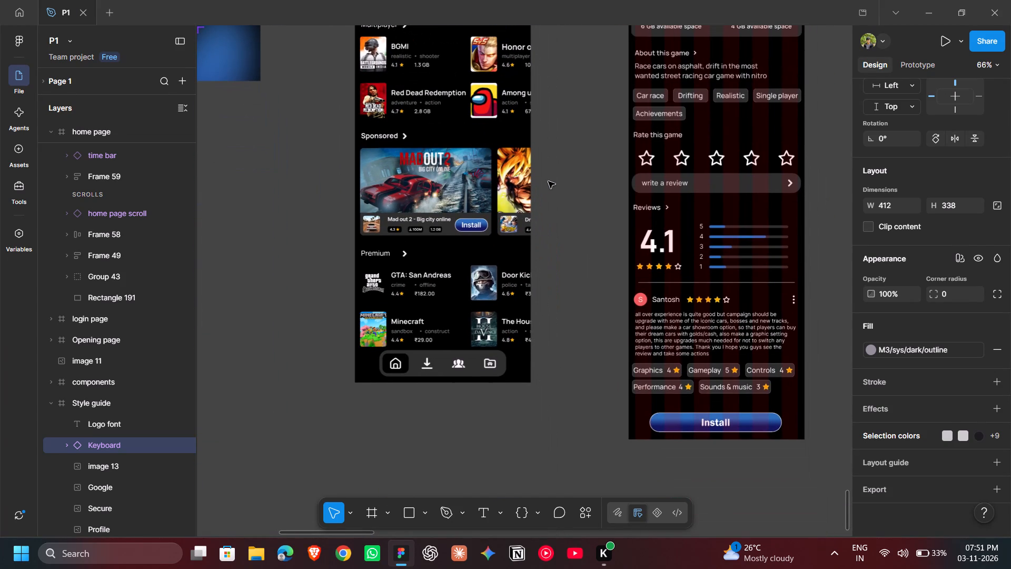
{"action": "scroll", "coordinate": [548, 181], "scroll_direction": "left", "scroll_amount": 1}
{"action": "scroll", "coordinate": [548, 181], "scroll_direction": "up", "scroll_amount": 1}
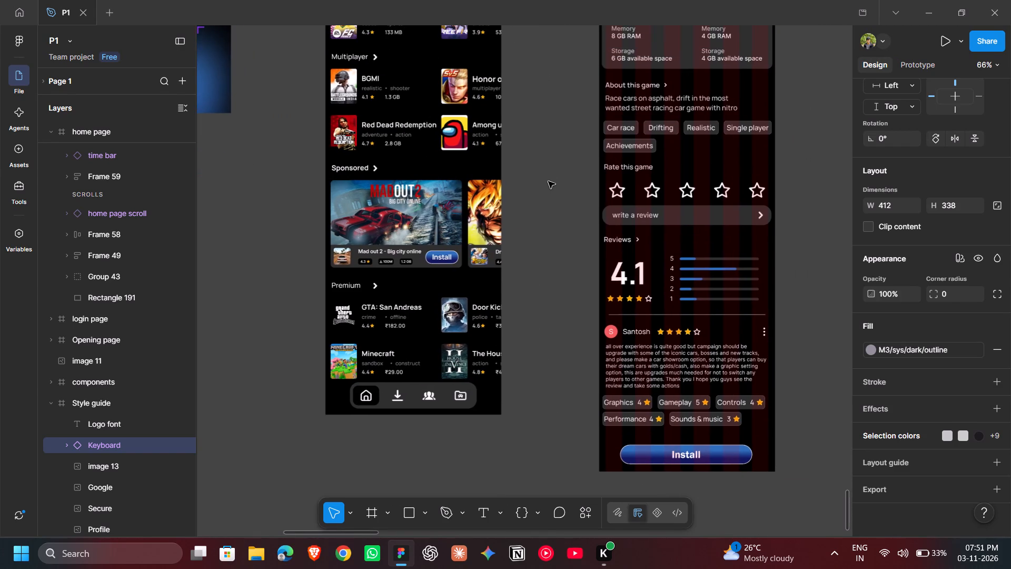
{"action": "scroll", "coordinate": [548, 181], "scroll_direction": "up", "scroll_amount": 2}
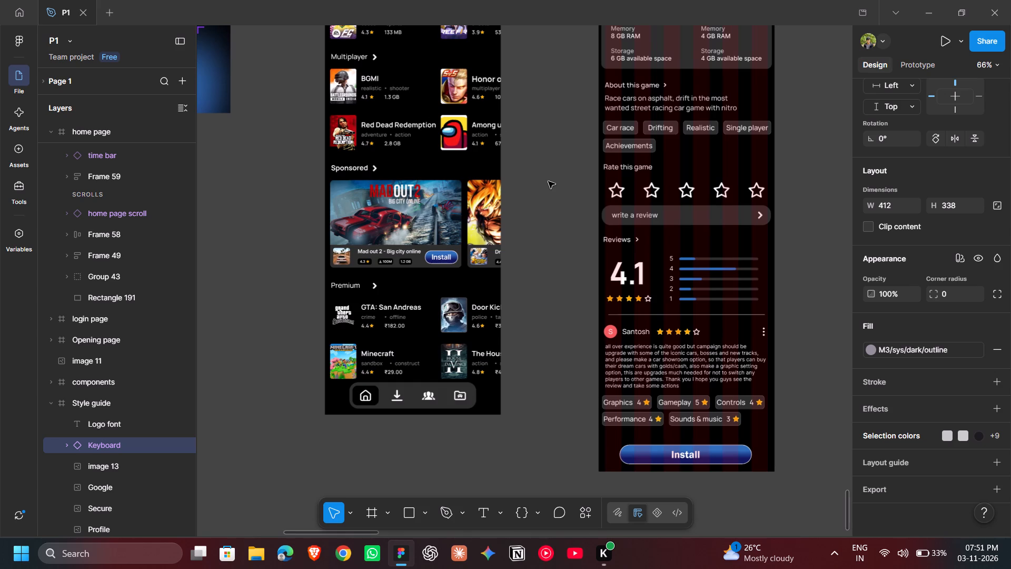
{"action": "left_click", "coordinate": [392, 393]}
{"action": "left_click", "coordinate": [536, 350]}
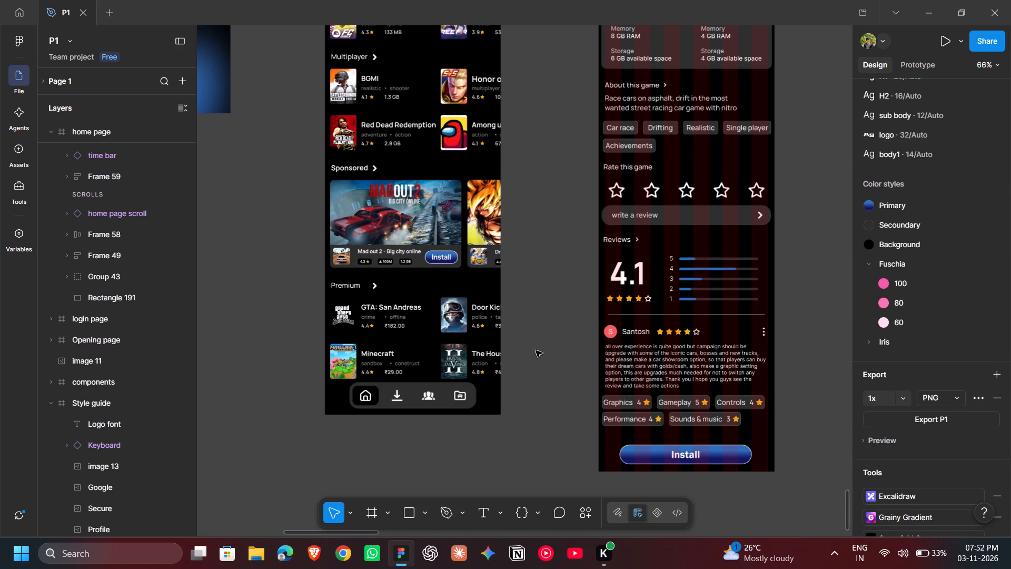
Review the login, home and App pages side by side for overall layout consistency.
{"action": "scroll", "coordinate": [536, 350], "scroll_direction": "up", "scroll_amount": 1}
{"action": "scroll", "coordinate": [536, 350], "scroll_direction": "right", "scroll_amount": 1}
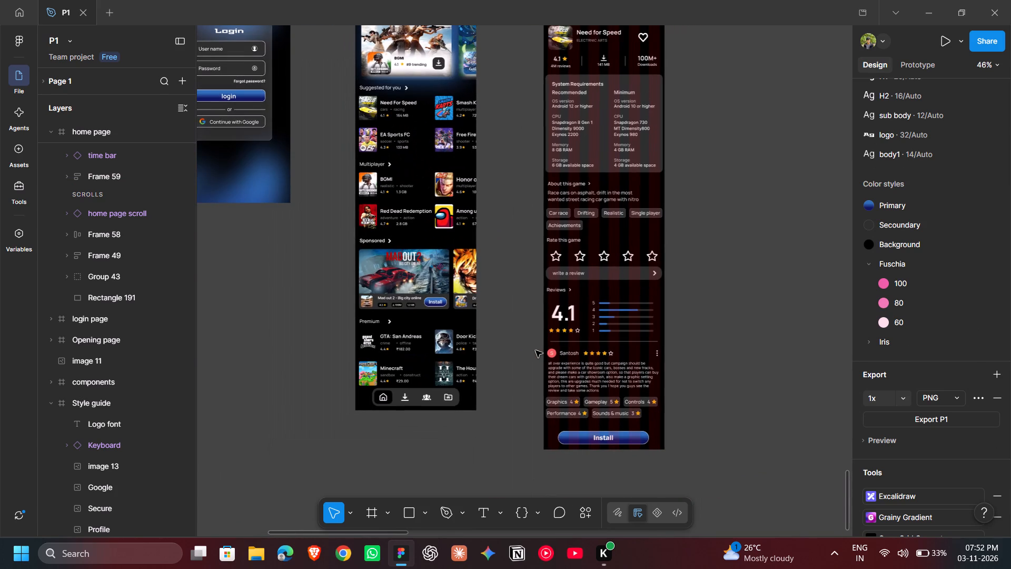
{"action": "scroll", "coordinate": [536, 350], "scroll_direction": "up", "scroll_amount": 2}
{"action": "scroll", "coordinate": [536, 350], "scroll_direction": "down", "scroll_amount": 1}
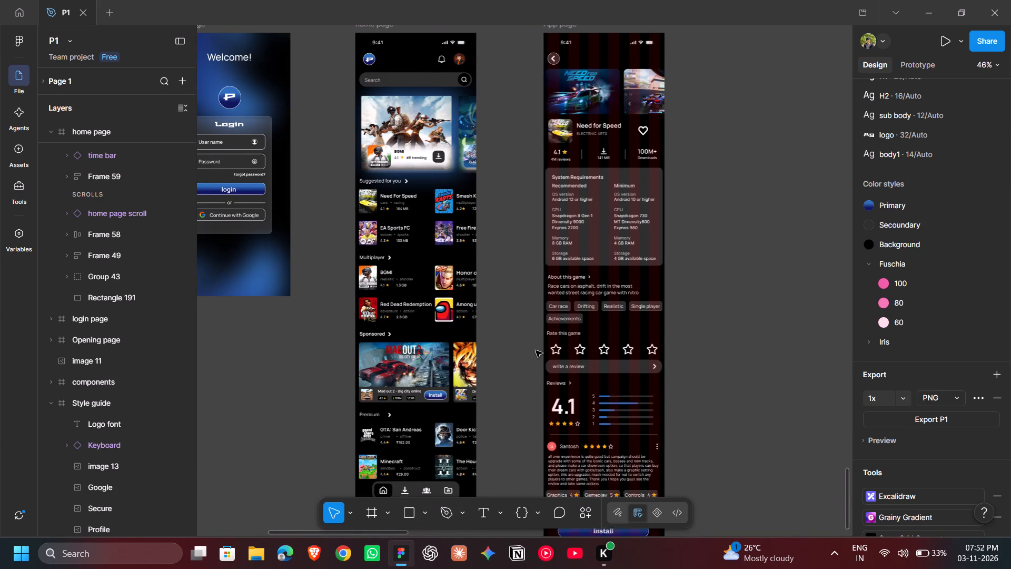
{"action": "scroll", "coordinate": [536, 350], "scroll_direction": "down", "scroll_amount": 2}
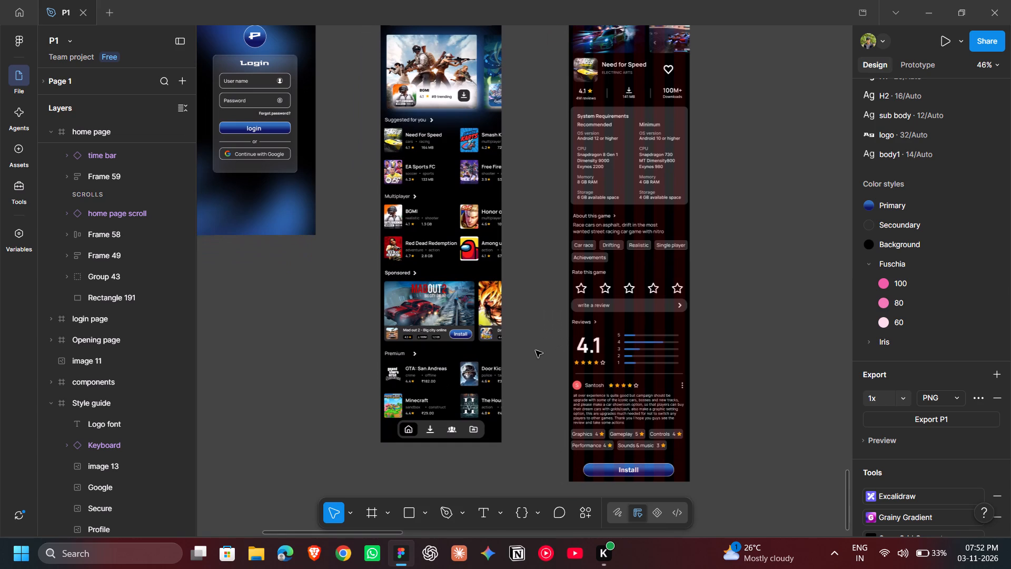
{"action": "scroll", "coordinate": [536, 350], "scroll_direction": "up", "scroll_amount": 2}
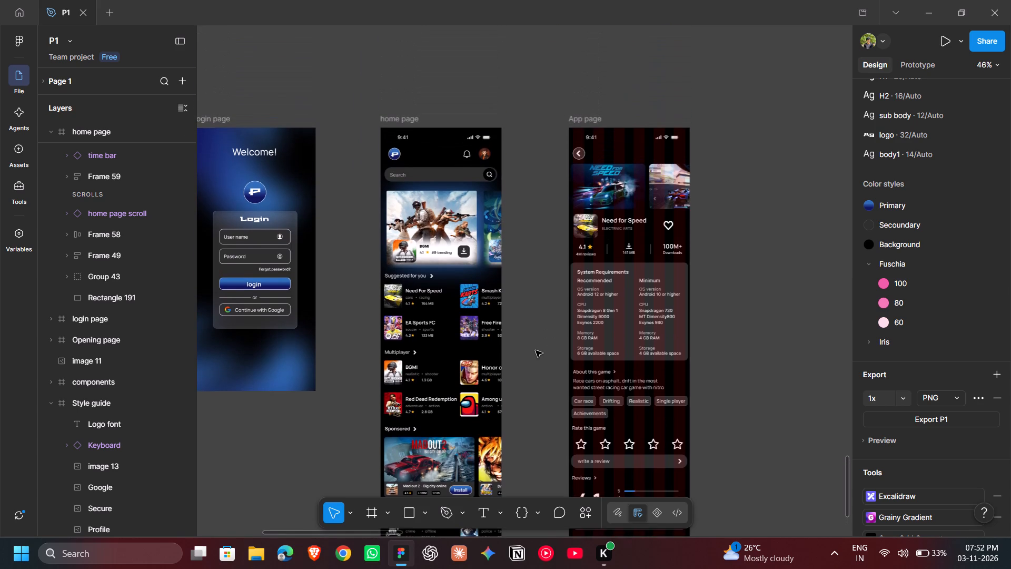
Review the fonts, colours, icons, images and keyboard in the style guide.
{"action": "scroll", "coordinate": [536, 350], "scroll_direction": "up", "scroll_amount": 4}
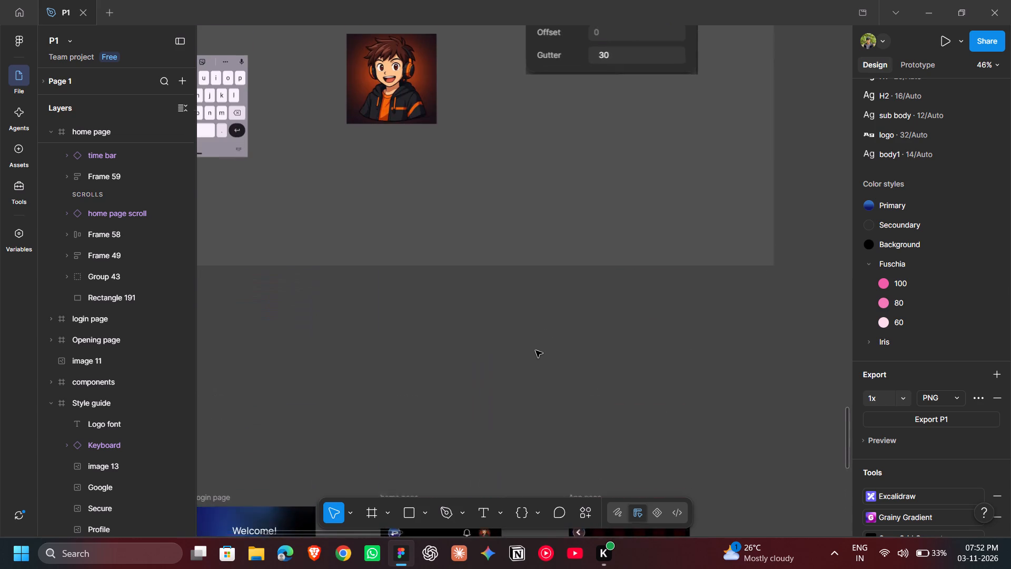
{"action": "scroll", "coordinate": [536, 350], "scroll_direction": "up", "scroll_amount": 1}
{"action": "scroll", "coordinate": [536, 350], "scroll_direction": "right", "scroll_amount": 1}
{"action": "scroll", "coordinate": [536, 350], "scroll_direction": "up", "scroll_amount": 1}
{"action": "scroll", "coordinate": [536, 350], "scroll_direction": "right", "scroll_amount": 1}
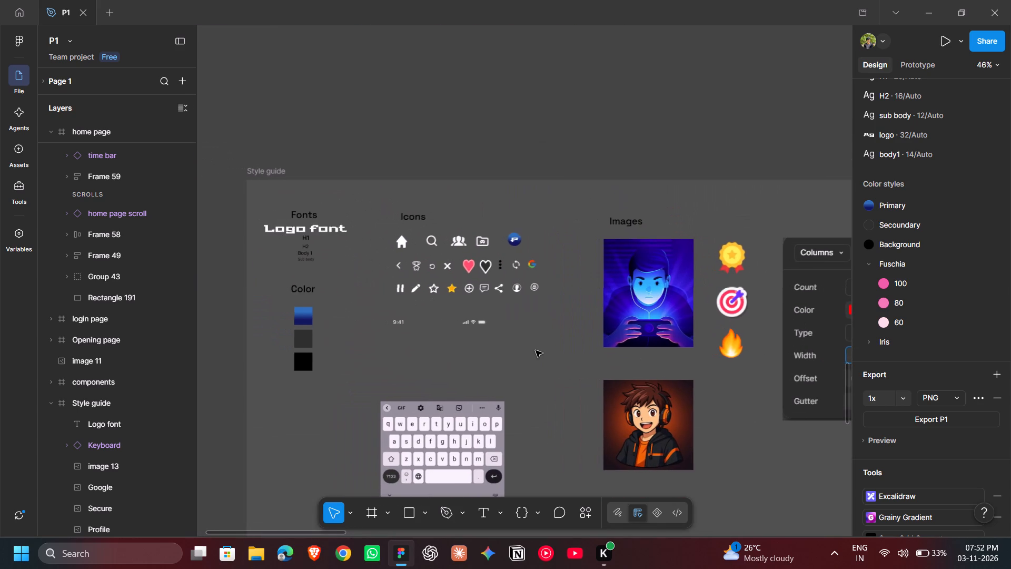
{"action": "scroll", "coordinate": [536, 350], "scroll_direction": "right", "scroll_amount": 1}
{"action": "scroll", "coordinate": [536, 350], "scroll_direction": "down", "scroll_amount": 1}
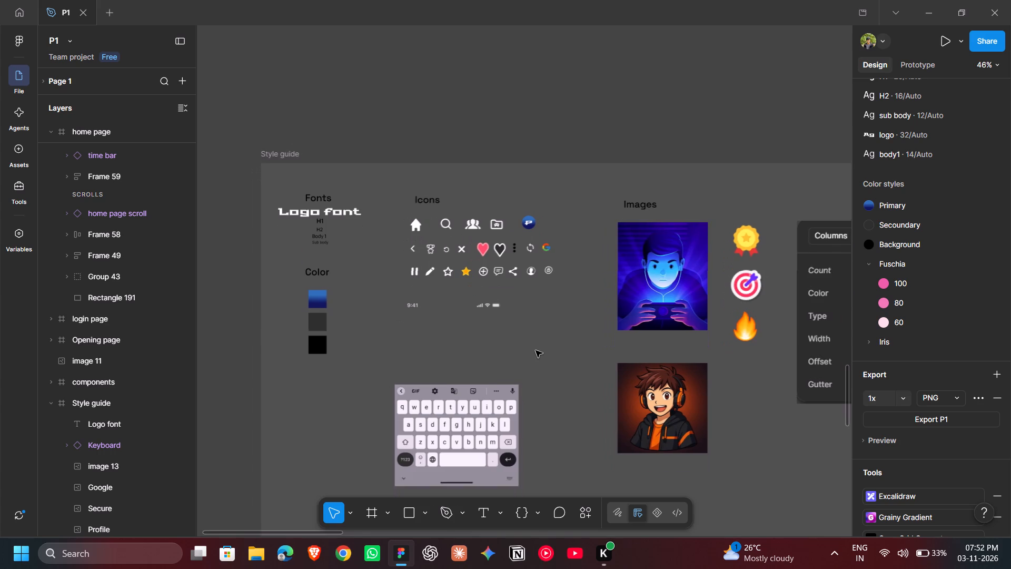
{"action": "scroll", "coordinate": [536, 350], "scroll_direction": "down", "scroll_amount": 1}
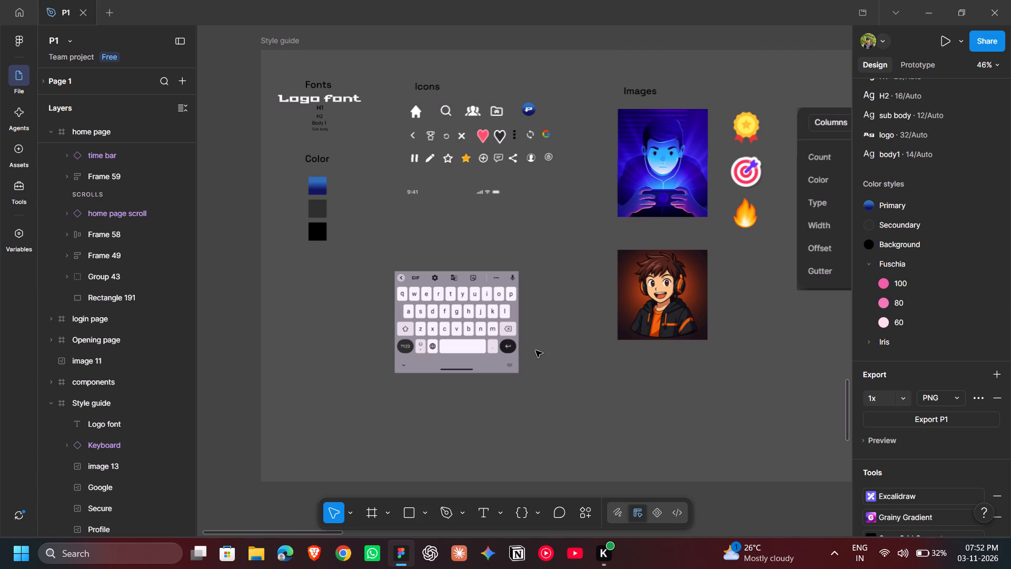
Review the style guide's icons, including the Comments icon, against the login, home and App pages.
{"action": "scroll", "coordinate": [499, 229], "scroll_direction": "up", "scroll_amount": 1}
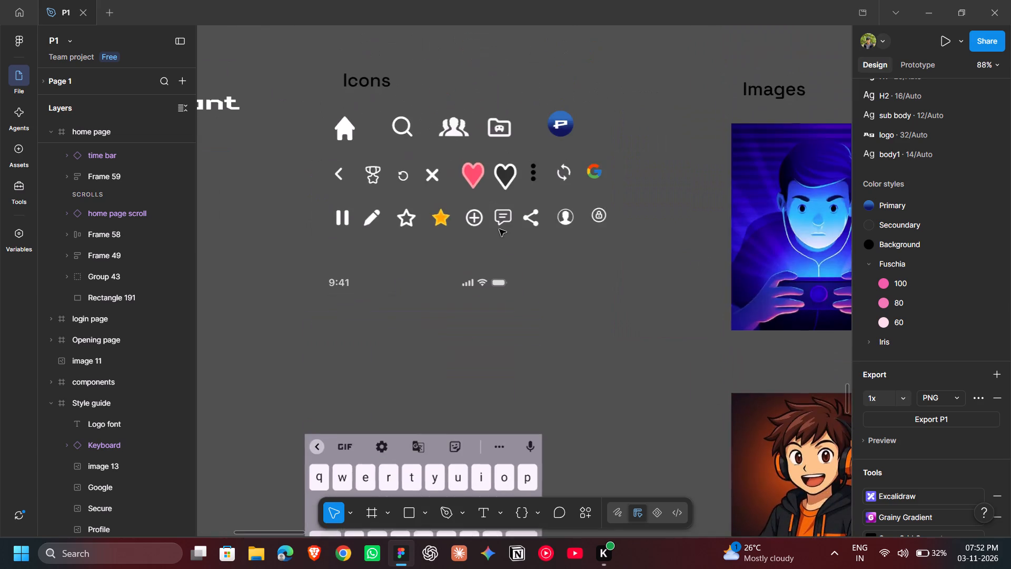
{"action": "left_click", "coordinate": [512, 201]}
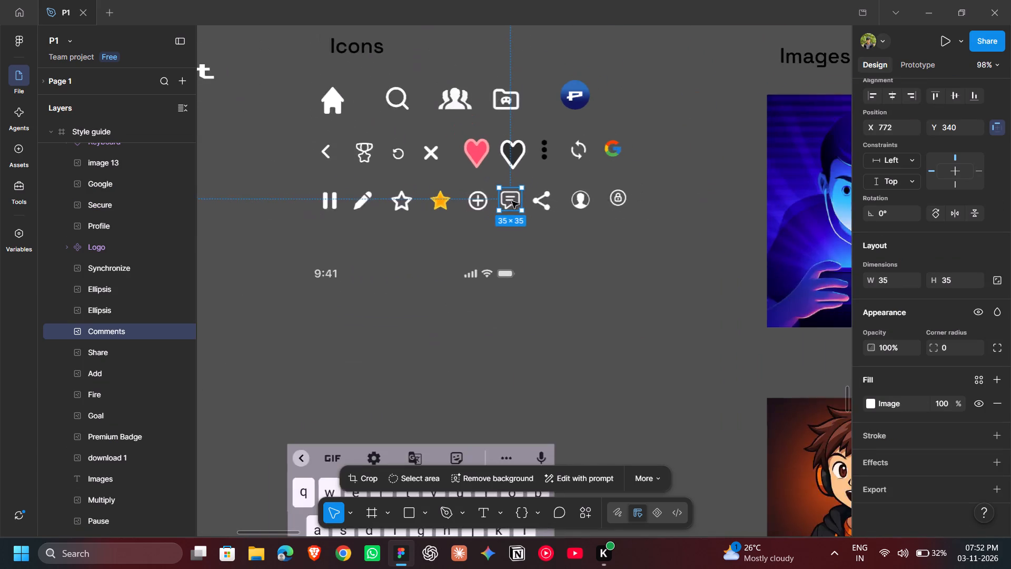
{"action": "scroll", "coordinate": [512, 201], "scroll_direction": "down", "scroll_amount": 4}
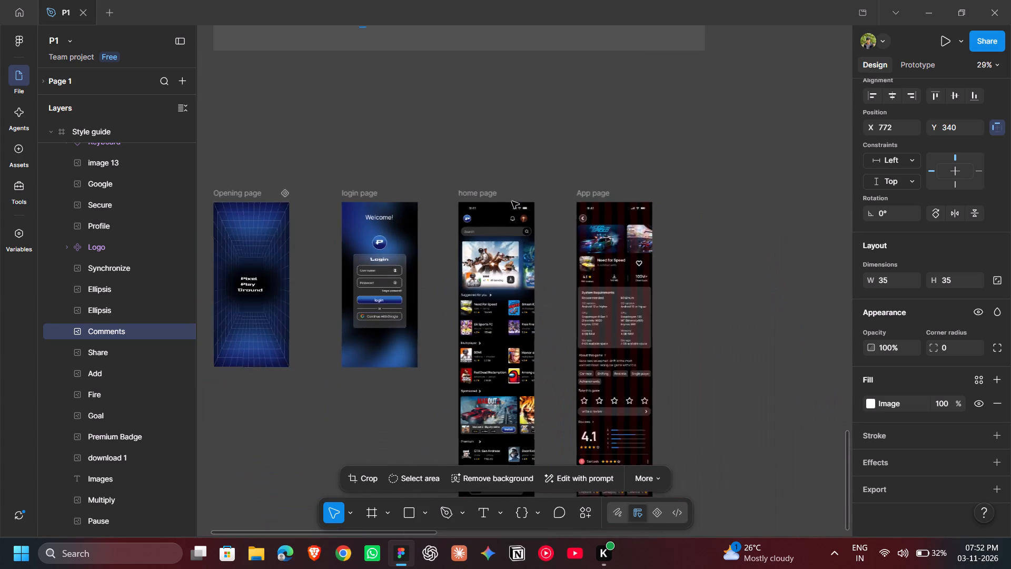
{"action": "scroll", "coordinate": [512, 201], "scroll_direction": "down", "scroll_amount": 1}
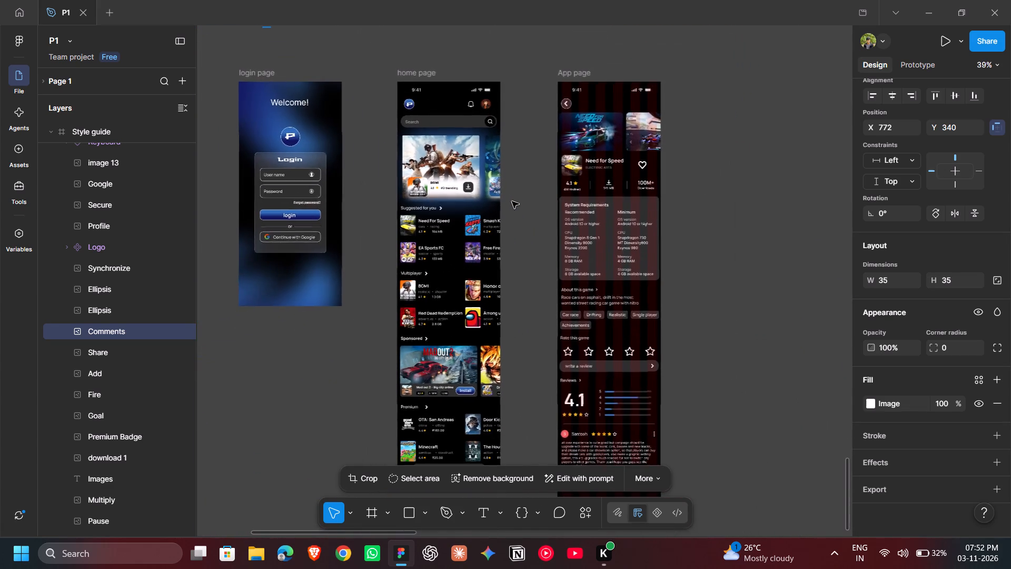
{"action": "scroll", "coordinate": [512, 201], "scroll_direction": "down", "scroll_amount": 1}
{"action": "scroll", "coordinate": [512, 201], "scroll_direction": "up", "scroll_amount": 2}
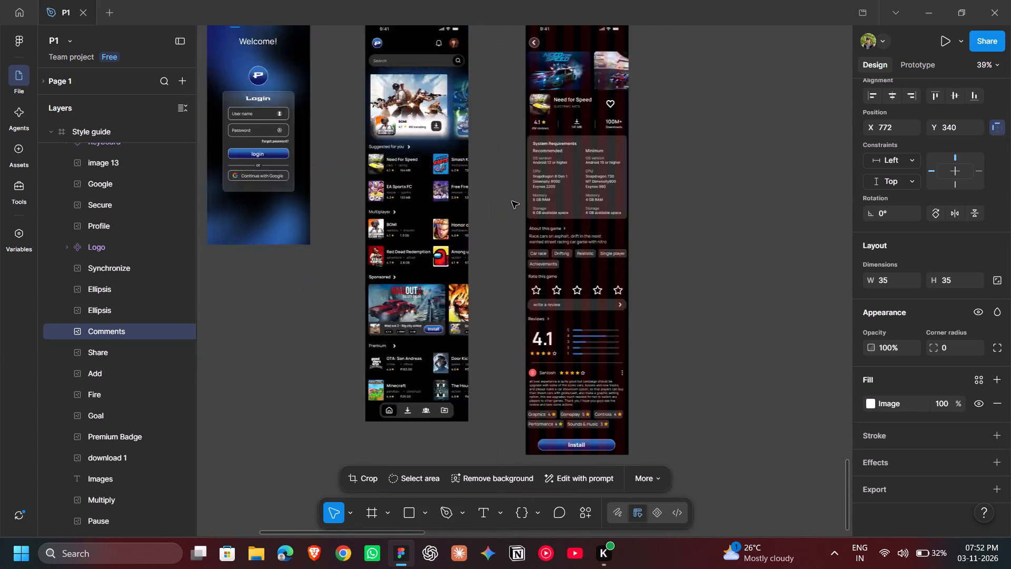
Examine the high-fidelity wireframes, from the home and App pages through library, search, community, rewards and downloads, against the finished screens.
{"action": "scroll", "coordinate": [512, 201], "scroll_direction": "up", "scroll_amount": 7}
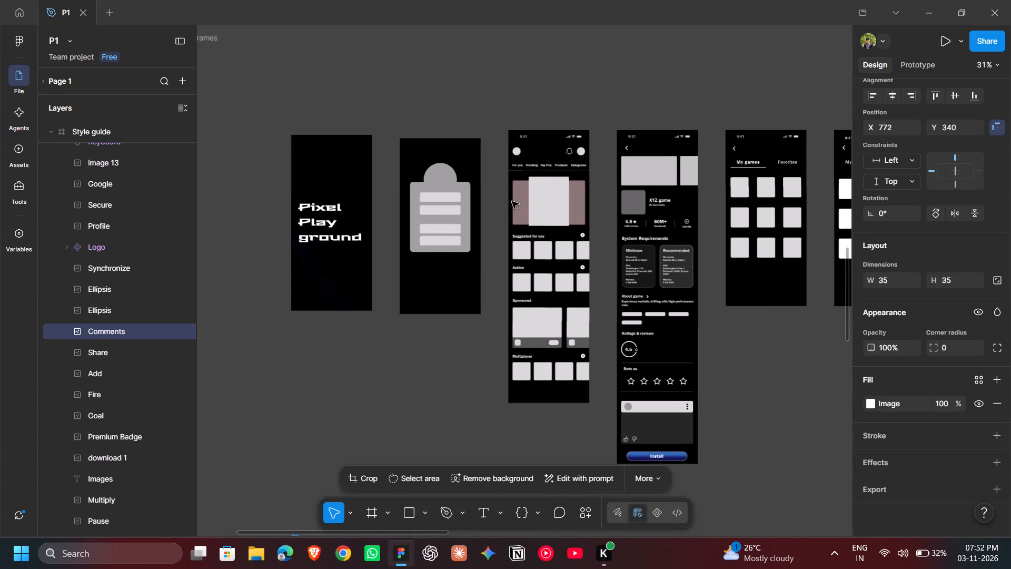
{"action": "scroll", "coordinate": [512, 201], "scroll_direction": "left", "scroll_amount": 3}
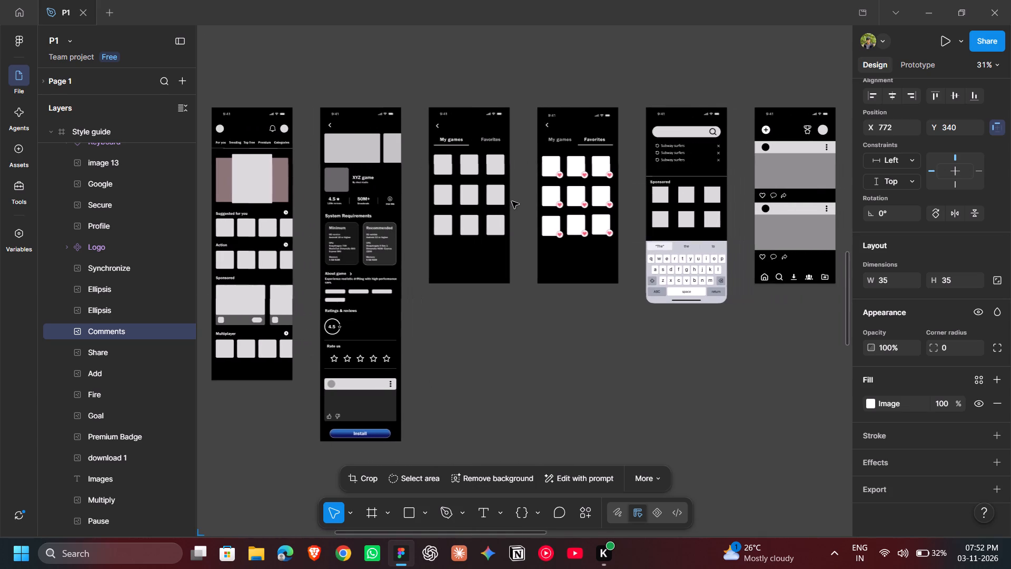
{"action": "scroll", "coordinate": [512, 201], "scroll_direction": "left", "scroll_amount": 2}
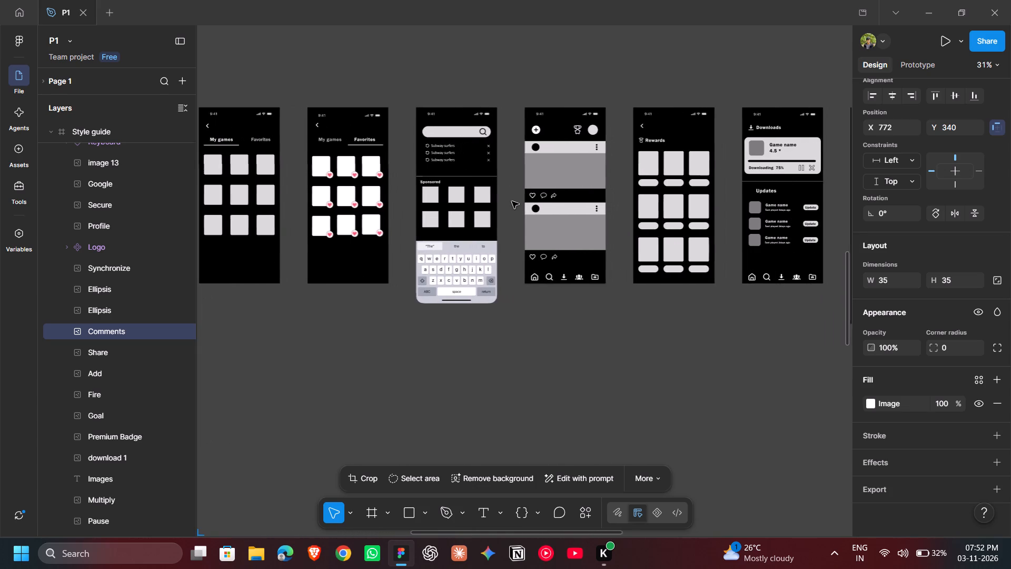
{"action": "scroll", "coordinate": [512, 201], "scroll_direction": "left", "scroll_amount": 1}
{"action": "scroll", "coordinate": [512, 201], "scroll_direction": "down", "scroll_amount": 2}
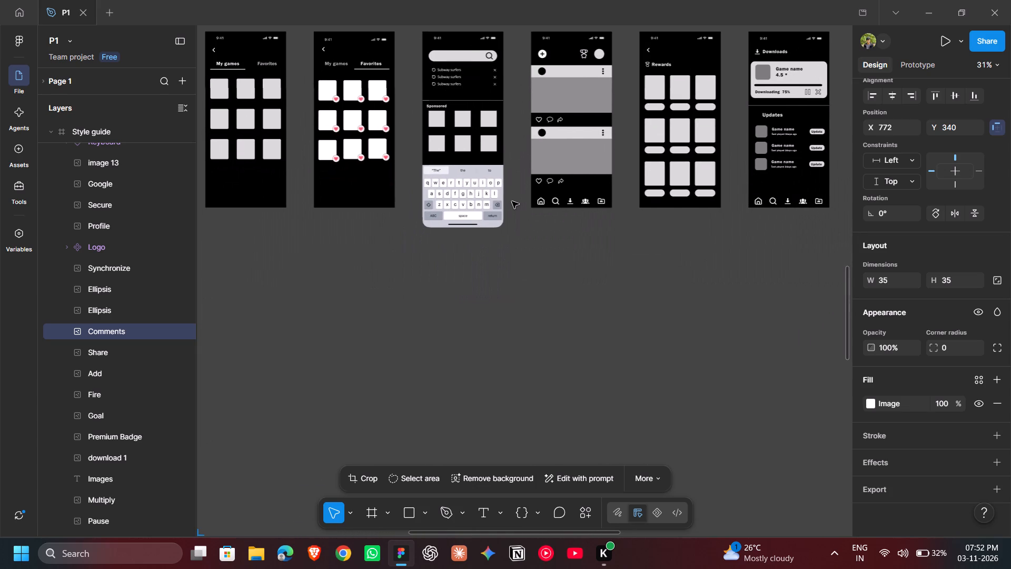
{"action": "scroll", "coordinate": [512, 201], "scroll_direction": "down", "scroll_amount": 4}
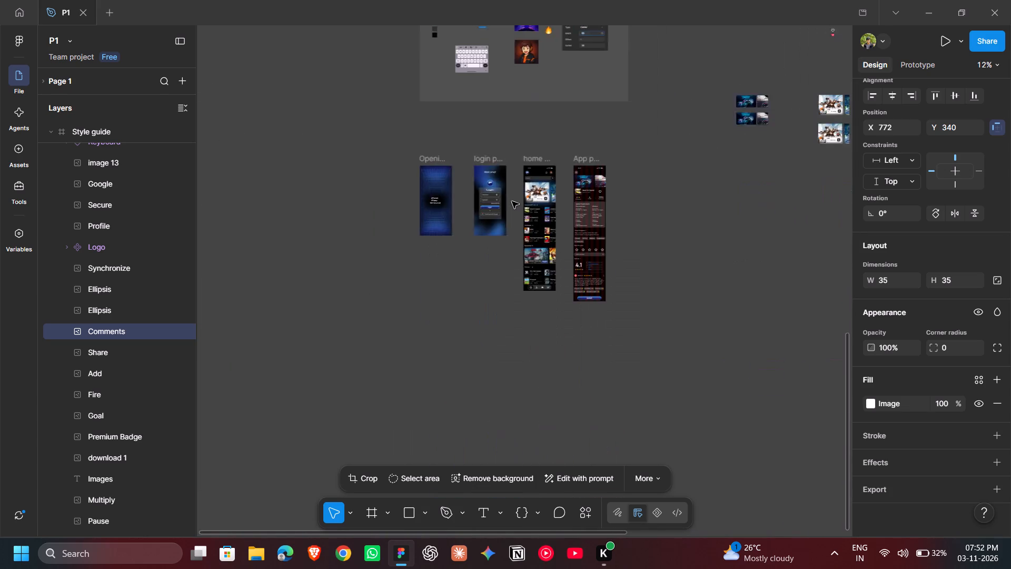
{"action": "scroll", "coordinate": [512, 201], "scroll_direction": "down", "scroll_amount": 3}
Duplicate the search page w frame in the high-fidelity wireframes.
{"action": "scroll", "coordinate": [512, 201], "scroll_direction": "up", "scroll_amount": 4}
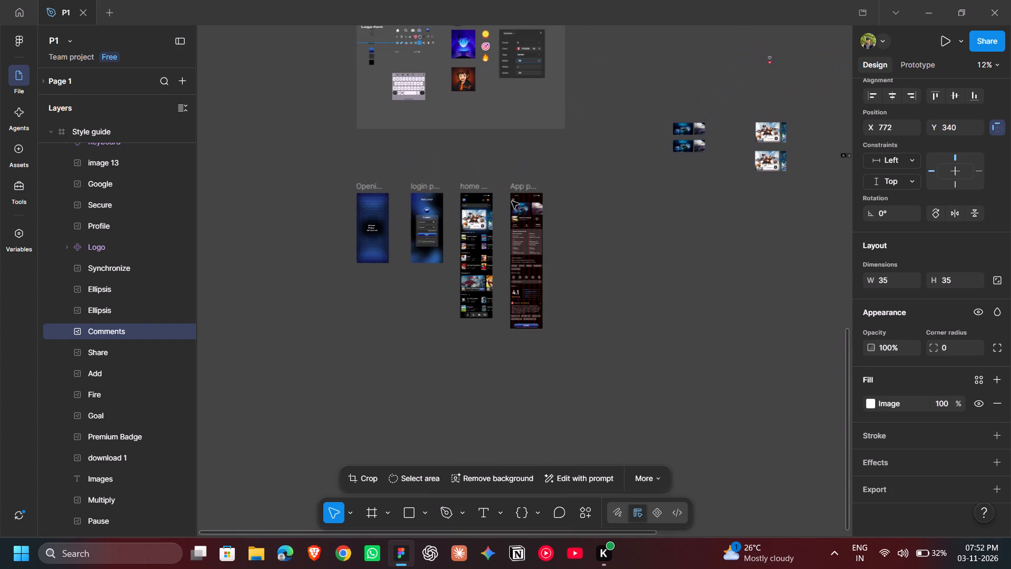
{"action": "scroll", "coordinate": [512, 201], "scroll_direction": "up", "scroll_amount": 3}
{"action": "scroll", "coordinate": [512, 201], "scroll_direction": "down", "scroll_amount": 1}
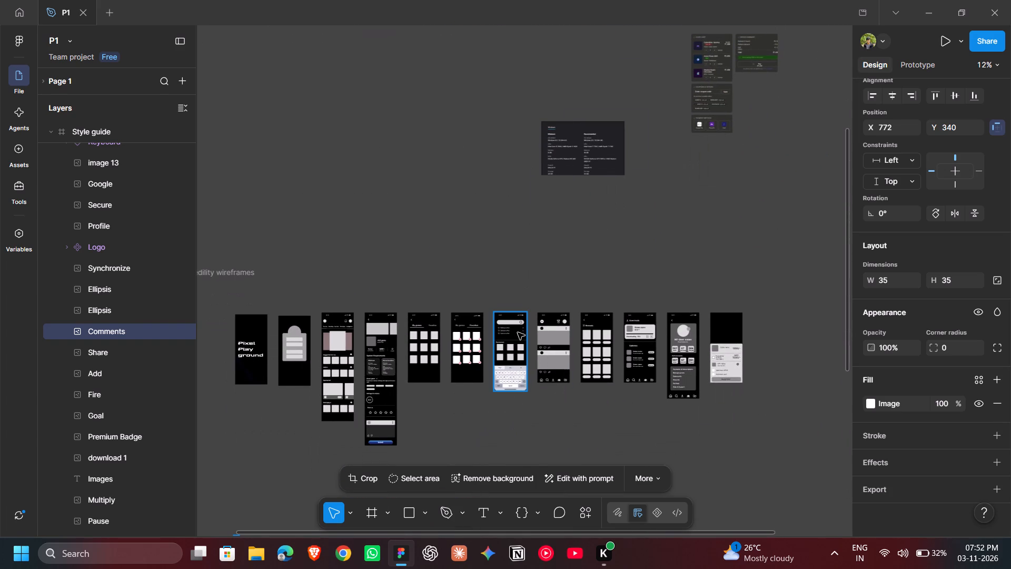
{"action": "left_click", "coordinate": [508, 323]}
{"action": "scroll", "coordinate": [508, 323], "scroll_direction": "down", "scroll_amount": 1}
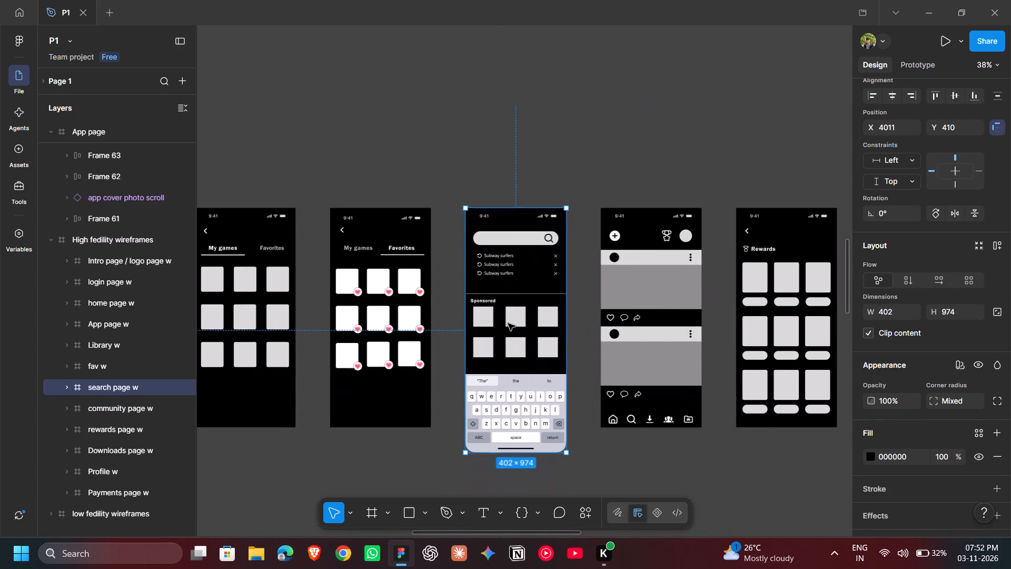
{"action": "scroll", "coordinate": [508, 323], "scroll_direction": "down", "scroll_amount": 1}
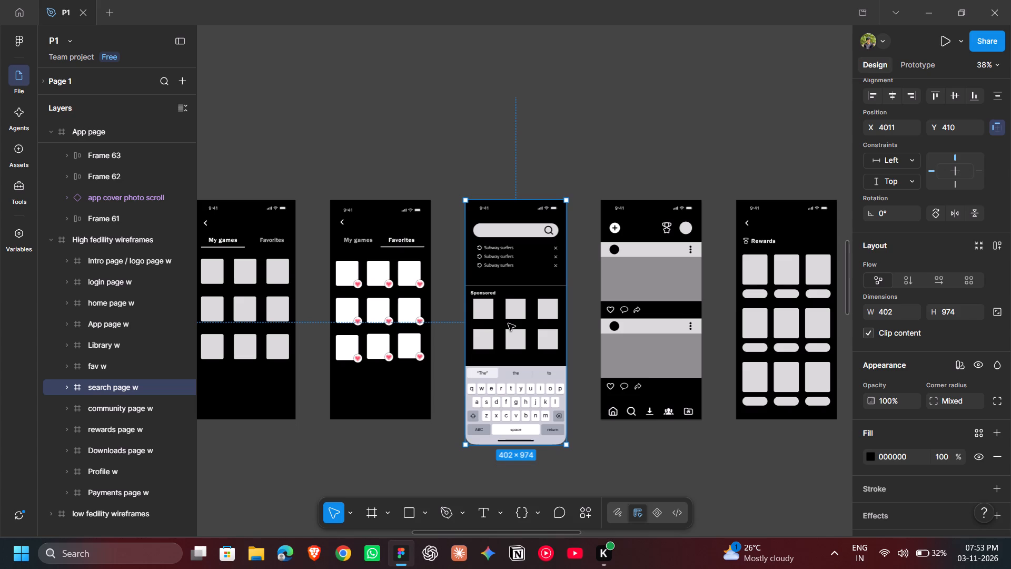
{"action": "scroll", "coordinate": [508, 323], "scroll_direction": "down", "scroll_amount": 1}
{"action": "key", "text": "ctrl+d"}
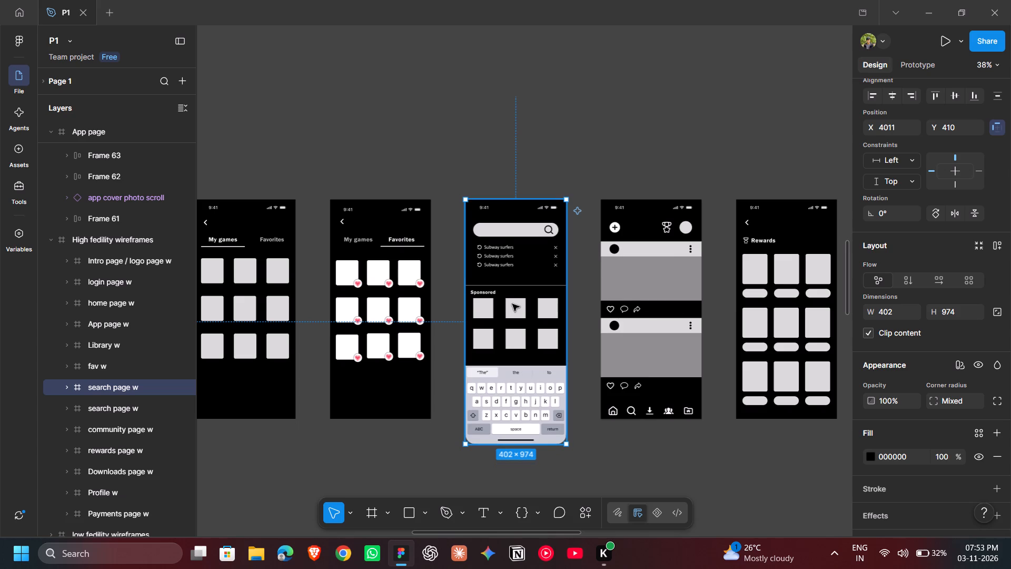
{"action": "left_click_drag", "start_coordinate": [512, 304], "coordinate": [549, 356]}
{"action": "left_click_drag", "start_coordinate": [546, 367], "coordinate": [463, 568]}
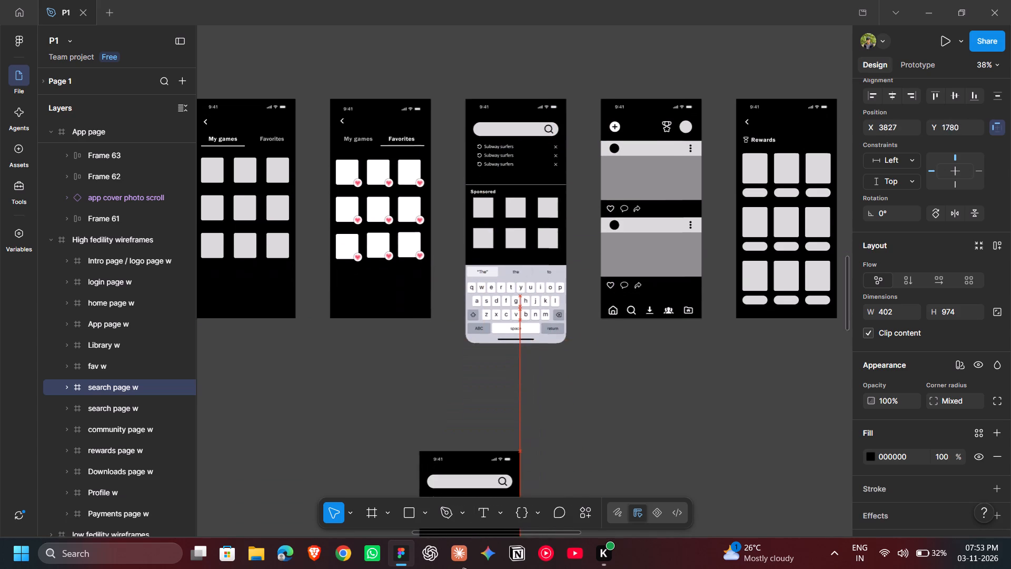
{"action": "left_click_drag", "start_coordinate": [463, 568], "coordinate": [492, 568]}
{"action": "left_click", "coordinate": [492, 568]}
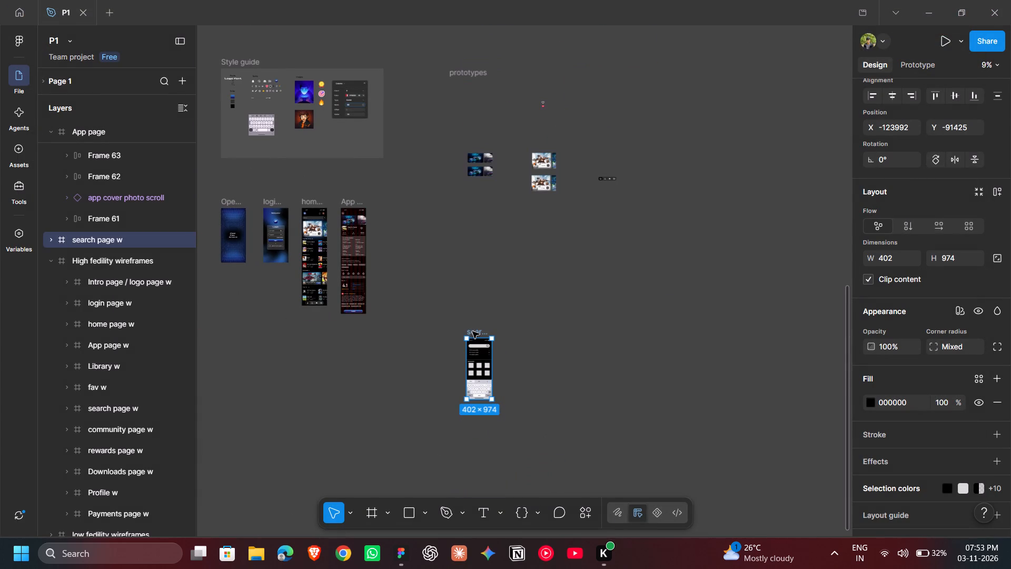
{"action": "left_click_drag", "start_coordinate": [475, 330], "coordinate": [274, 367]}
{"action": "left_click", "coordinate": [354, 367]}
Duplicate the login page frame and place the copy just right of the search page w wireframe, with their top edges aligned.
{"action": "scroll", "coordinate": [354, 367], "scroll_direction": "down", "scroll_amount": 1}
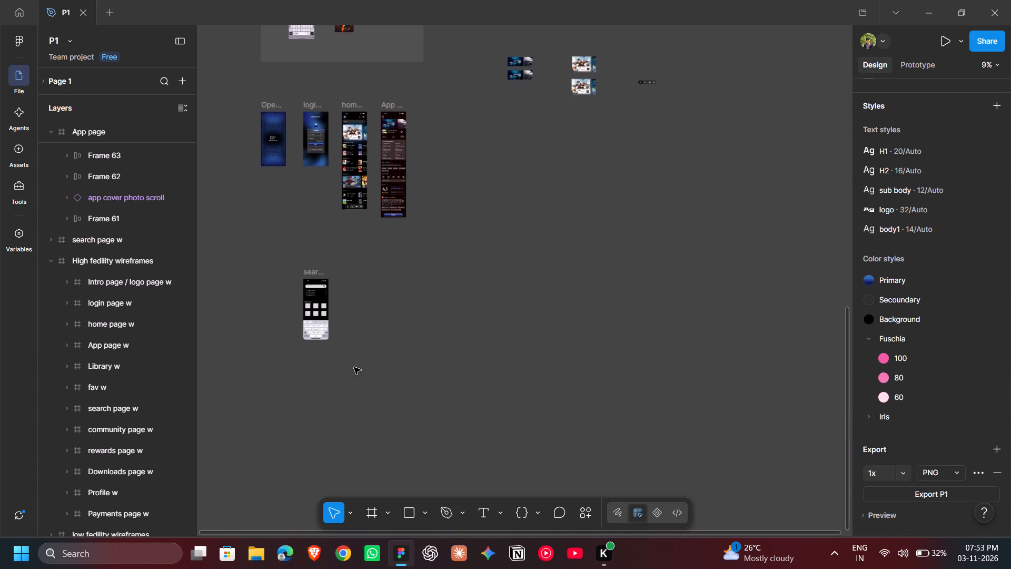
{"action": "scroll", "coordinate": [354, 367], "scroll_direction": "right", "scroll_amount": 1}
{"action": "scroll", "coordinate": [354, 367], "scroll_direction": "up", "scroll_amount": 2}
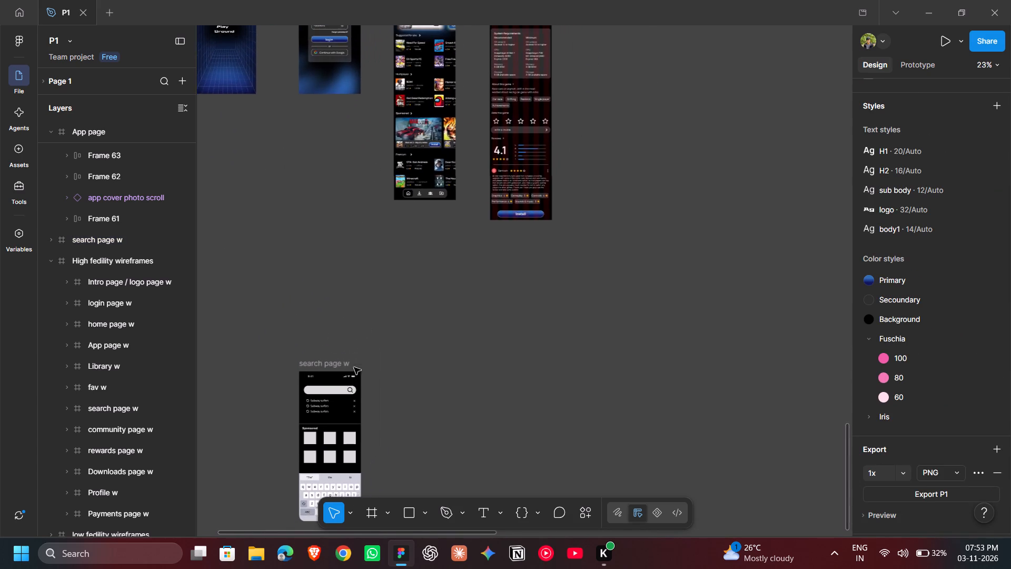
{"action": "scroll", "coordinate": [354, 367], "scroll_direction": "up", "scroll_amount": 1}
{"action": "scroll", "coordinate": [354, 367], "scroll_direction": "right", "scroll_amount": 1}
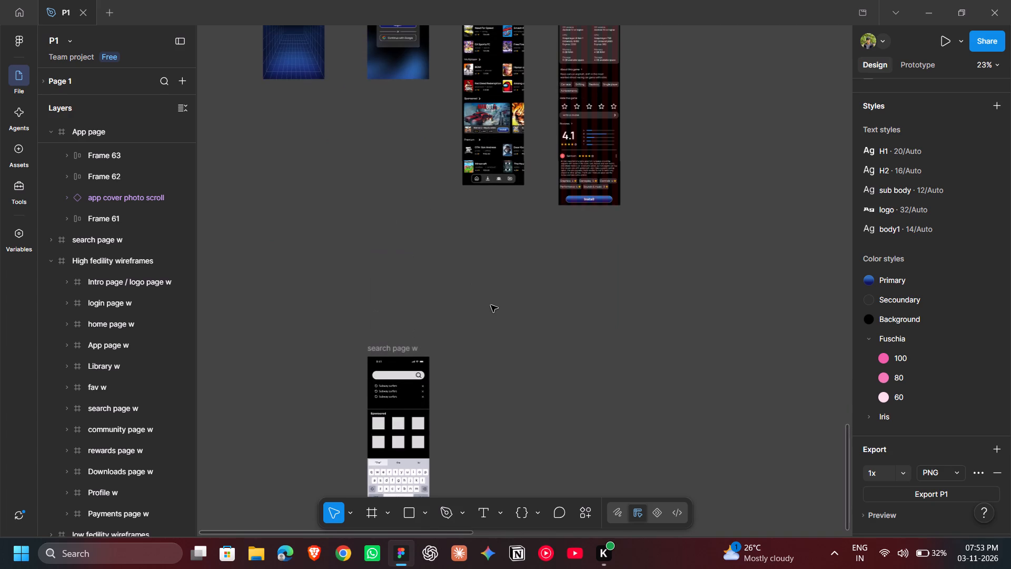
{"action": "scroll", "coordinate": [491, 305], "scroll_direction": "up", "scroll_amount": 1}
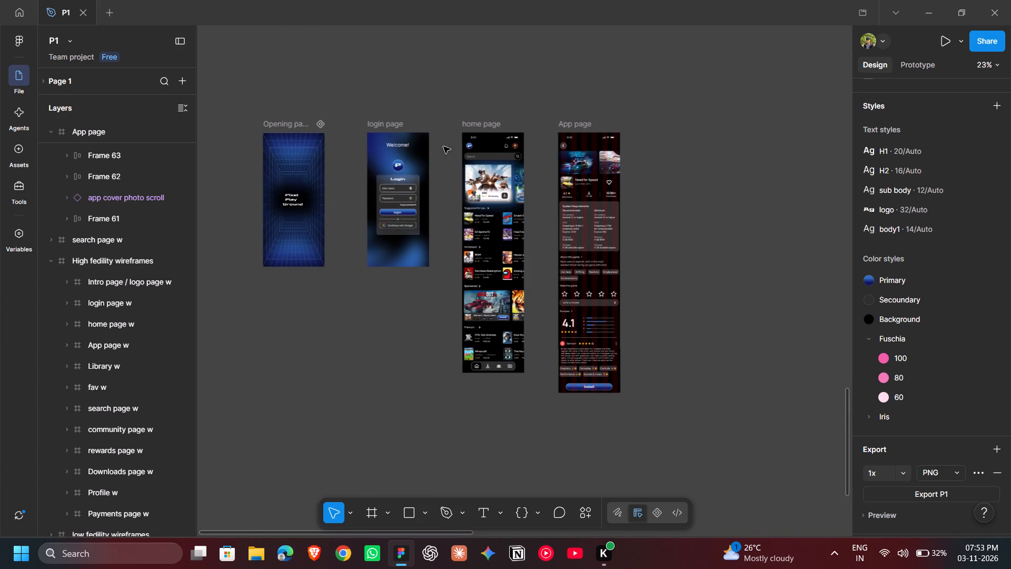
{"action": "left_click", "coordinate": [393, 124]}
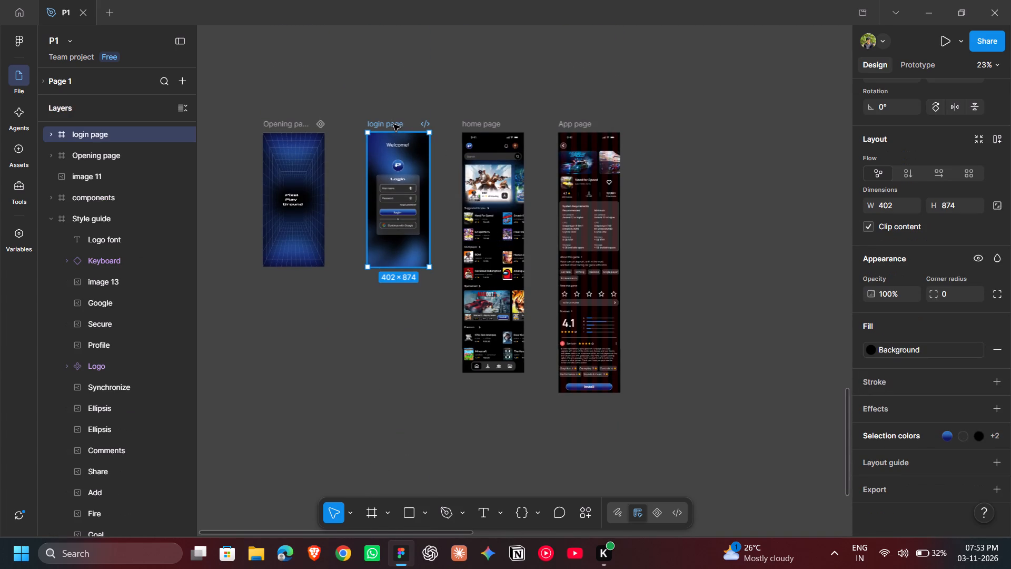
{"action": "key", "text": "ctrl+d"}
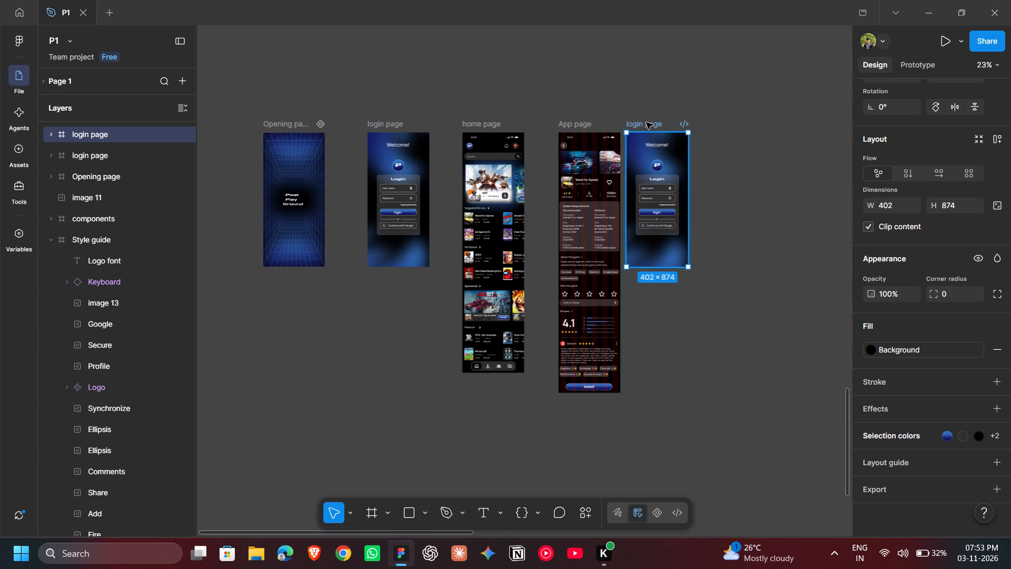
{"action": "left_click_drag", "start_coordinate": [646, 122], "coordinate": [528, 411]}
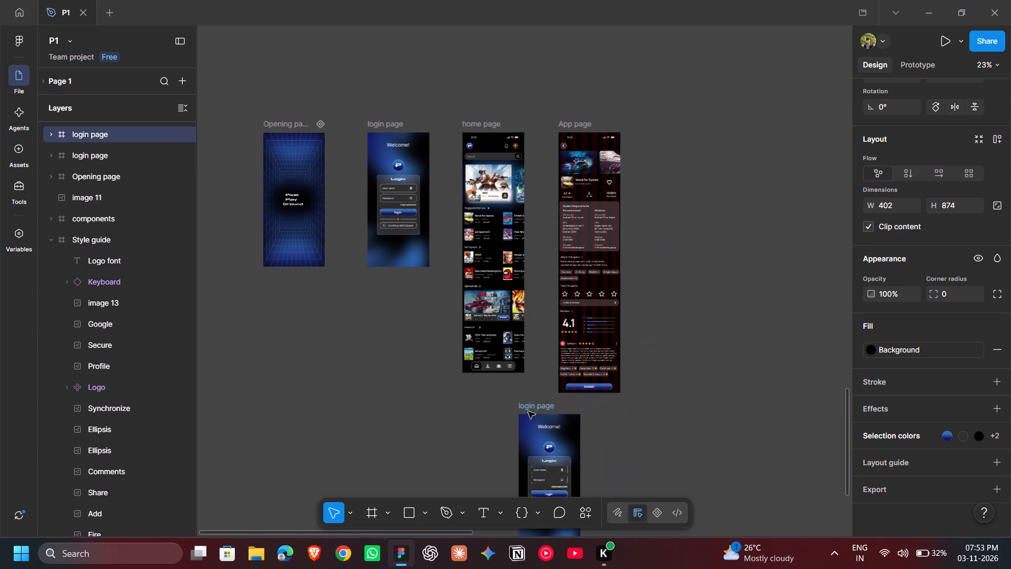
{"action": "left_click_drag", "start_coordinate": [528, 411], "coordinate": [509, 425]}
{"action": "scroll", "coordinate": [509, 425], "scroll_direction": "down", "scroll_amount": 4}
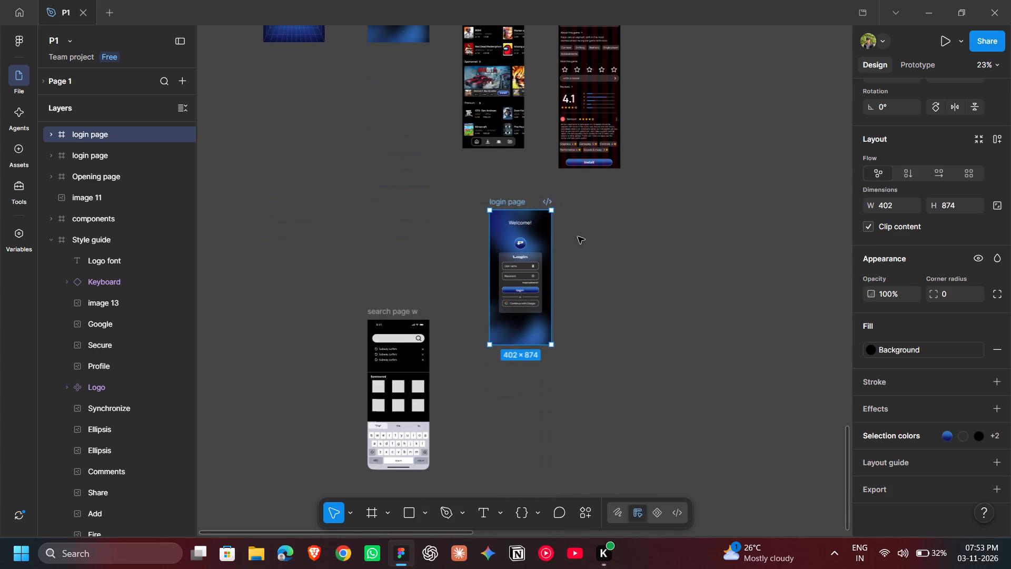
{"action": "left_click_drag", "start_coordinate": [510, 200], "coordinate": [492, 289]}
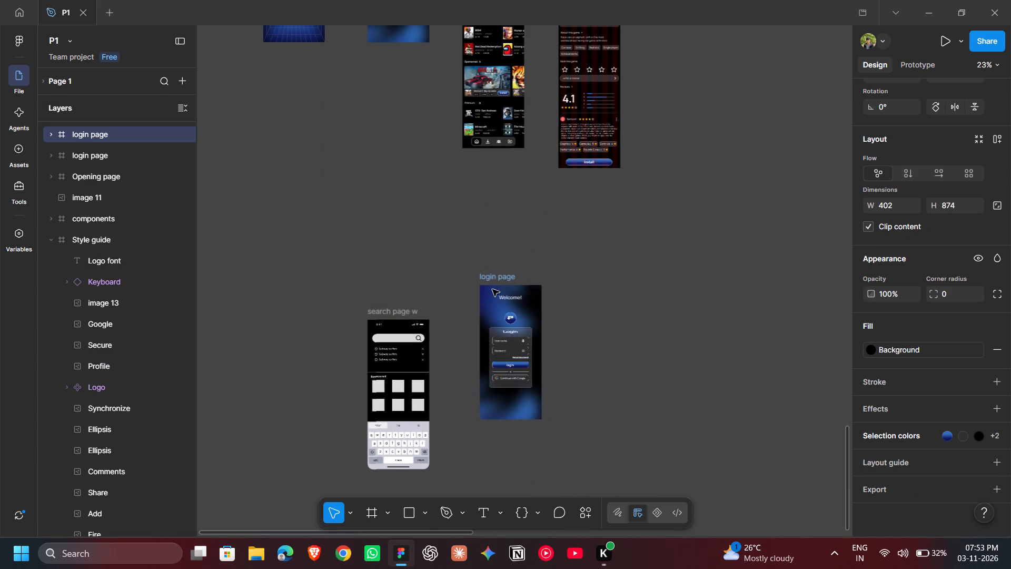
{"action": "left_click_drag", "start_coordinate": [492, 289], "coordinate": [486, 309]}
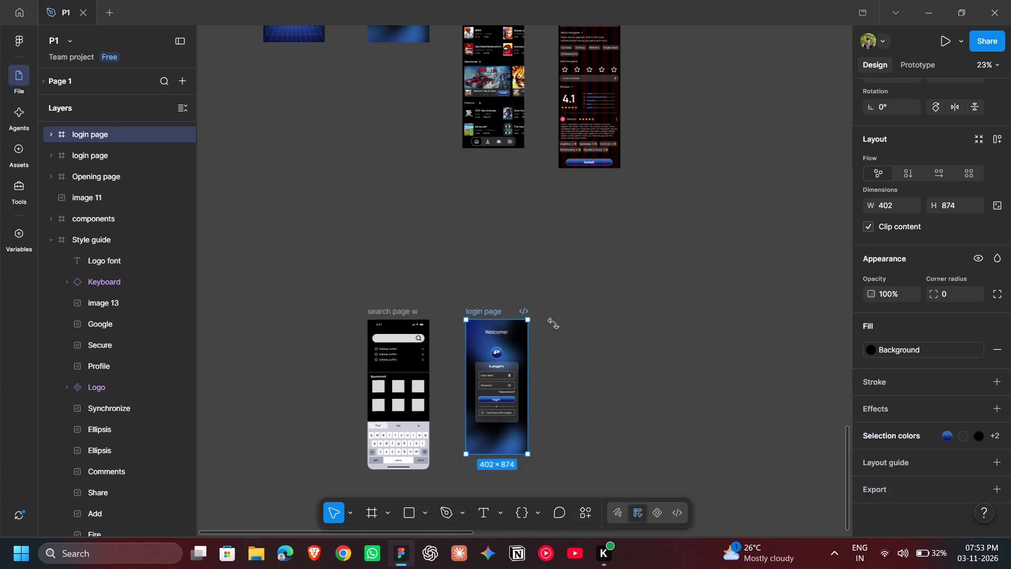
{"action": "left_click", "coordinate": [582, 326]}
Rename the duplicated login page frame as search page.
{"action": "scroll", "coordinate": [582, 326], "scroll_direction": "down", "scroll_amount": 1}
{"action": "scroll", "coordinate": [582, 326], "scroll_direction": "up", "scroll_amount": 3}
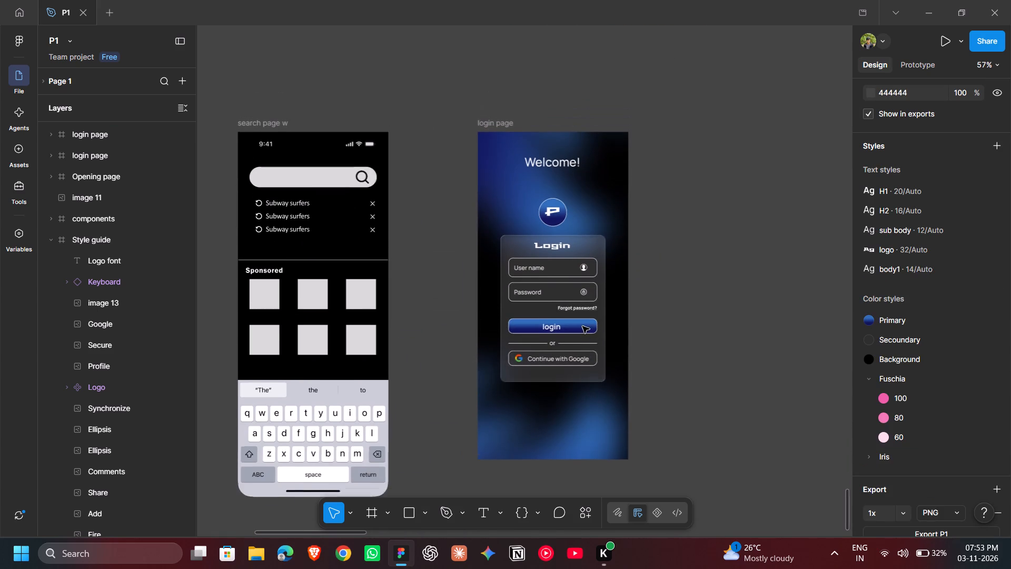
{"action": "double_click", "coordinate": [500, 127]}
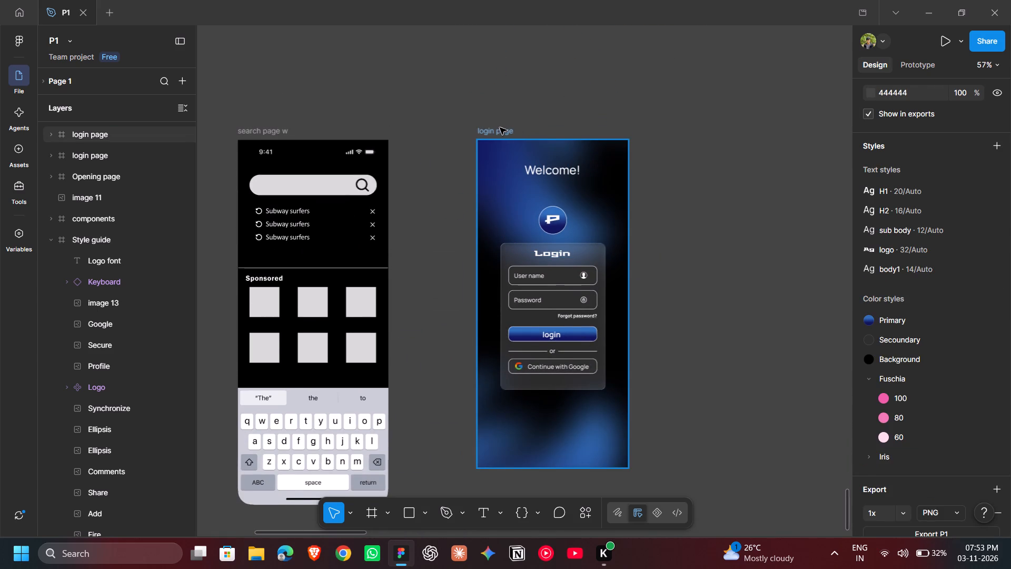
{"action": "key", "text": "BackSpace"}
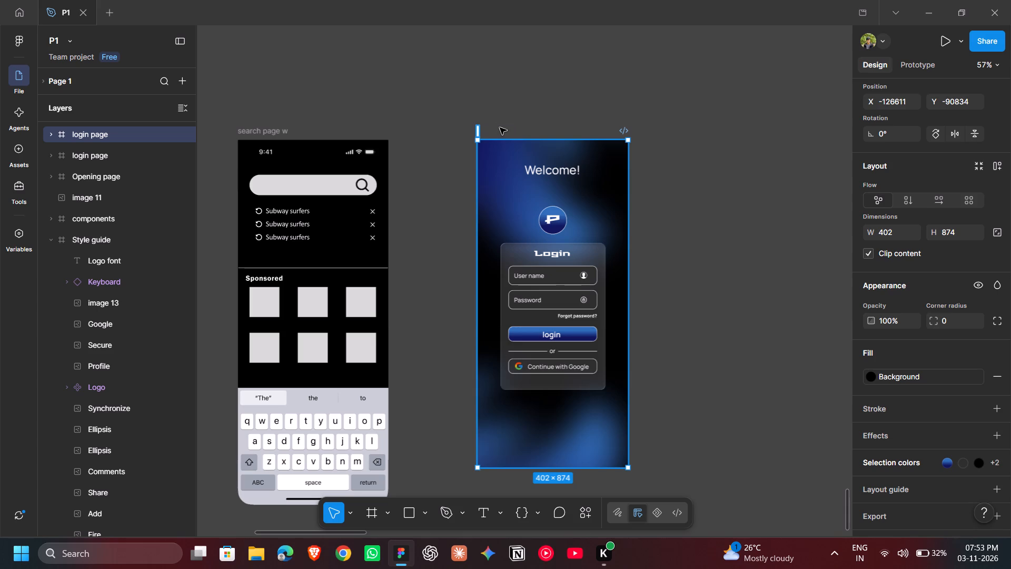
{"action": "type", "text": "sear"}
{"action": "type", "text": "ch"}
{"action": "key", "text": "space"}
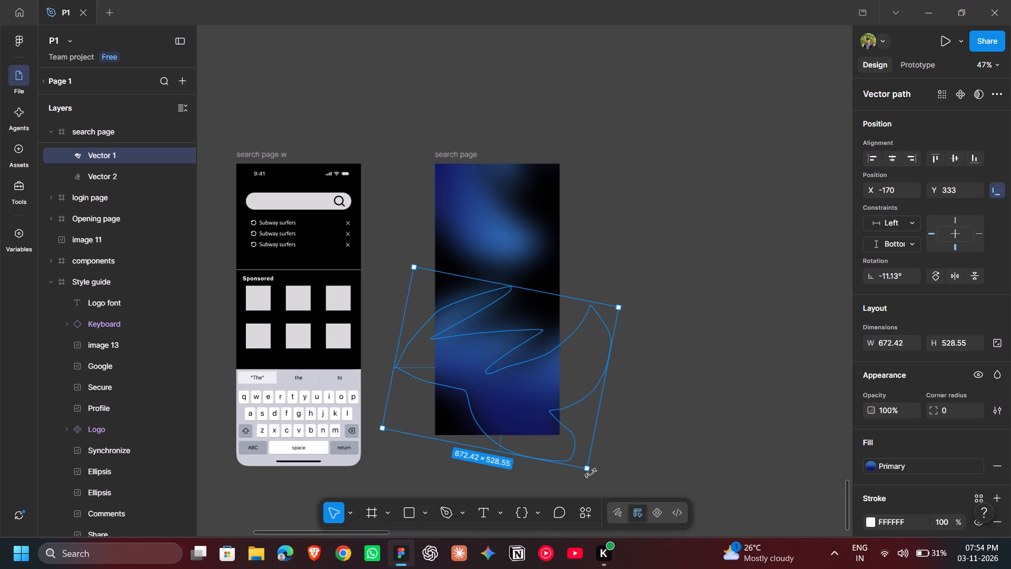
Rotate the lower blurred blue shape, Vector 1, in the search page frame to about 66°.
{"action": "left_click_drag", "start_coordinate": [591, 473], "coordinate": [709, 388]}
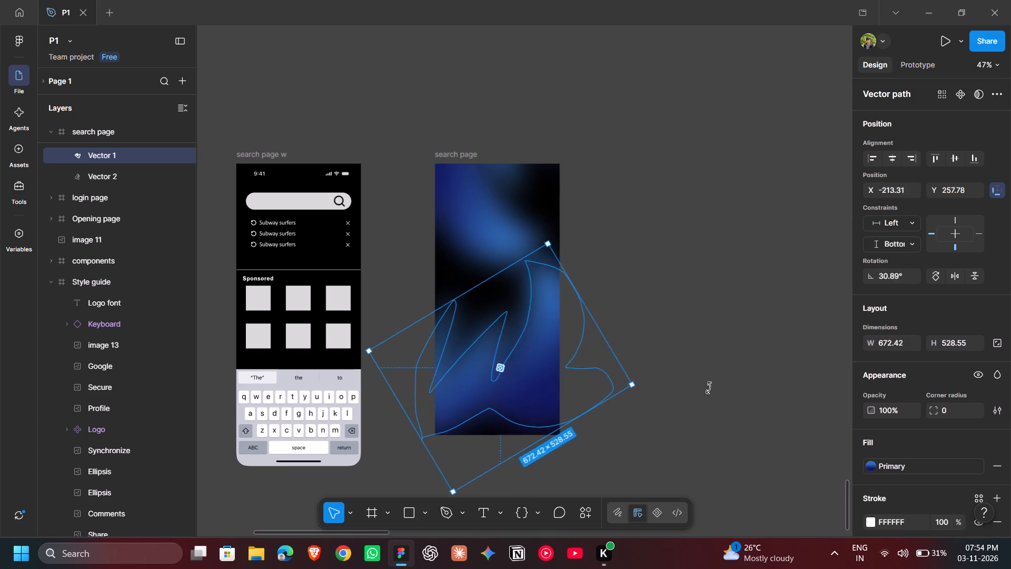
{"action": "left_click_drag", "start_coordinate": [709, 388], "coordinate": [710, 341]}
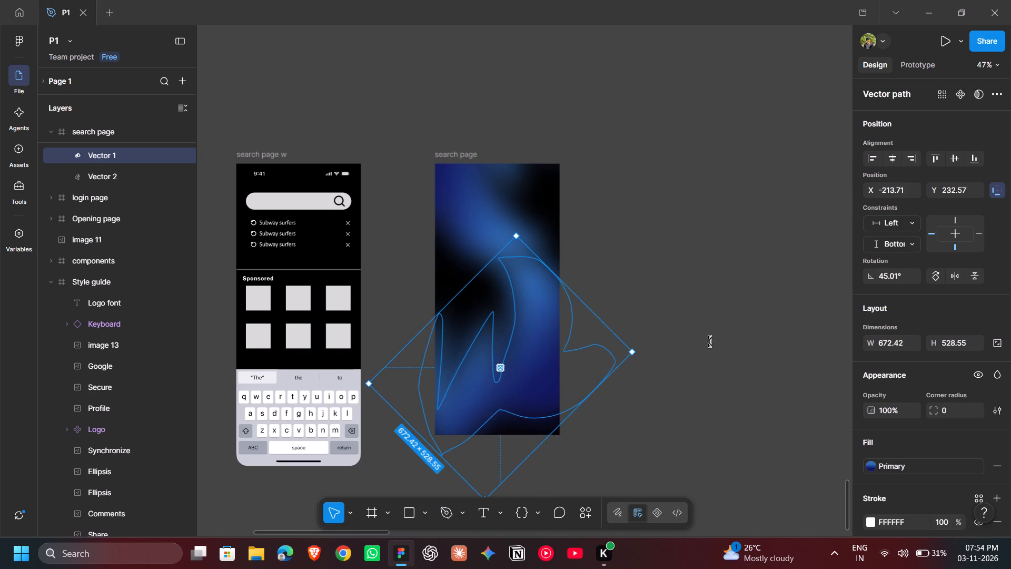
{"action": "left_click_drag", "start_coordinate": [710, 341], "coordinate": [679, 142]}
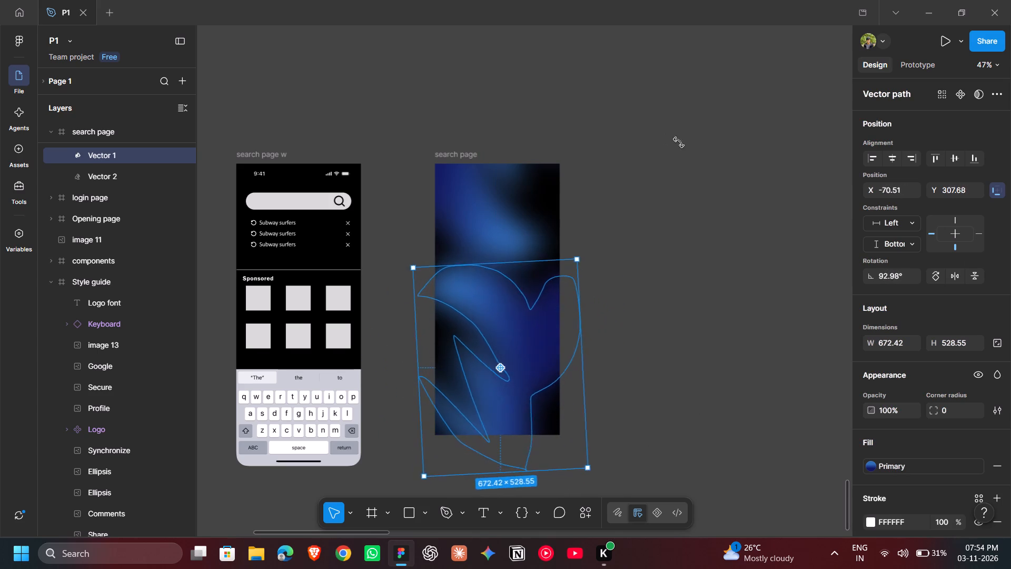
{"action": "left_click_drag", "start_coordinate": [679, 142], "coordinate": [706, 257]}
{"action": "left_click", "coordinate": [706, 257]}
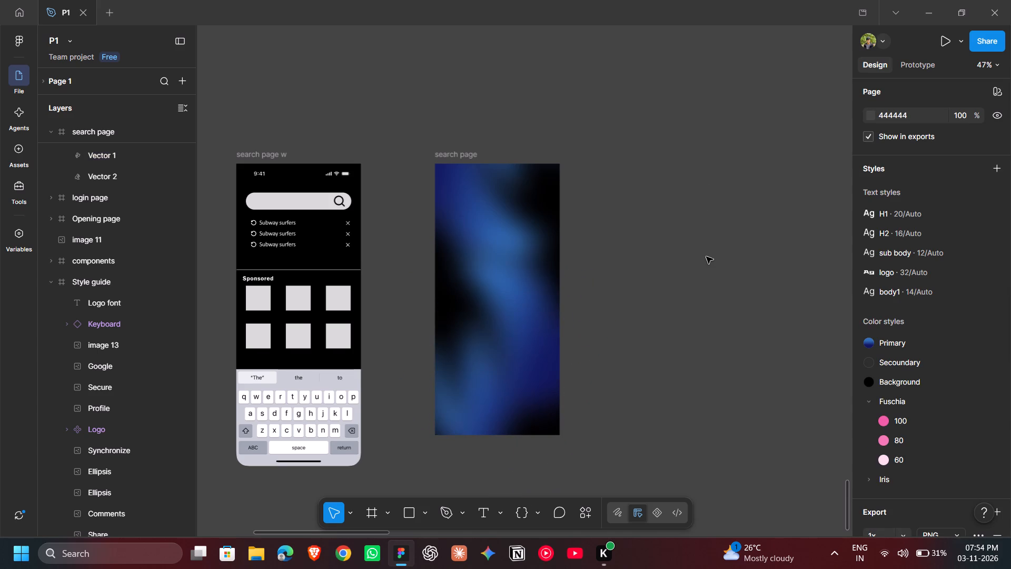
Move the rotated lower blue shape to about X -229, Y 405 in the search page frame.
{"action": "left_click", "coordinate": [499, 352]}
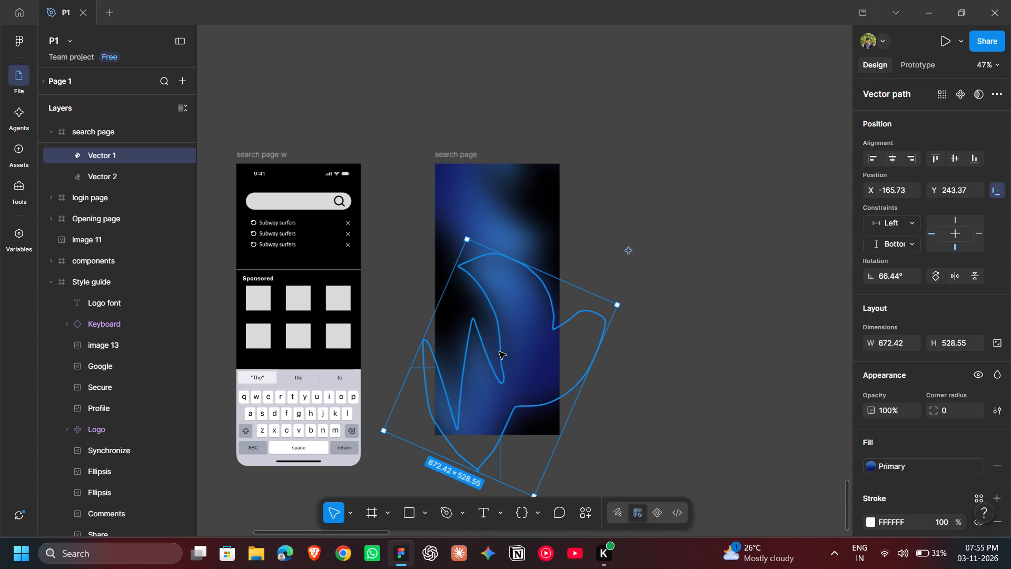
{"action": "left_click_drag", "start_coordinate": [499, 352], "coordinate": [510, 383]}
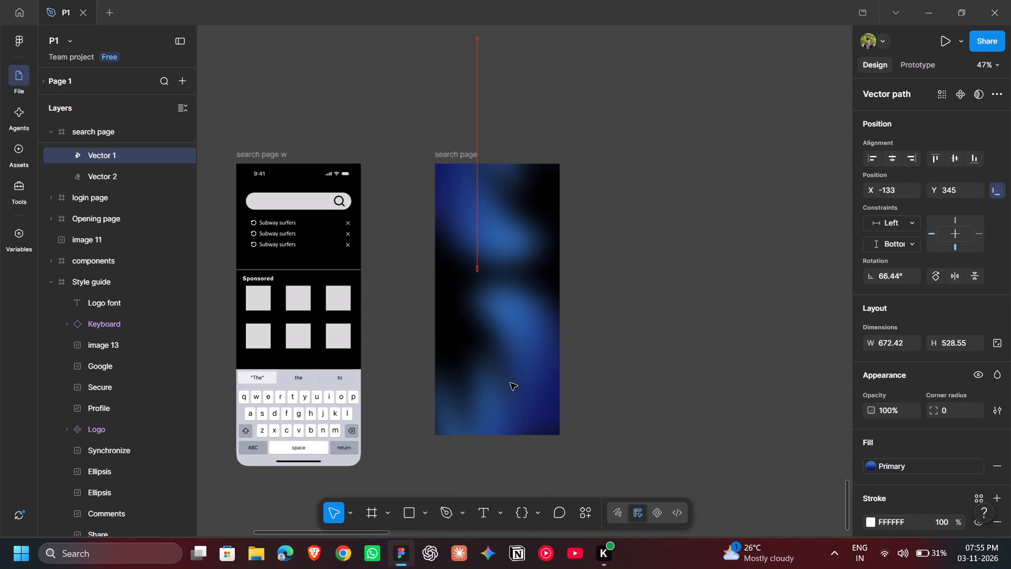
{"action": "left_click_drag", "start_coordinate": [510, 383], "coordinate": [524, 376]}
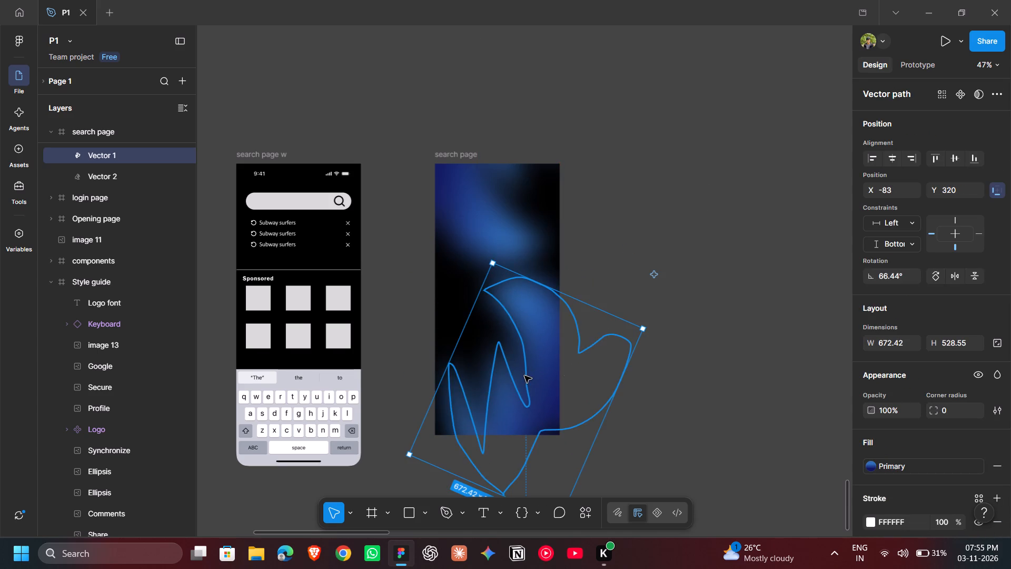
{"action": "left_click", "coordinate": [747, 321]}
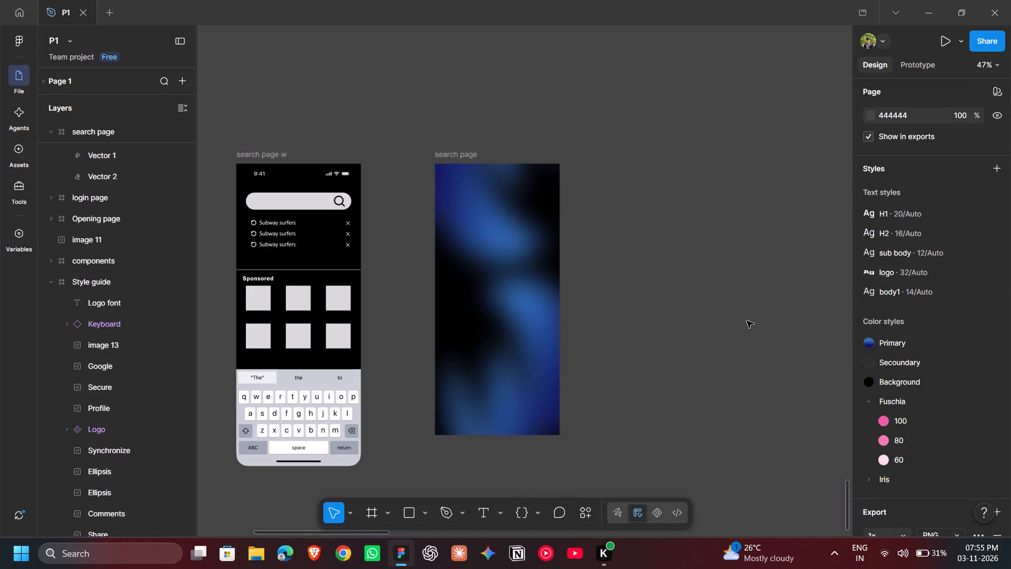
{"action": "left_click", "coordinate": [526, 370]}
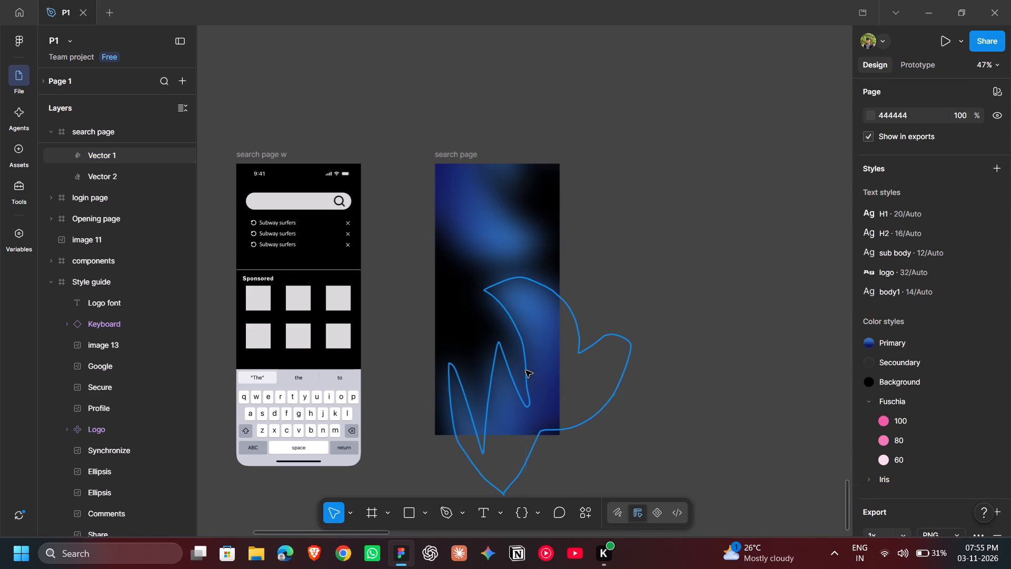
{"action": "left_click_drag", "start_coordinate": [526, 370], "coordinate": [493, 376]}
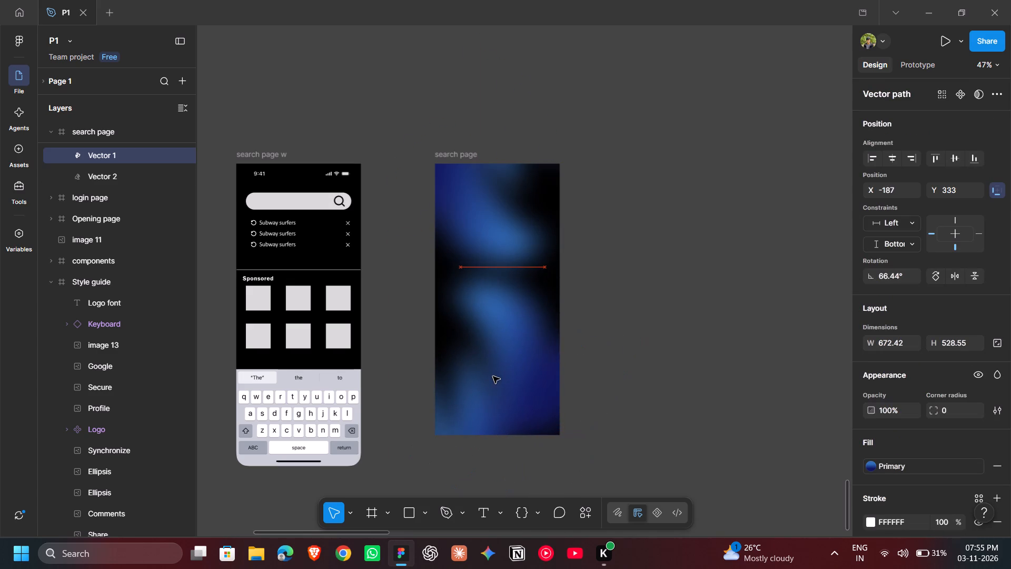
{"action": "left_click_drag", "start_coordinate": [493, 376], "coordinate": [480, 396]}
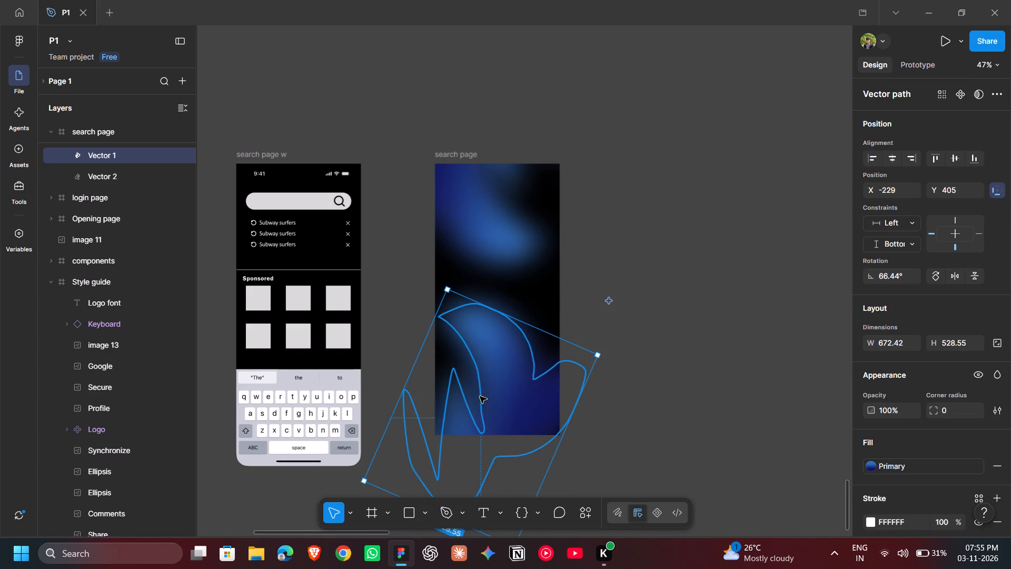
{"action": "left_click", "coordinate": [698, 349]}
Rotate the lower blue shape, Vector 1, to about -31° and reposition it at about X -321, Y 333 in the search page frame.
{"action": "scroll", "coordinate": [698, 349], "scroll_direction": "left", "scroll_amount": 3}
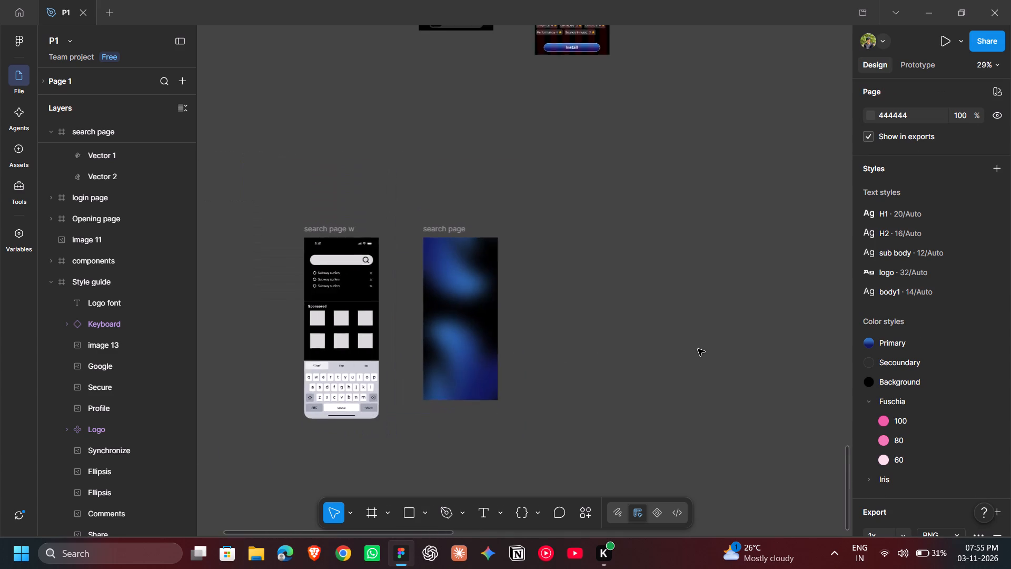
{"action": "left_click", "coordinate": [473, 361]}
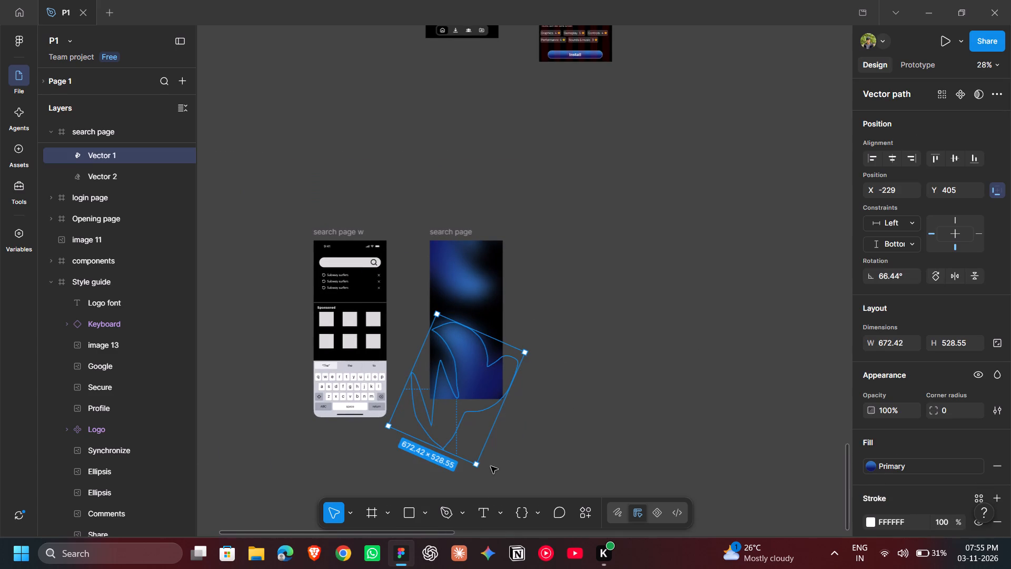
{"action": "left_click_drag", "start_coordinate": [481, 470], "coordinate": [371, 401]}
{"action": "left_click", "coordinate": [565, 353]}
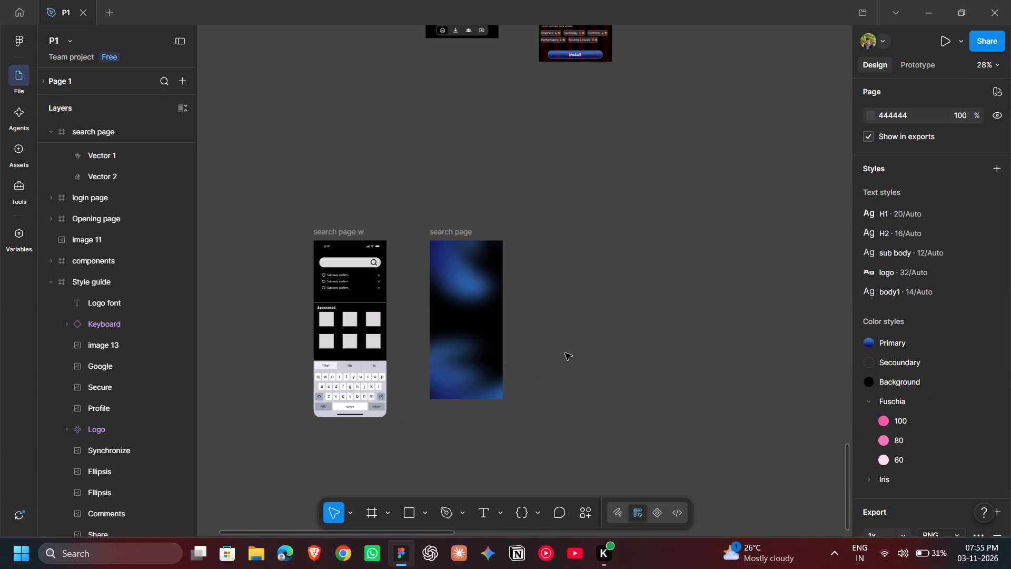
{"action": "left_click", "coordinate": [464, 374]}
{"action": "left_click_drag", "start_coordinate": [464, 374], "coordinate": [456, 374]}
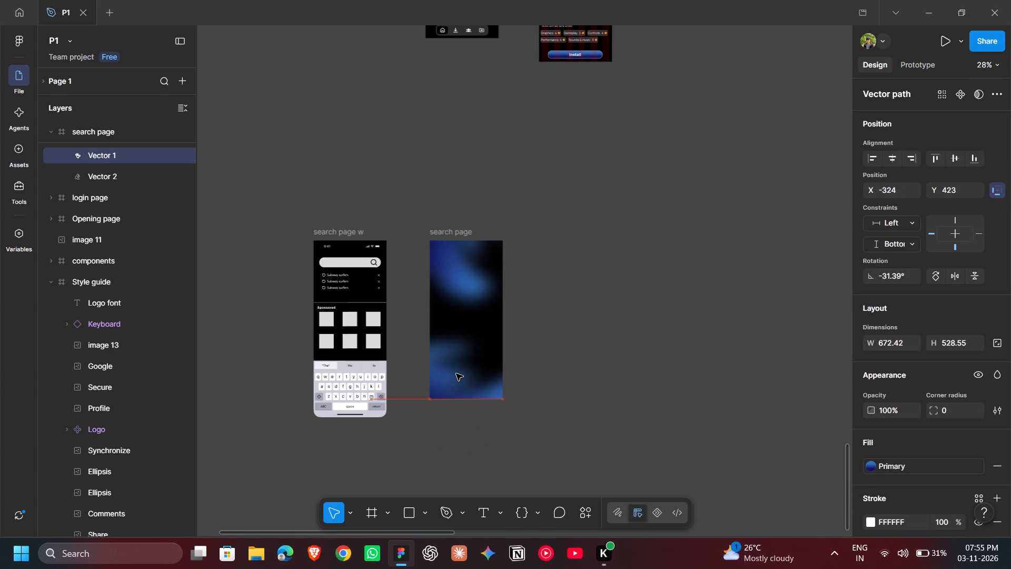
{"action": "left_click_drag", "start_coordinate": [456, 374], "coordinate": [457, 359]}
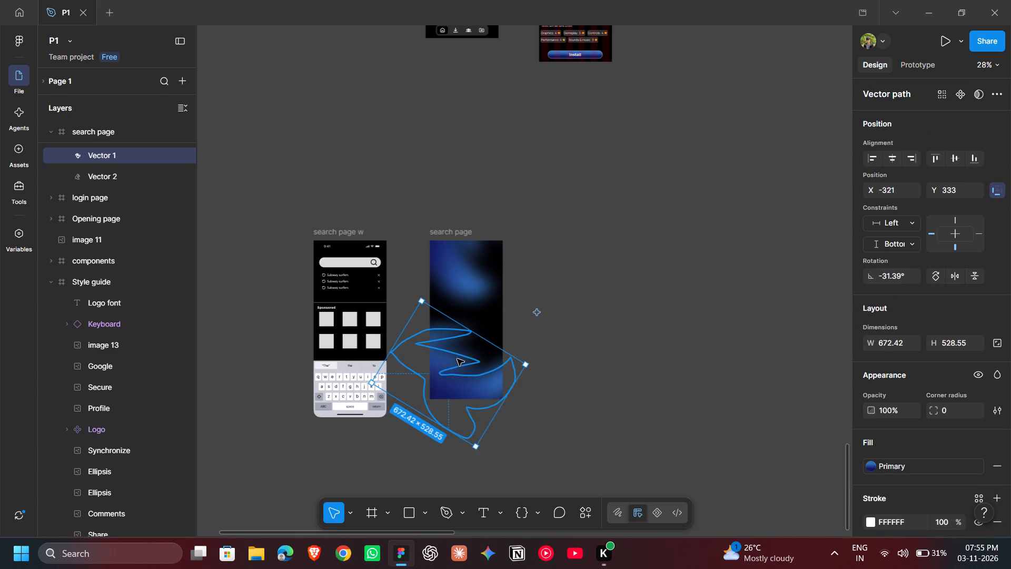
{"action": "left_click", "coordinate": [621, 374]}
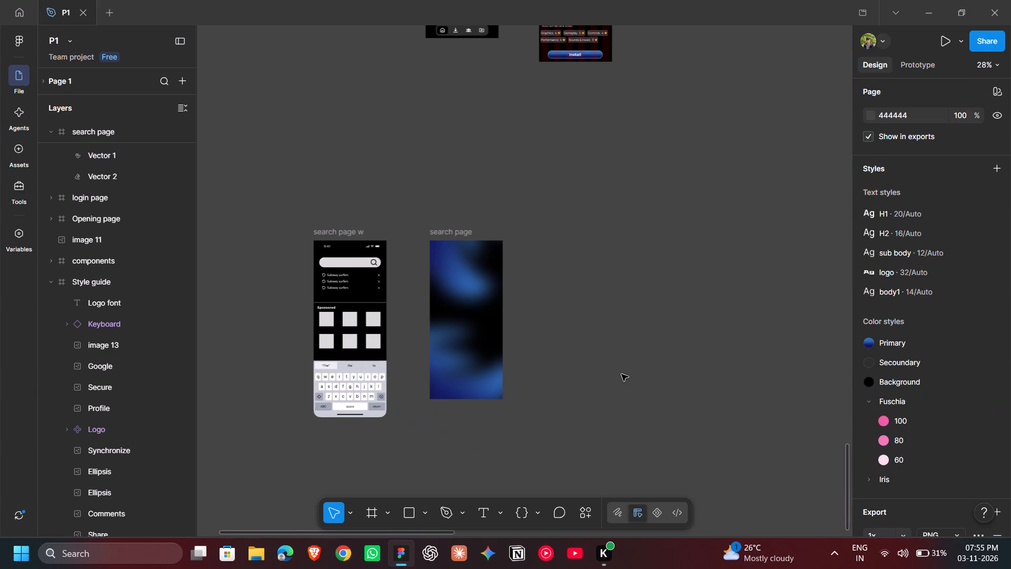
Duplicate the iPhone keyboard at the bottom of the search page w wireframe.
{"action": "scroll", "coordinate": [621, 374], "scroll_direction": "left", "scroll_amount": 2}
{"action": "scroll", "coordinate": [676, 350], "scroll_direction": "left", "scroll_amount": 1}
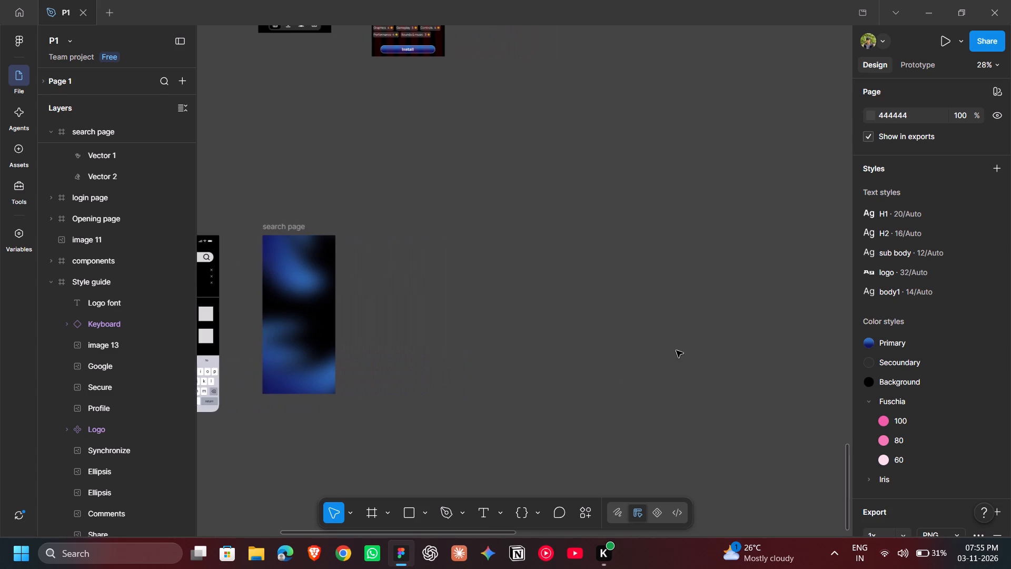
{"action": "scroll", "coordinate": [676, 350], "scroll_direction": "left", "scroll_amount": 1}
{"action": "scroll", "coordinate": [676, 350], "scroll_direction": "right", "scroll_amount": 3}
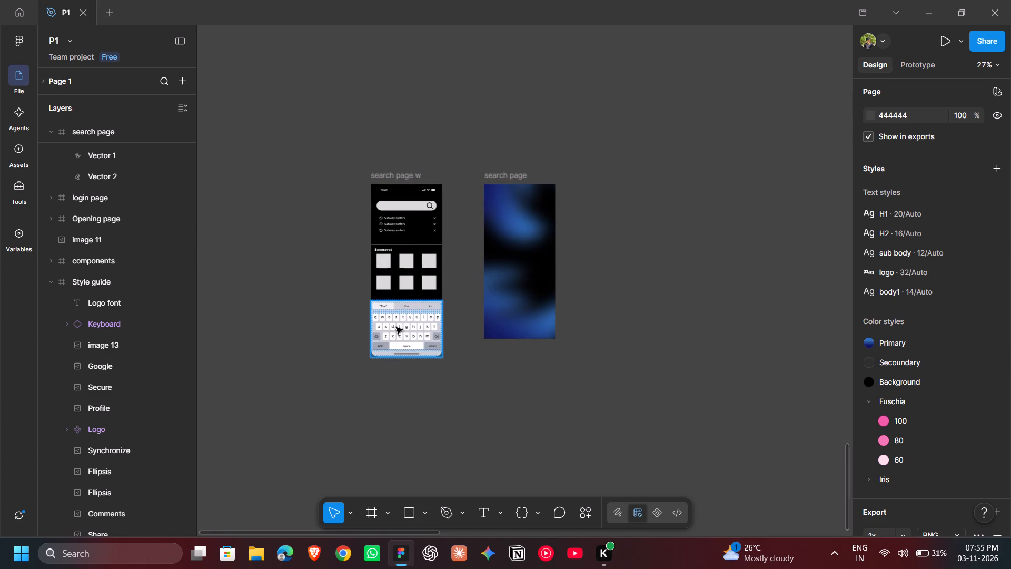
{"action": "left_click", "coordinate": [396, 327]}
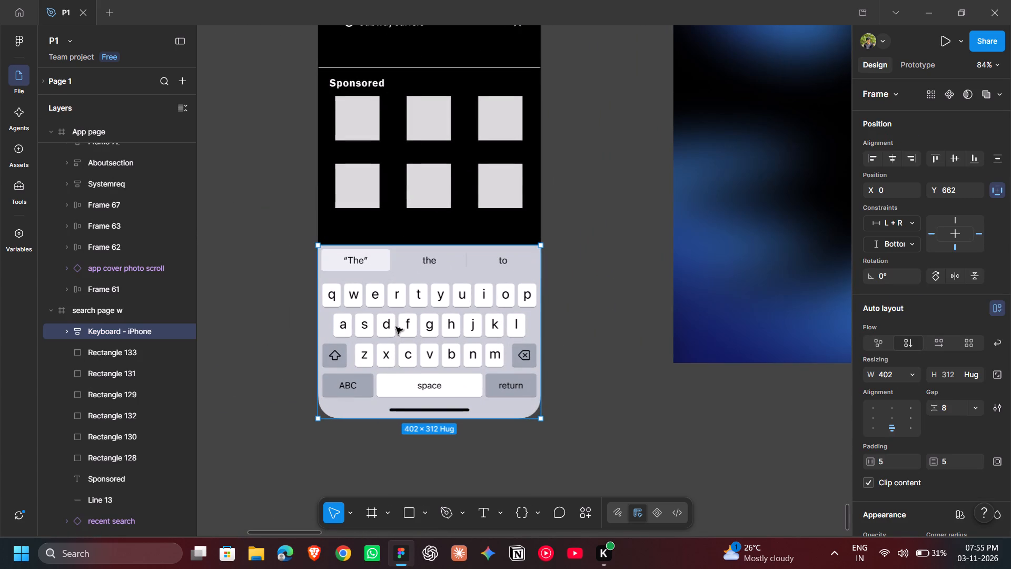
{"action": "scroll", "coordinate": [396, 327], "scroll_direction": "left", "scroll_amount": 2}
{"action": "scroll", "coordinate": [396, 327], "scroll_direction": "right", "scroll_amount": 1}
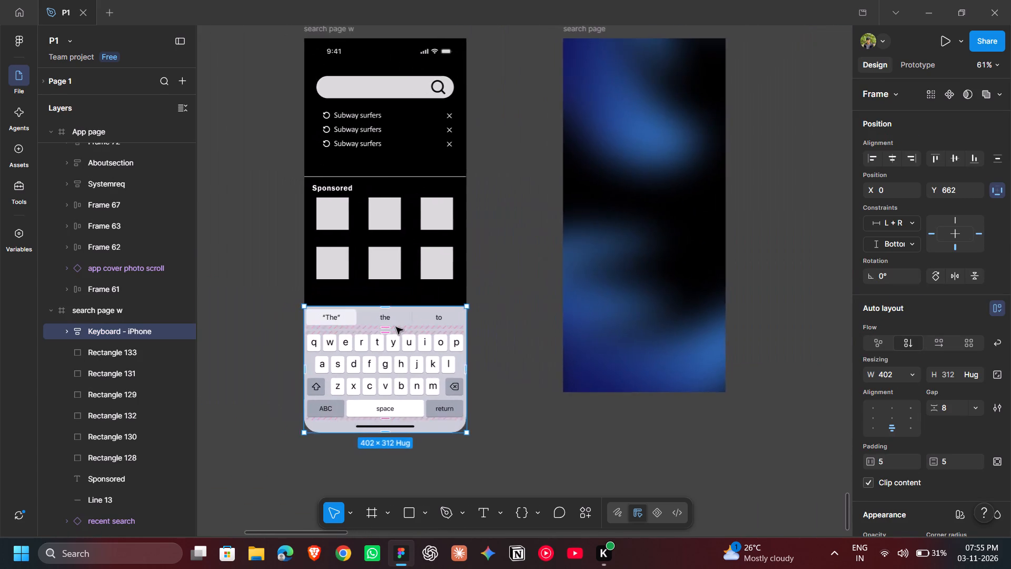
{"action": "key", "text": "ctrl+d"}
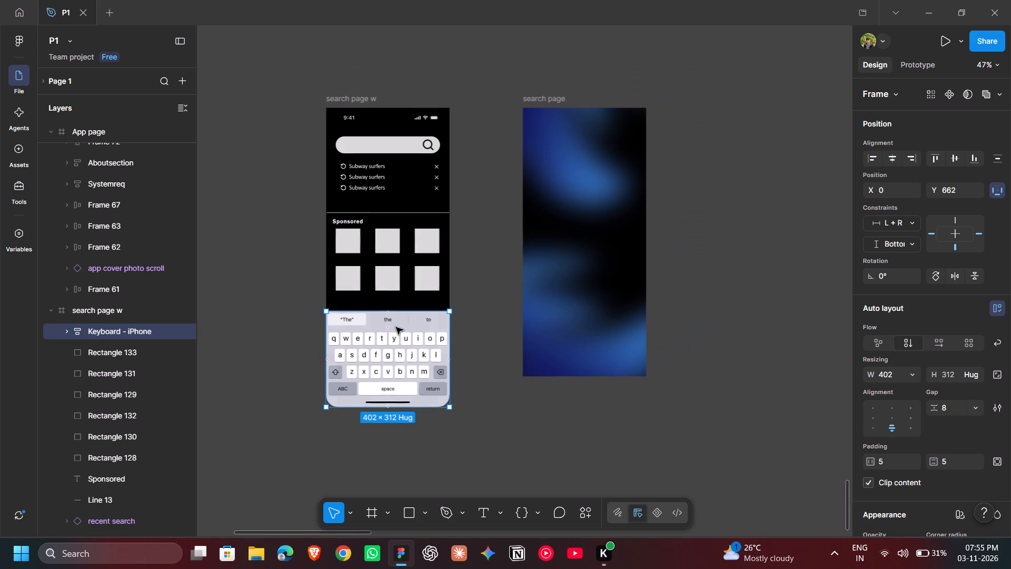
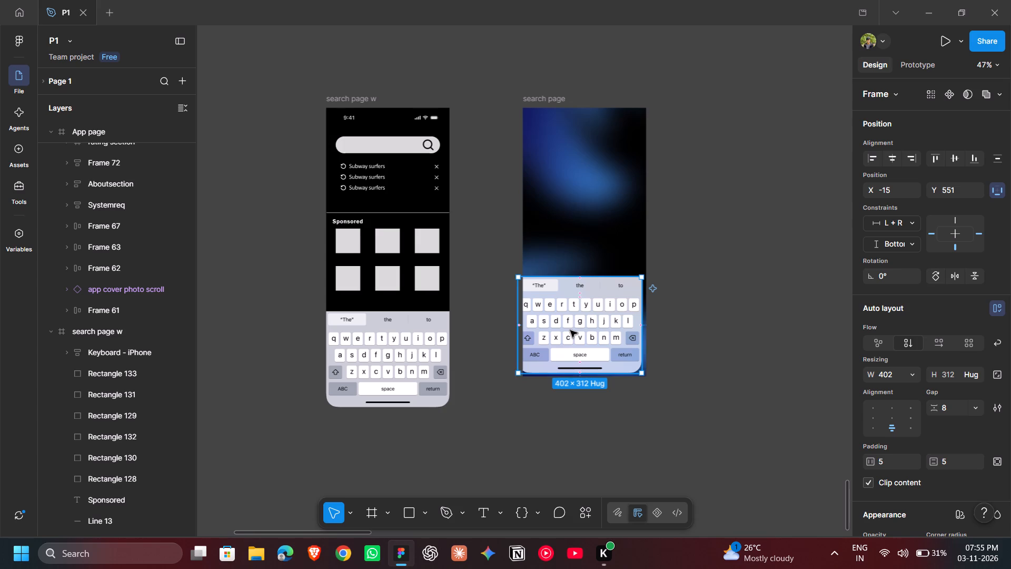
Move the duplicated keyboard to X 0, Y 562 so it sits flush with the bottom of the search page frame.
{"action": "key", "text": "Right"}
{"action": "key", "text": "Right"}
{"action": "key", "text": "Right"}
{"action": "key", "text": "Right"}
{"action": "key", "text": "Right"}
{"action": "key", "text": "Right"}
{"action": "key", "text": "Right"}
{"action": "key", "text": "Right"}
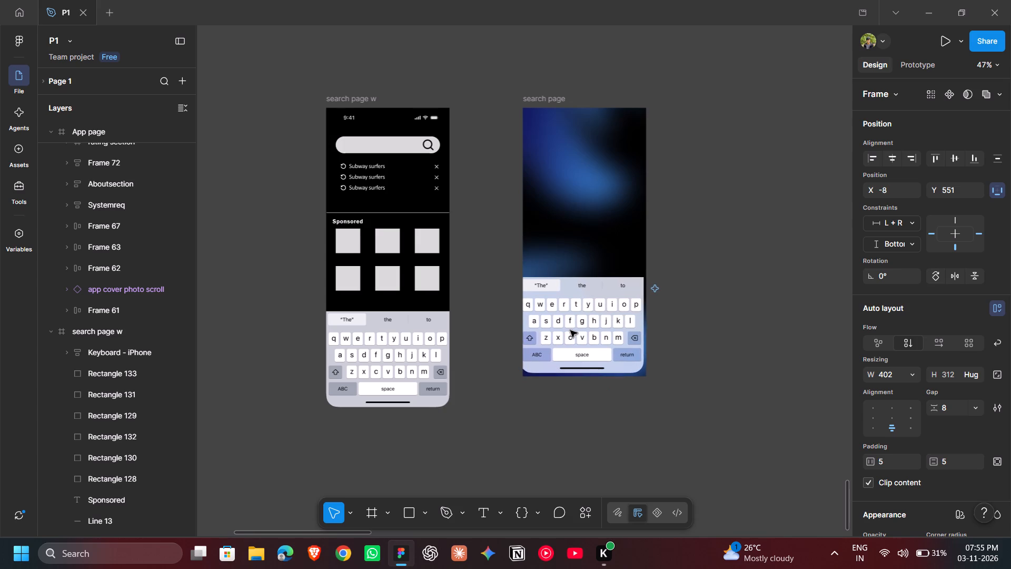
{"action": "key", "text": "Right"}
{"action": "key", "text": "Right"}
{"action": "key", "text": "Right"}
{"action": "key", "text": "Right"}
{"action": "key", "text": "Right"}
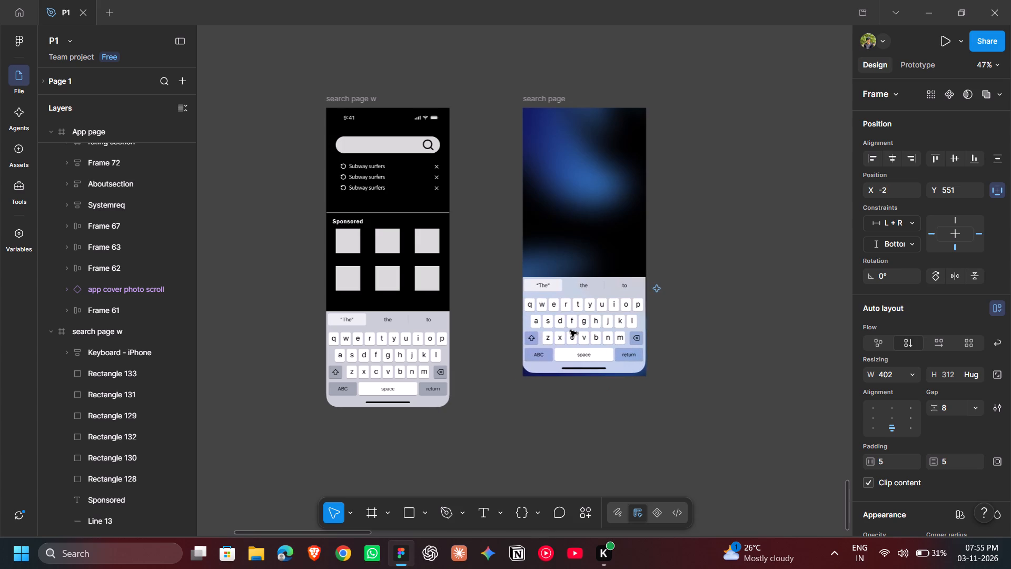
{"action": "key", "text": "Right"}
{"action": "key", "text": "Right"}
{"action": "key", "text": "Down"}
{"action": "key", "text": "Down"}
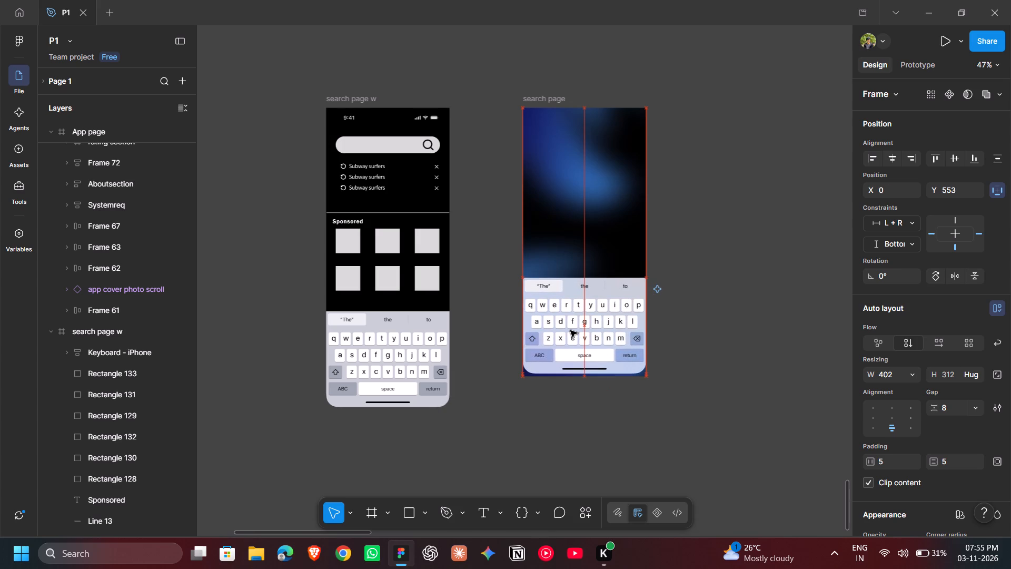
{"action": "key", "text": "Down"}
{"action": "key", "text": "Down"}
{"action": "key", "text": "Down"}
{"action": "key", "text": "Down"}
{"action": "key", "text": "Down"}
{"action": "key", "text": "Down"}
{"action": "key", "text": "Down"}
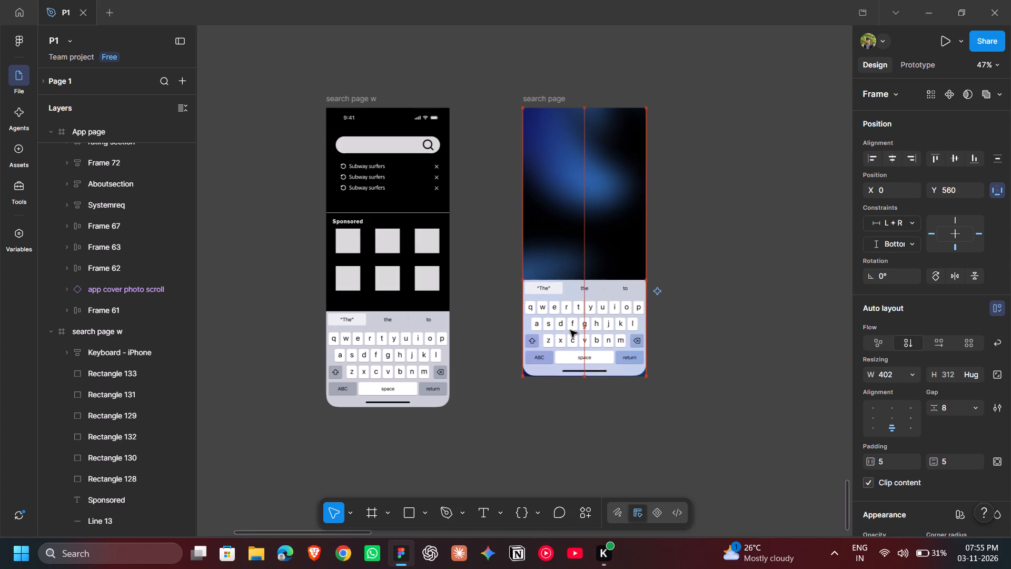
{"action": "key", "text": "Down"}
{"action": "key", "text": "Down"}
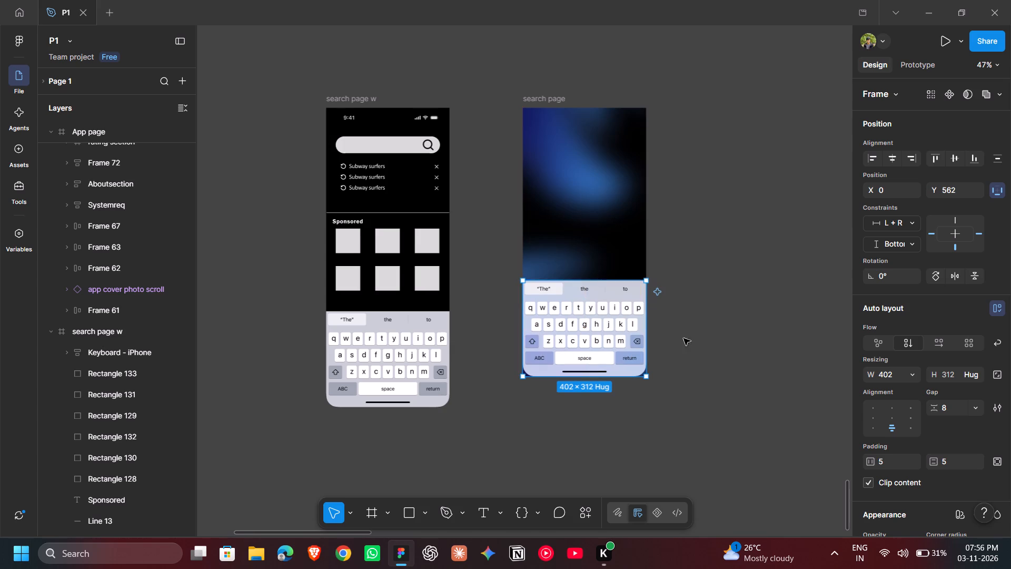
{"action": "left_click", "coordinate": [709, 311]}
Insert the time bar component from this file's local assets into the upper part of the search page frame.
{"action": "scroll", "coordinate": [709, 311], "scroll_direction": "left", "scroll_amount": 1}
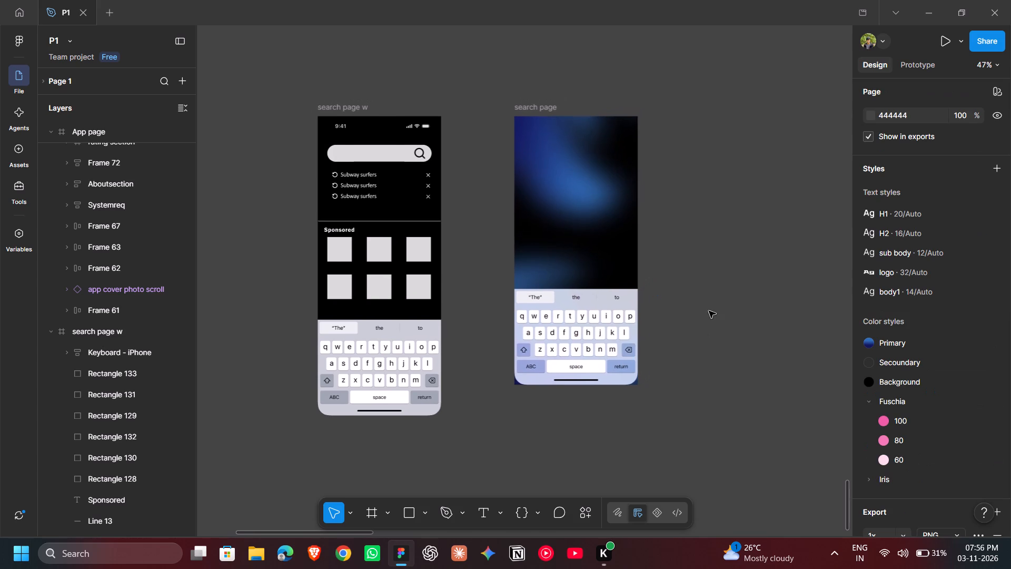
{"action": "scroll", "coordinate": [709, 311], "scroll_direction": "left", "scroll_amount": 1}
{"action": "scroll", "coordinate": [709, 311], "scroll_direction": "up", "scroll_amount": 1}
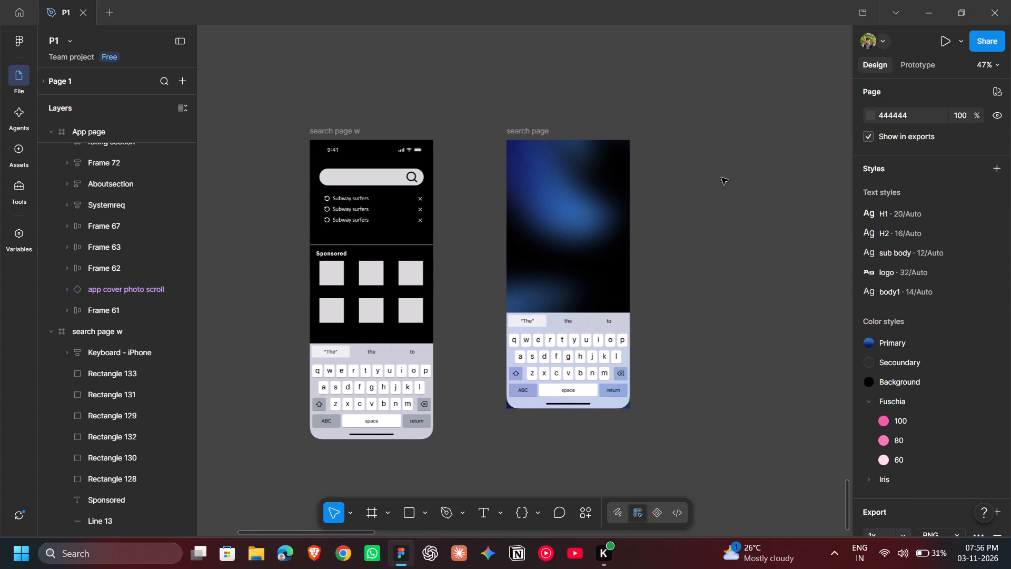
{"action": "left_click", "coordinate": [20, 202]}
{"action": "left_click", "coordinate": [9, 155]}
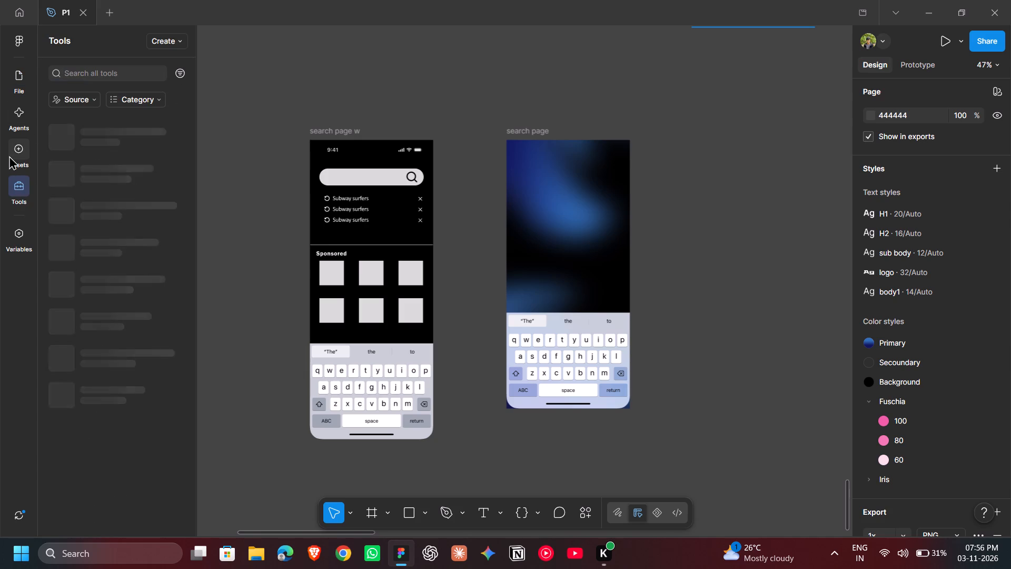
{"action": "left_click", "coordinate": [122, 136]}
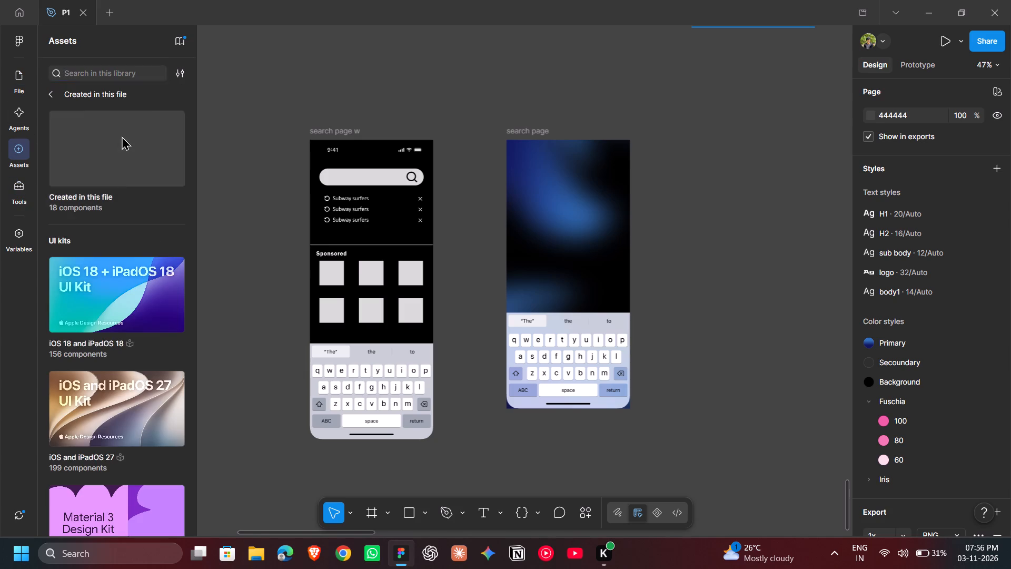
{"action": "scroll", "coordinate": [122, 136], "scroll_direction": "down", "scroll_amount": 1}
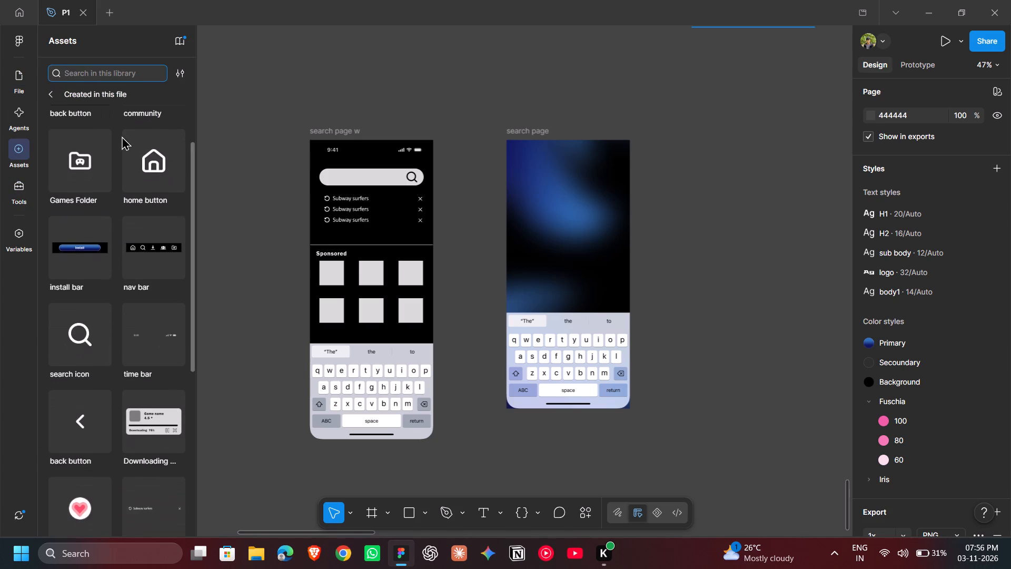
{"action": "scroll", "coordinate": [122, 136], "scroll_direction": "down", "scroll_amount": 5}
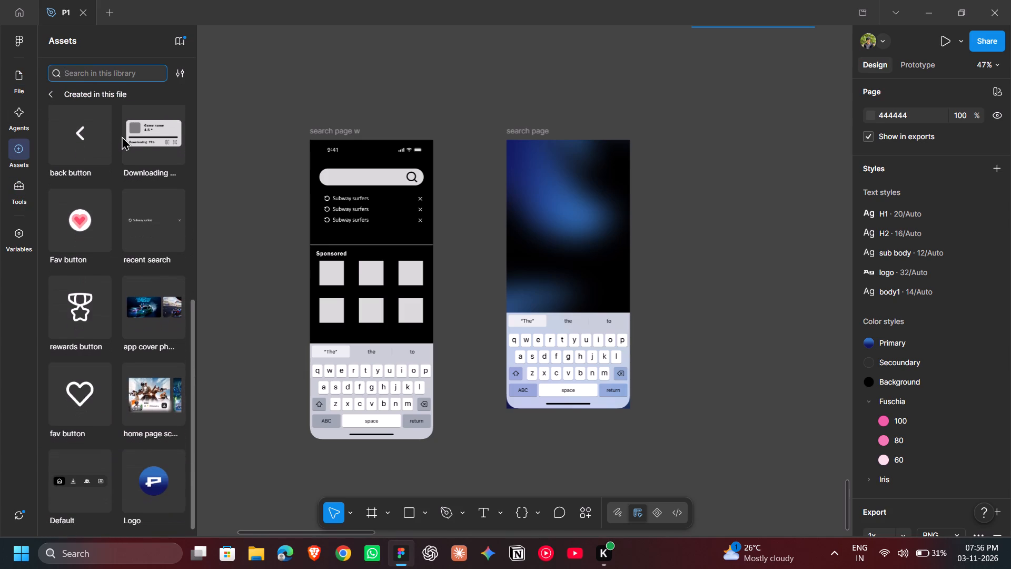
{"action": "scroll", "coordinate": [122, 136], "scroll_direction": "down", "scroll_amount": 1}
{"action": "scroll", "coordinate": [122, 136], "scroll_direction": "up", "scroll_amount": 1}
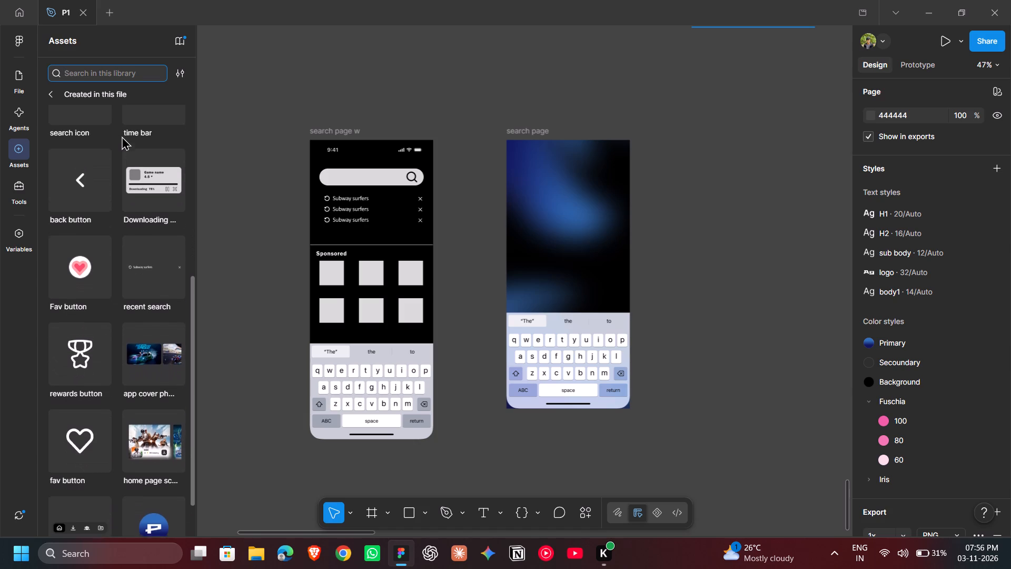
{"action": "scroll", "coordinate": [122, 136], "scroll_direction": "up", "scroll_amount": 3}
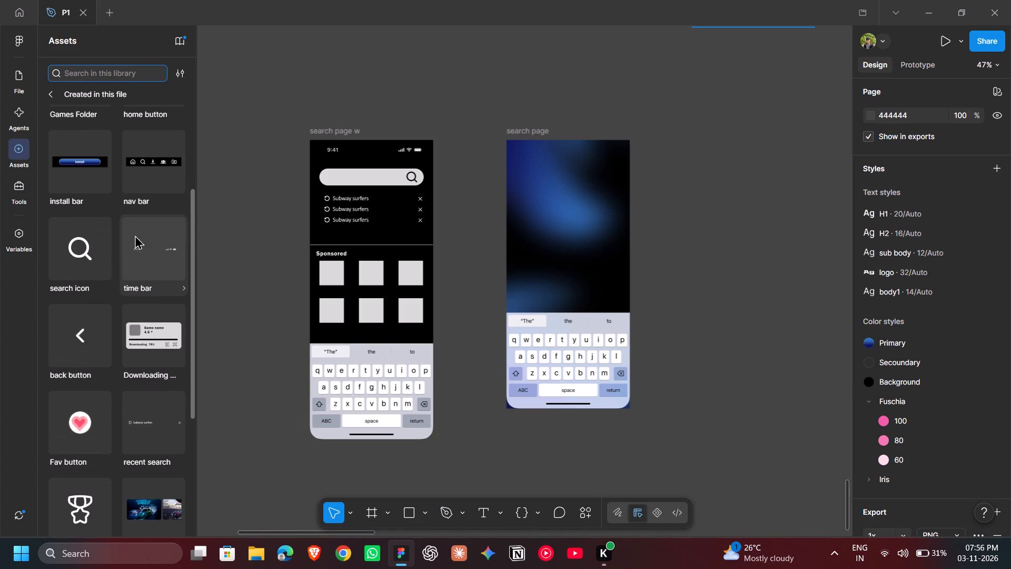
{"action": "left_click_drag", "start_coordinate": [142, 252], "coordinate": [523, 174]}
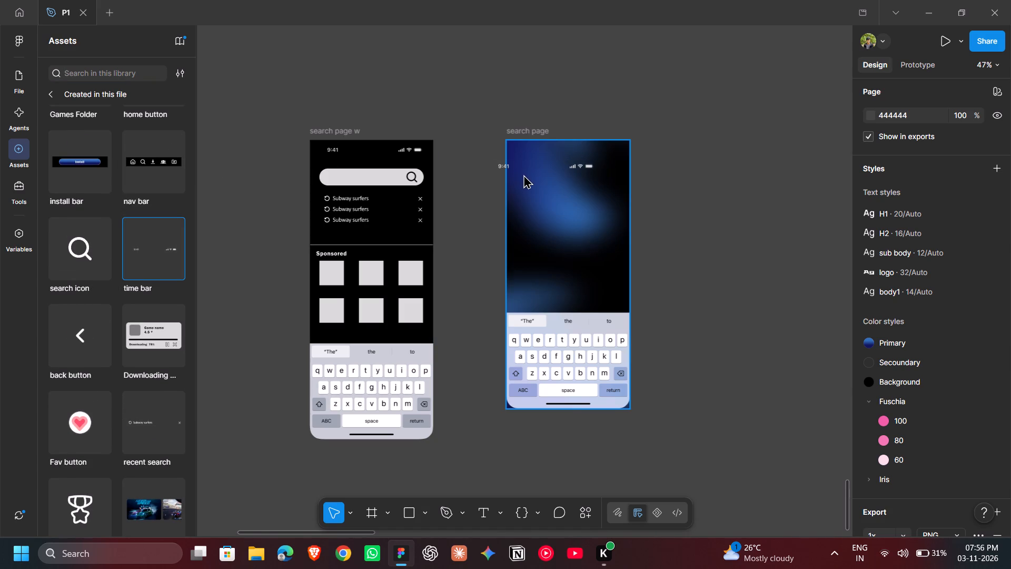
{"action": "left_click_drag", "start_coordinate": [523, 174], "coordinate": [541, 179]}
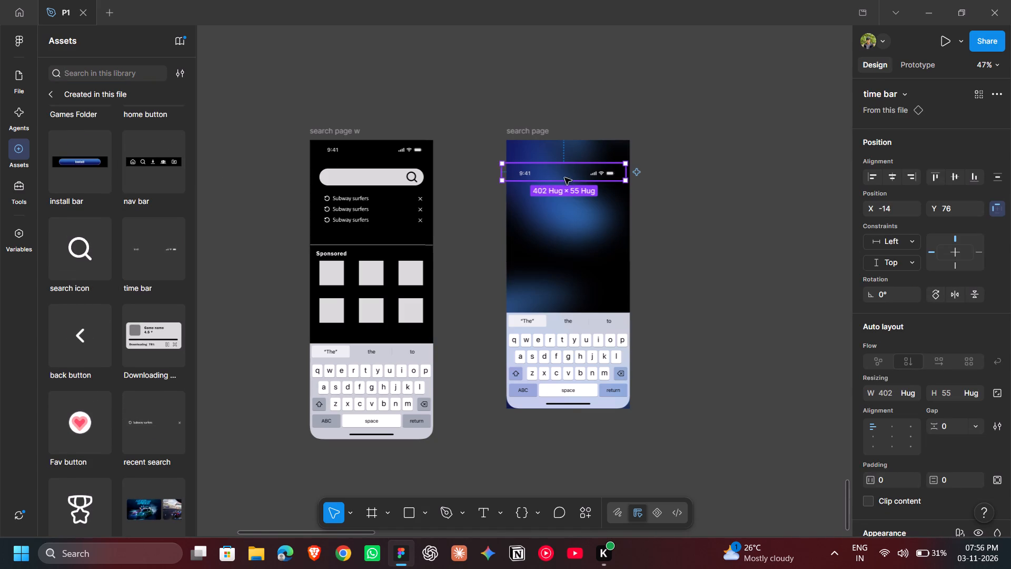
Align the time bar to the horizontal centre and top edge of the search page frame.
{"action": "left_click", "coordinate": [897, 174]}
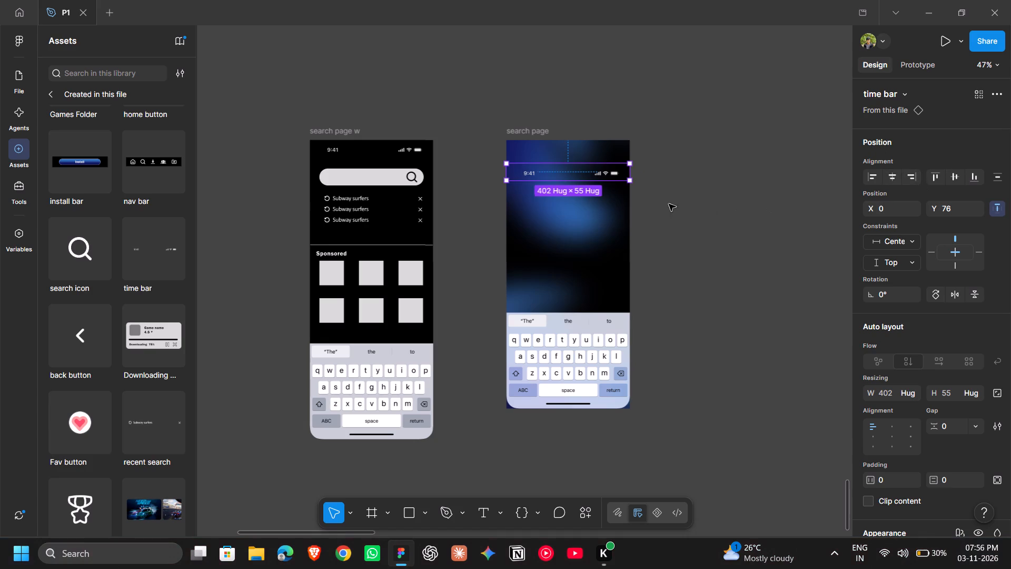
{"action": "scroll", "coordinate": [587, 176], "scroll_direction": "left", "scroll_amount": 1}
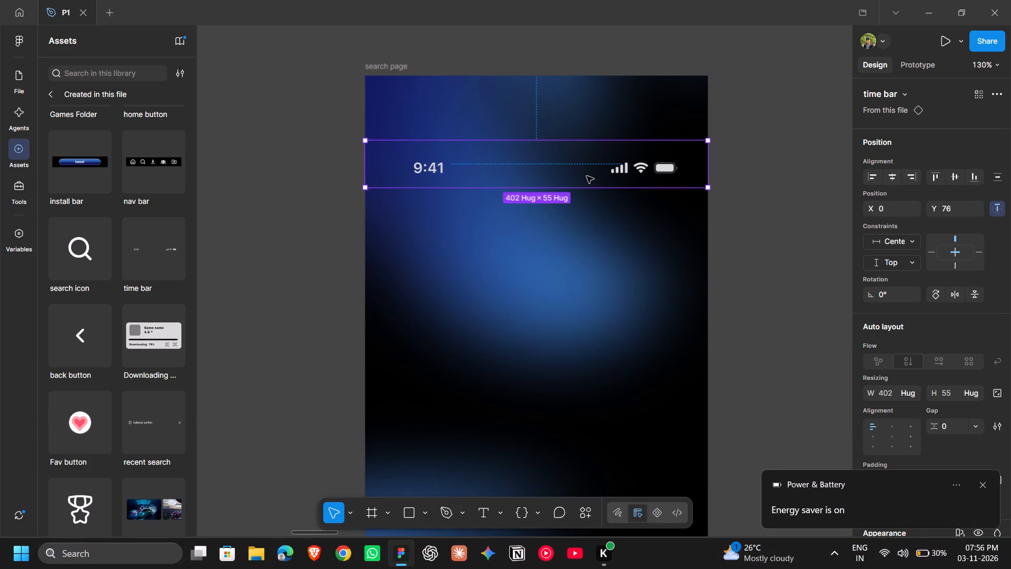
{"action": "left_click", "coordinate": [939, 171]}
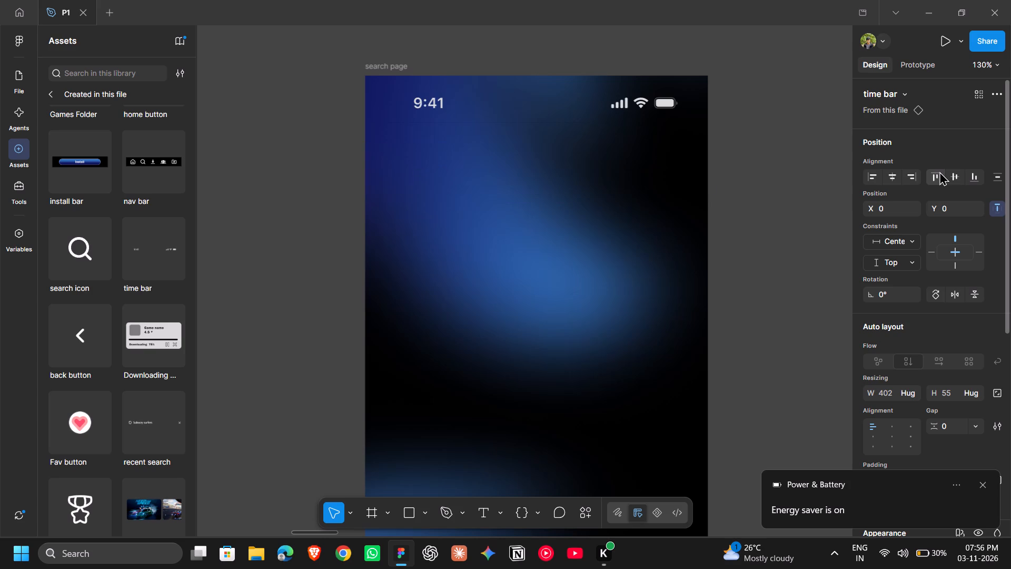
{"action": "left_click", "coordinate": [761, 143]}
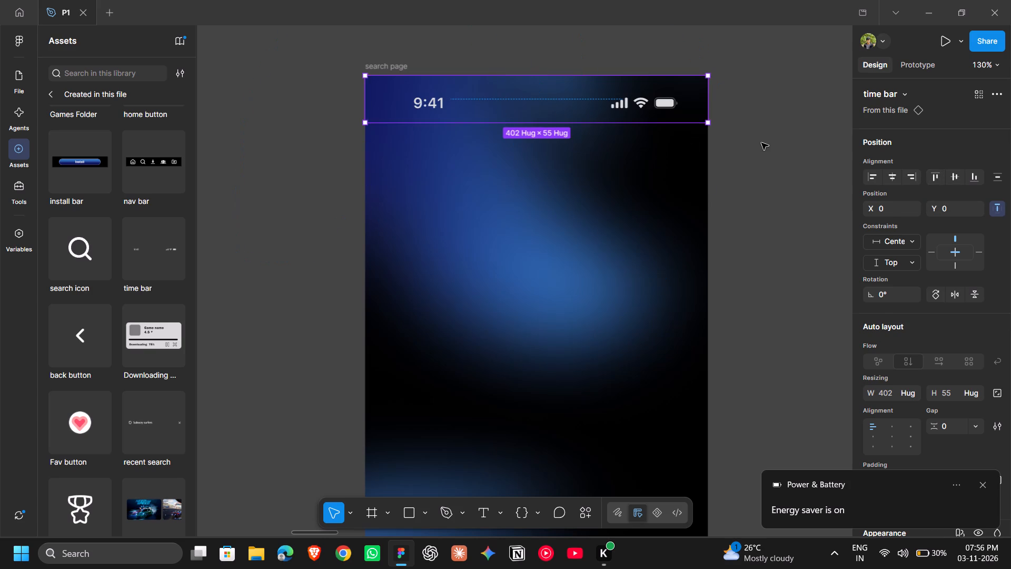
Preview the search page frame in the phone mockup, and close the preview.
{"action": "left_click", "coordinate": [386, 65]}
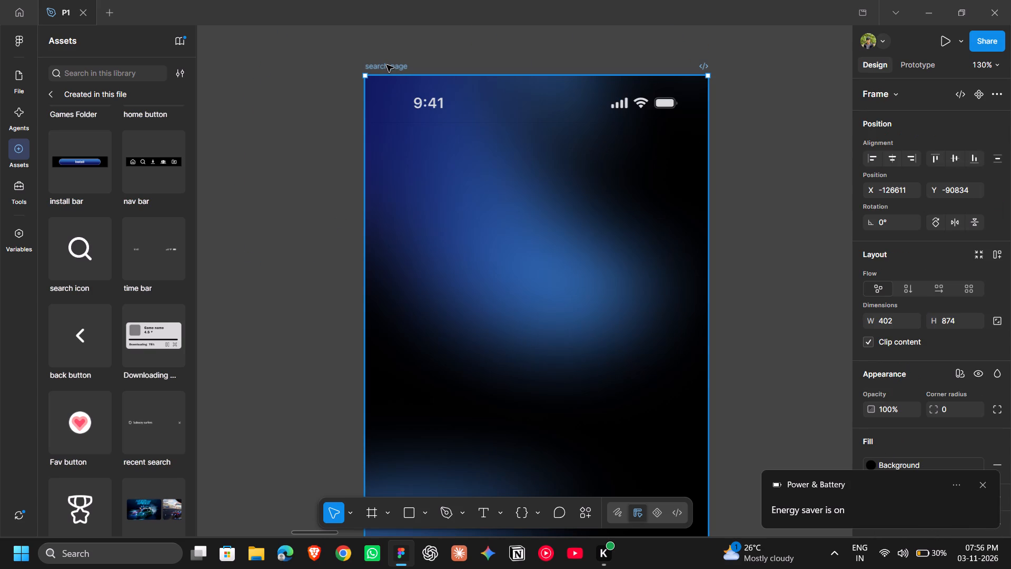
{"action": "key", "text": "shift+space"}
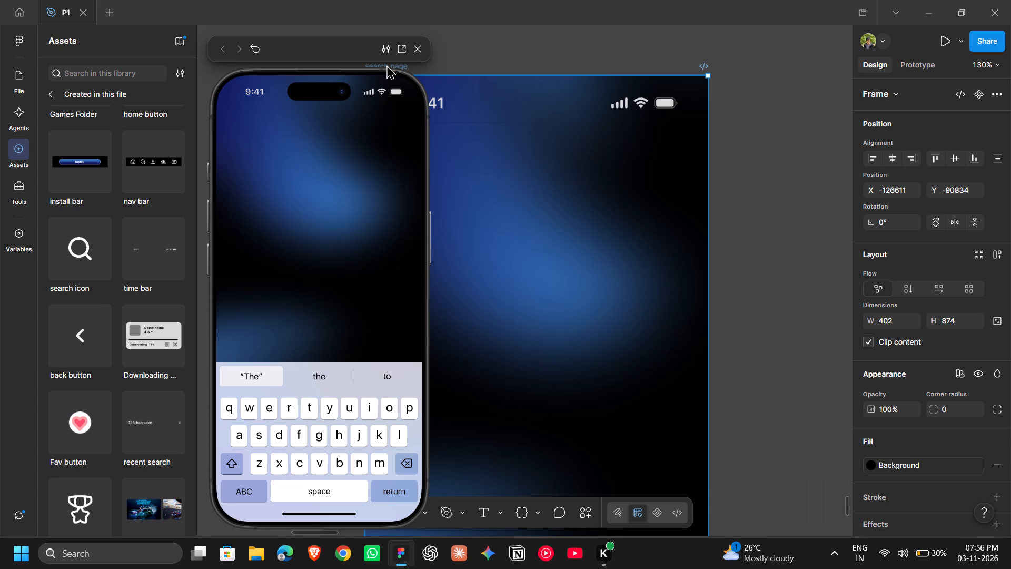
{"action": "left_click", "coordinate": [417, 47]}
{"action": "left_click", "coordinate": [472, 61]}
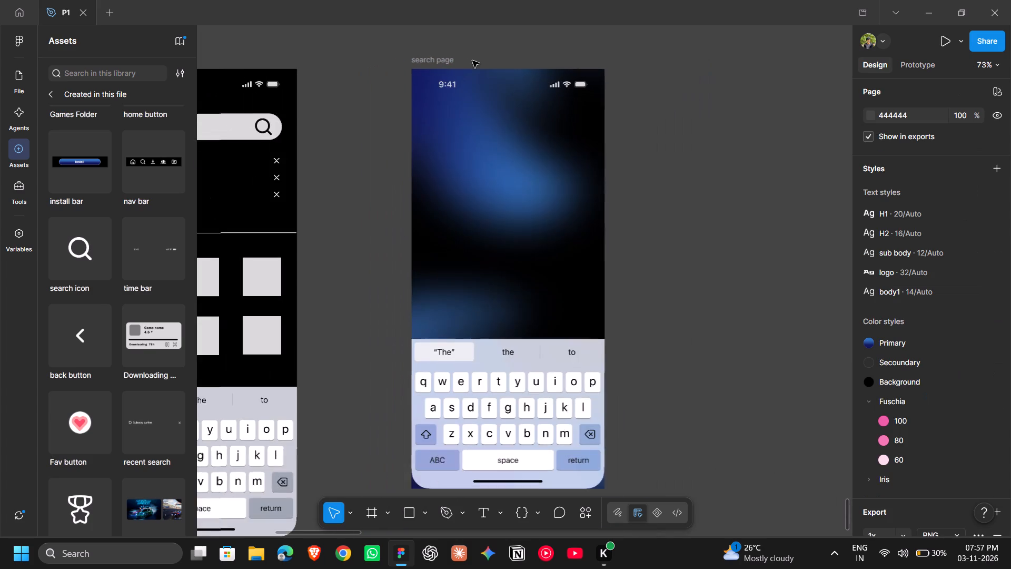
Preview the login page frame in the phone mockup, and close the preview.
{"action": "scroll", "coordinate": [472, 61], "scroll_direction": "right", "scroll_amount": 1}
{"action": "scroll", "coordinate": [472, 61], "scroll_direction": "left", "scroll_amount": 1}
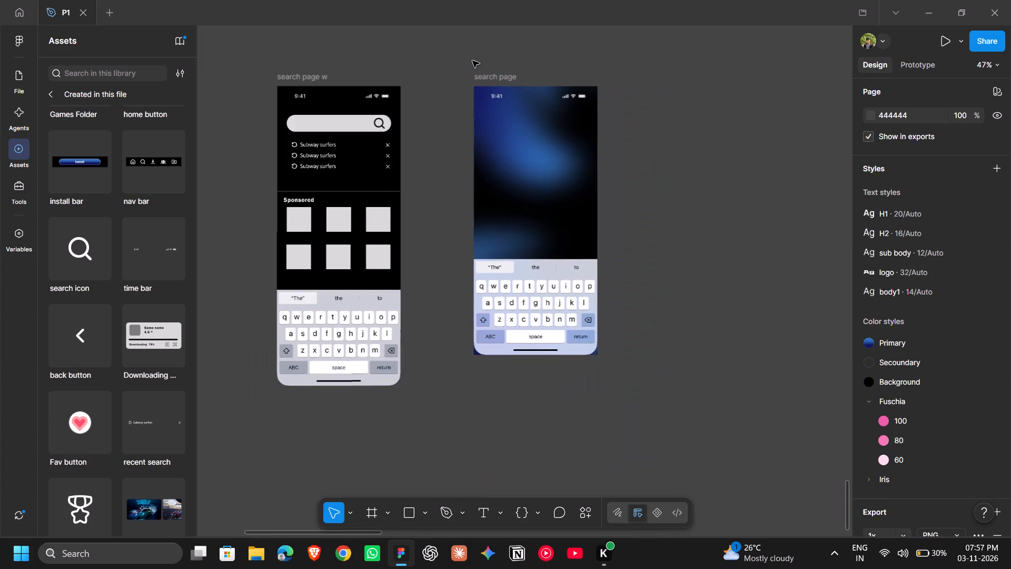
{"action": "scroll", "coordinate": [472, 61], "scroll_direction": "left", "scroll_amount": 1}
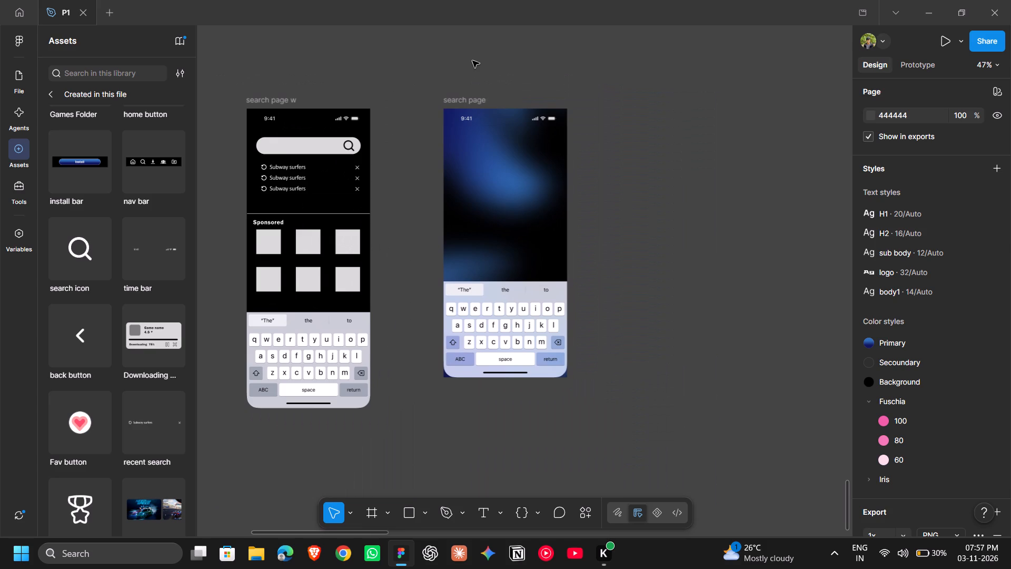
{"action": "scroll", "coordinate": [472, 61], "scroll_direction": "left", "scroll_amount": 1}
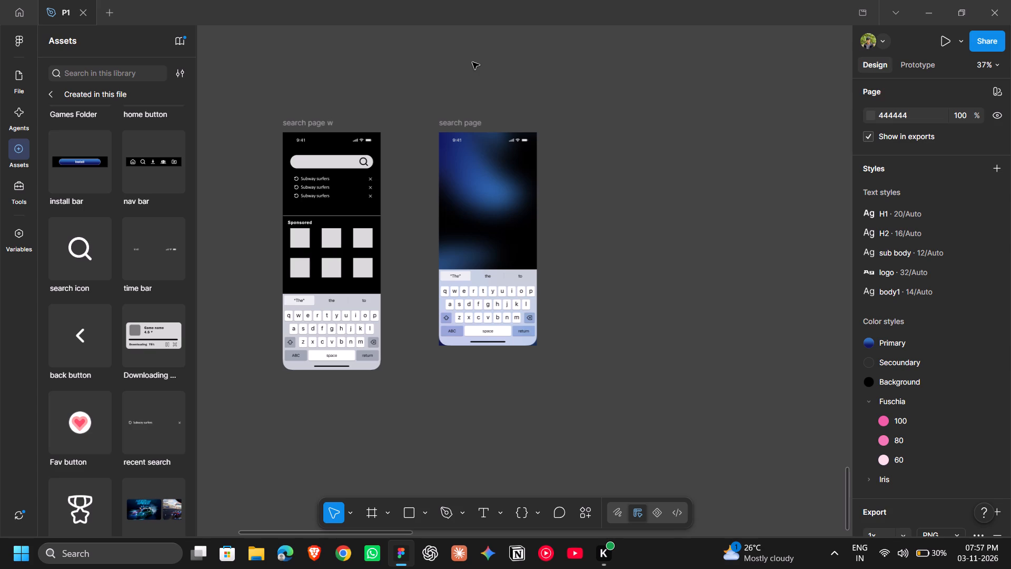
{"action": "scroll", "coordinate": [412, 110], "scroll_direction": "left", "scroll_amount": 1}
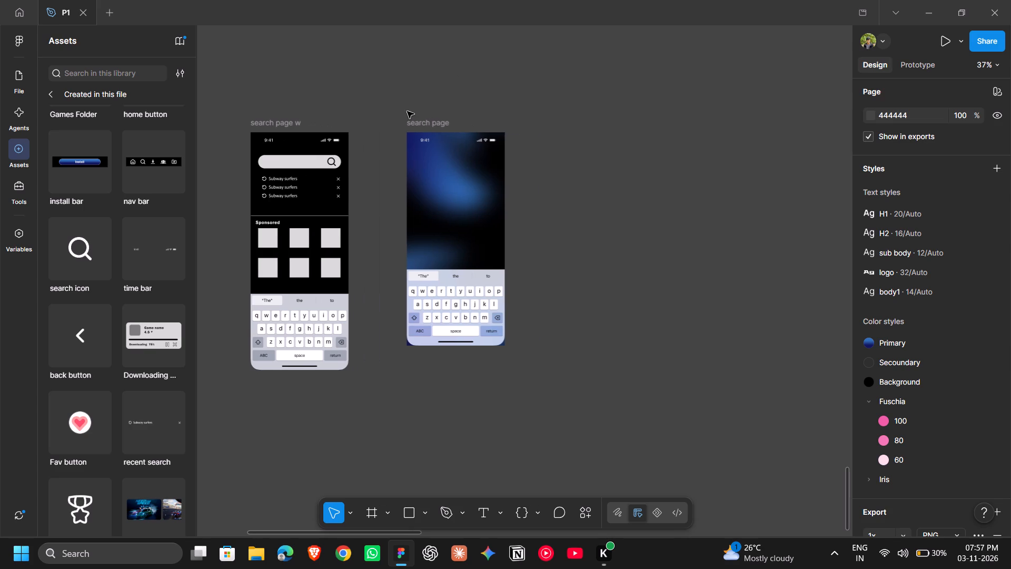
{"action": "scroll", "coordinate": [407, 111], "scroll_direction": "up", "scroll_amount": 3}
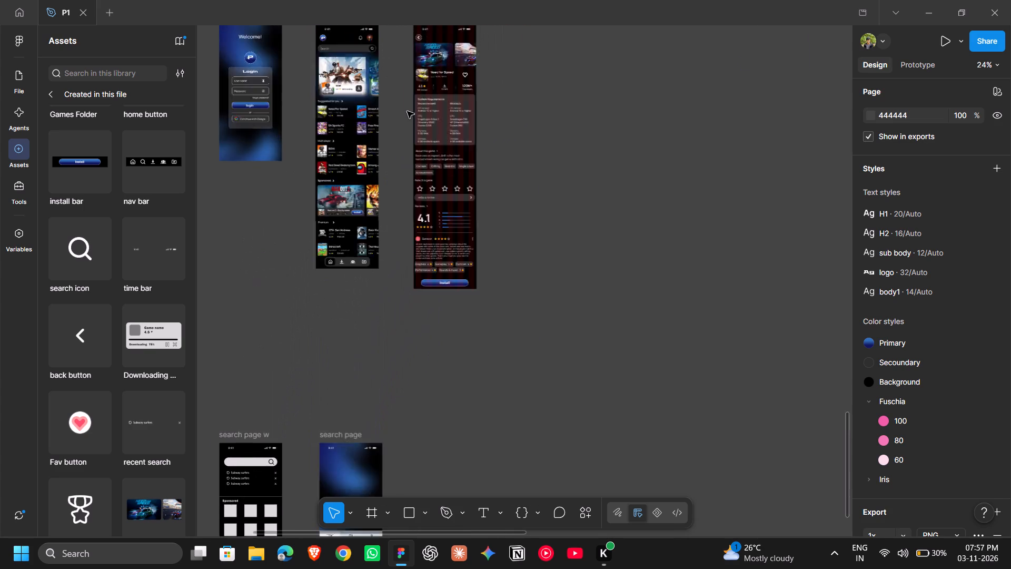
{"action": "scroll", "coordinate": [407, 111], "scroll_direction": "up", "scroll_amount": 1}
{"action": "scroll", "coordinate": [407, 111], "scroll_direction": "left", "scroll_amount": 1}
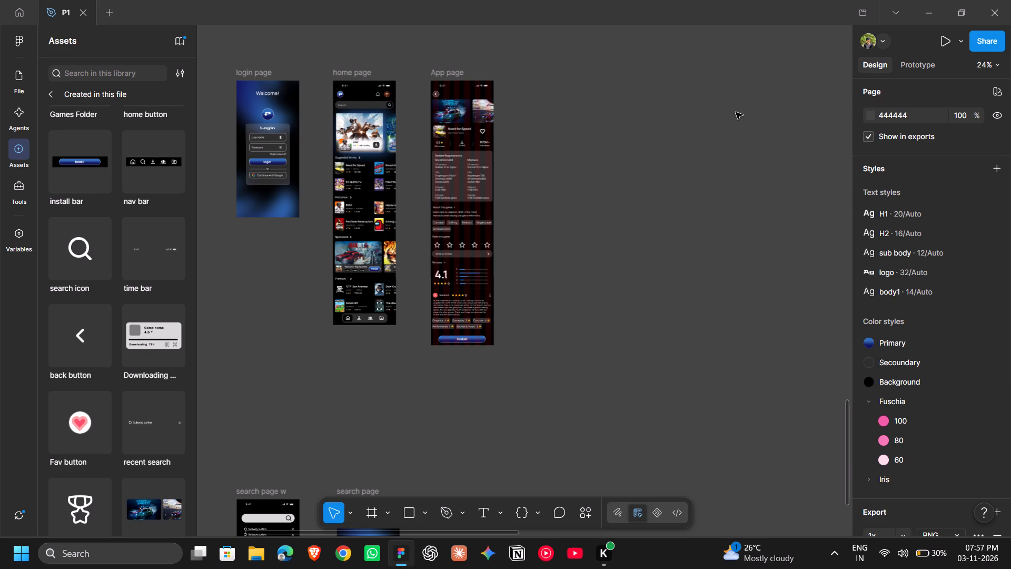
{"action": "left_click", "coordinate": [255, 73]}
{"action": "key", "text": "shift+space"}
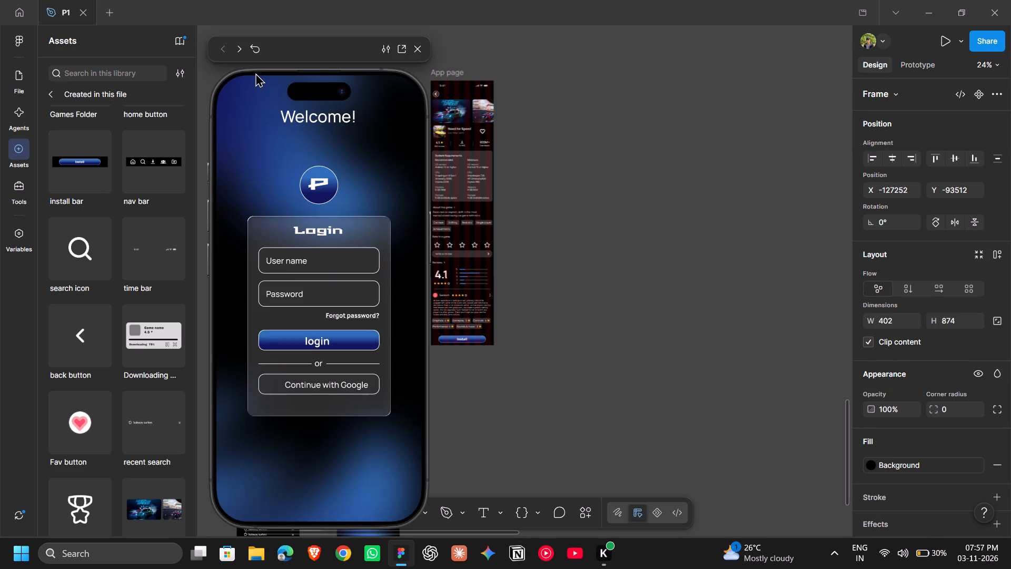
{"action": "left_click", "coordinate": [423, 49]}
Preview the prototype from the opening page frame and go through the login button to the home page.
{"action": "scroll", "coordinate": [305, 130], "scroll_direction": "right", "scroll_amount": 1}
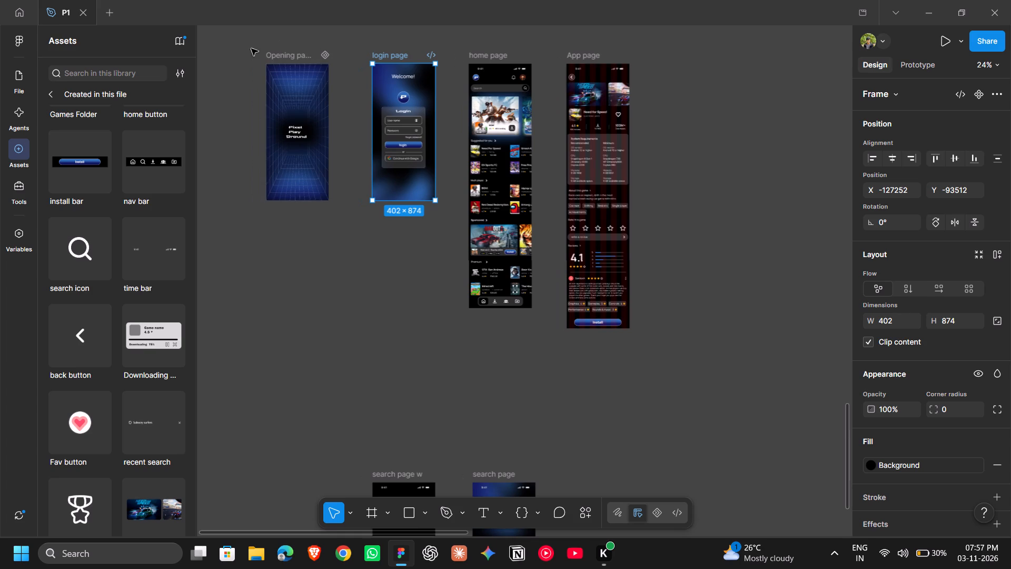
{"action": "left_click", "coordinate": [279, 54]}
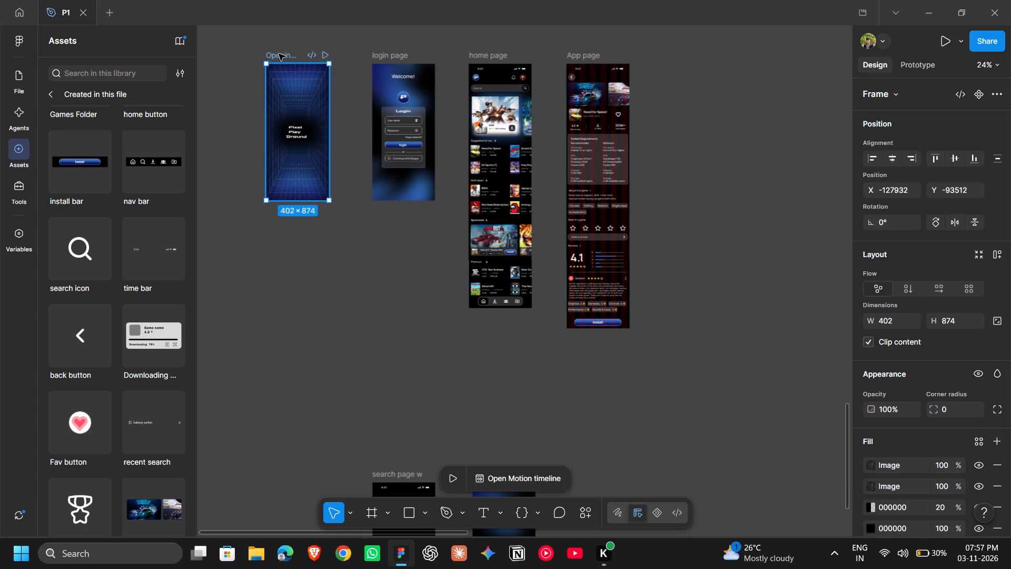
{"action": "key", "text": "shift+space"}
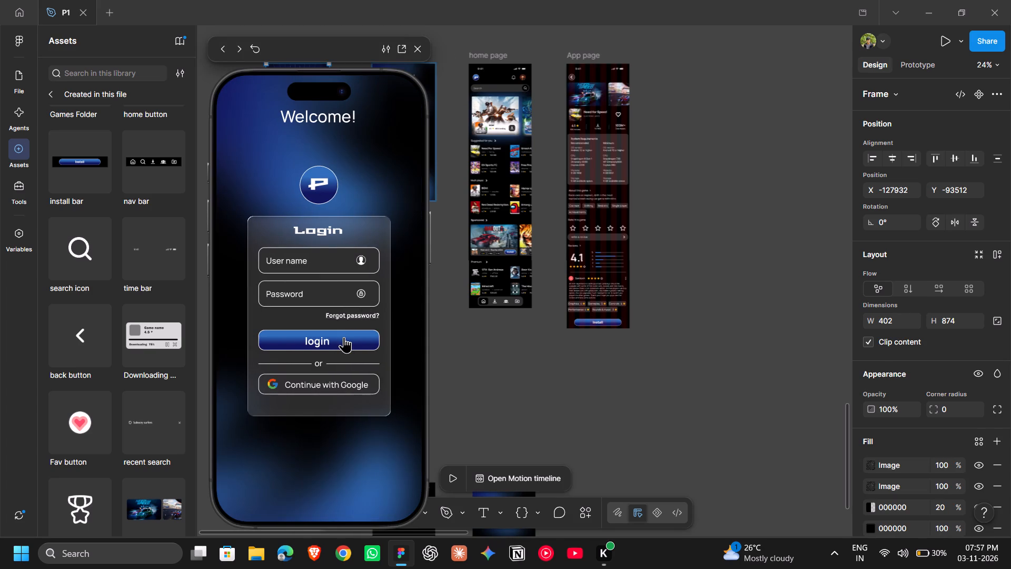
{"action": "left_click", "coordinate": [344, 337]}
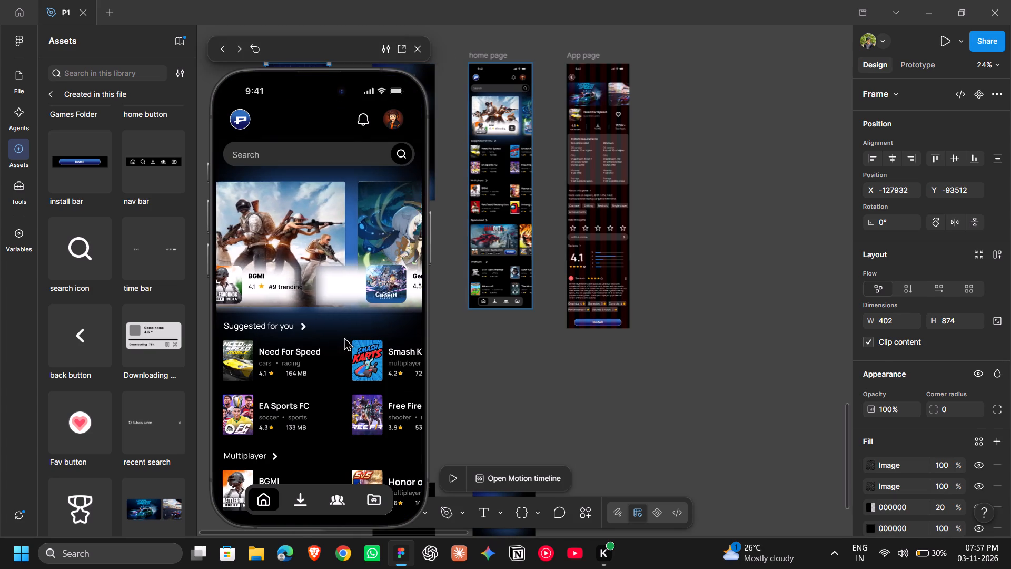
Look through the previewed home page's Suggested for you, Multiplayer, Sponsored and Premium sections, checking how their carousels scroll.
{"action": "scroll", "coordinate": [344, 337], "scroll_direction": "down", "scroll_amount": 7}
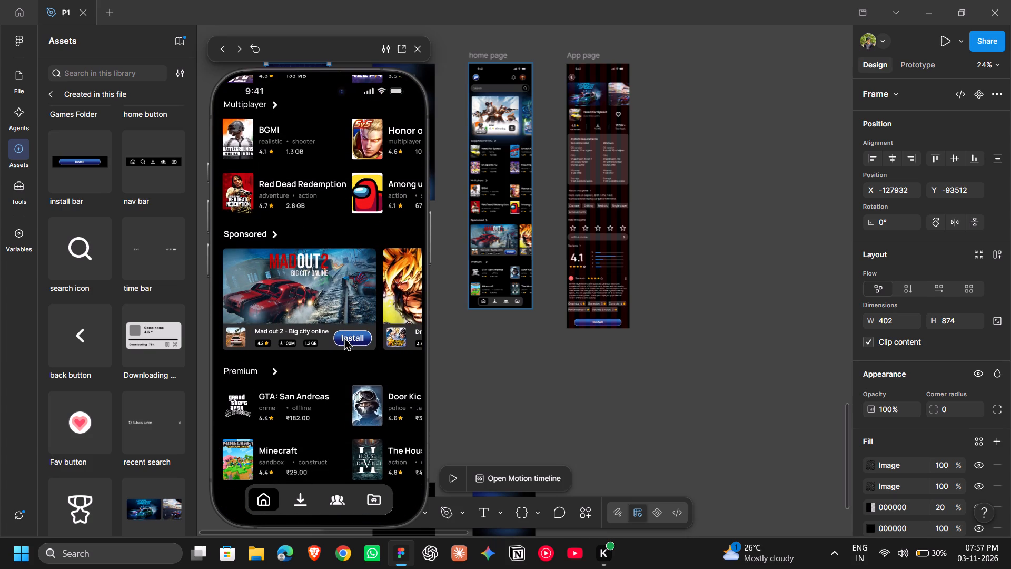
{"action": "scroll", "coordinate": [344, 337], "scroll_direction": "up", "scroll_amount": 2}
{"action": "scroll", "coordinate": [319, 208], "scroll_direction": "right", "scroll_amount": 1}
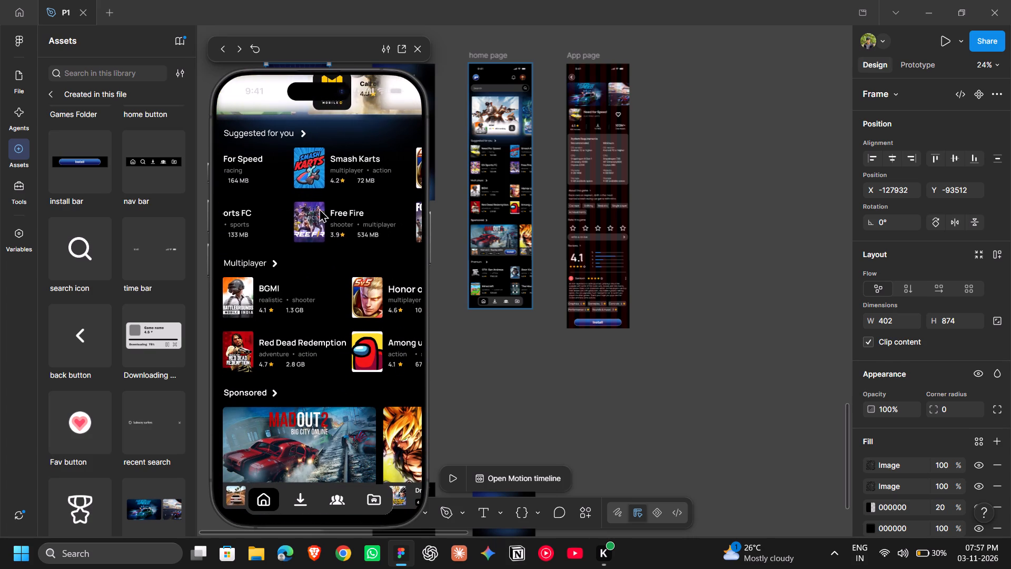
{"action": "scroll", "coordinate": [319, 208], "scroll_direction": "right", "scroll_amount": 1}
{"action": "scroll", "coordinate": [344, 327], "scroll_direction": "right", "scroll_amount": 1}
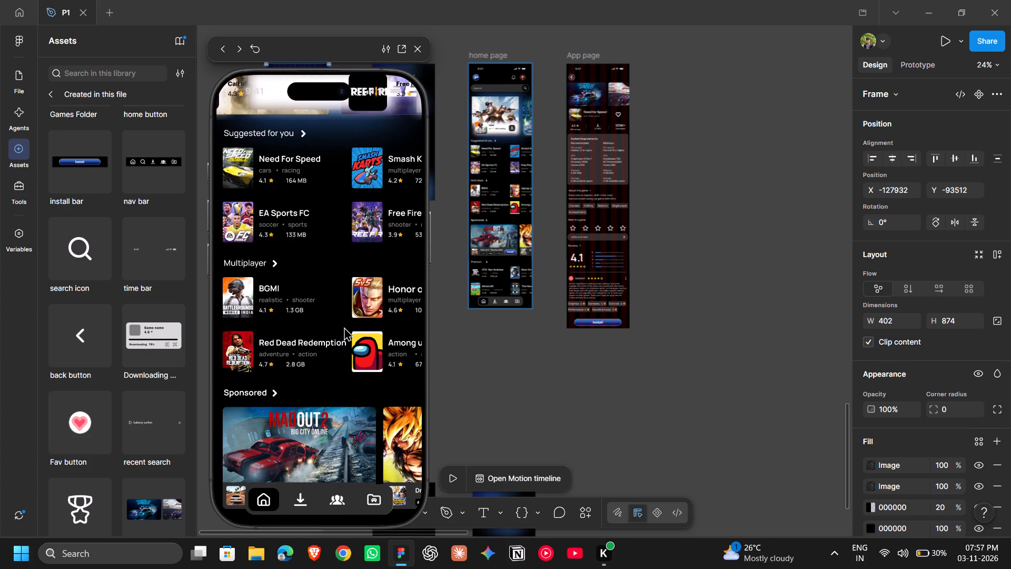
{"action": "scroll", "coordinate": [344, 327], "scroll_direction": "right", "scroll_amount": 1}
{"action": "scroll", "coordinate": [344, 327], "scroll_direction": "down", "scroll_amount": 2}
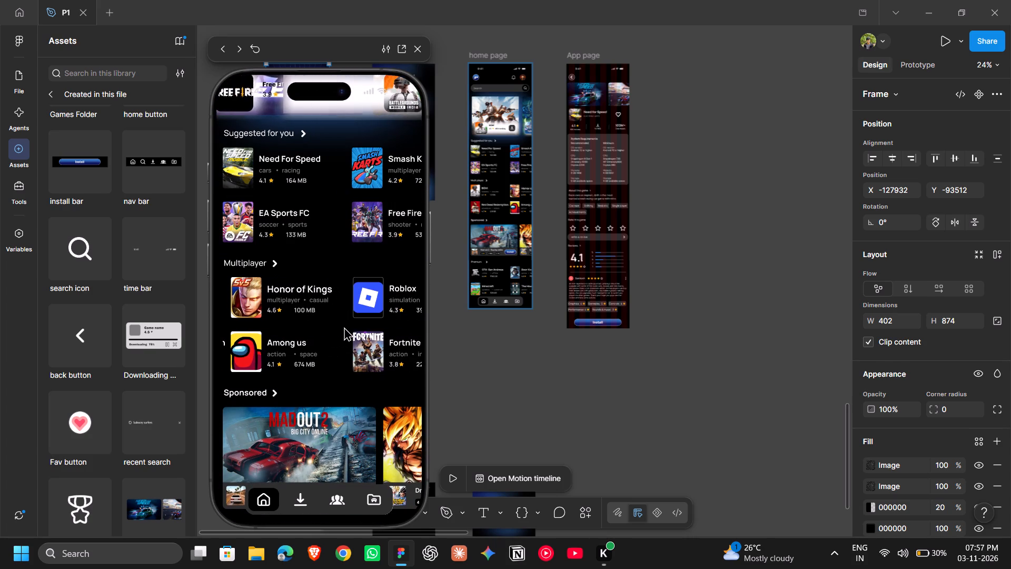
{"action": "scroll", "coordinate": [344, 327], "scroll_direction": "down", "scroll_amount": 3}
{"action": "scroll", "coordinate": [344, 327], "scroll_direction": "left", "scroll_amount": 5}
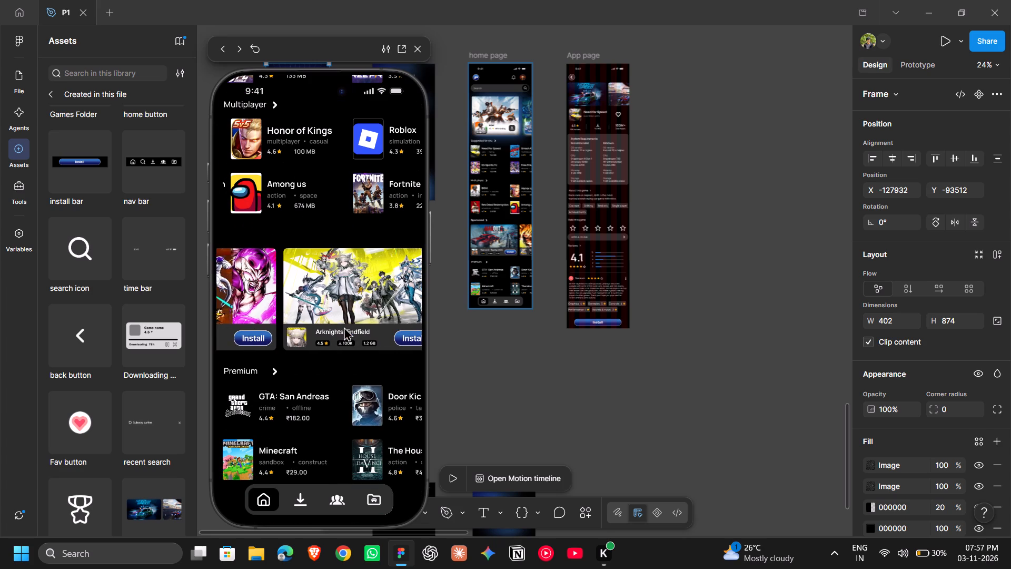
{"action": "scroll", "coordinate": [344, 327], "scroll_direction": "left", "scroll_amount": 3}
{"action": "scroll", "coordinate": [344, 327], "scroll_direction": "right", "scroll_amount": 11}
{"action": "scroll", "coordinate": [344, 327], "scroll_direction": "down", "scroll_amount": 2}
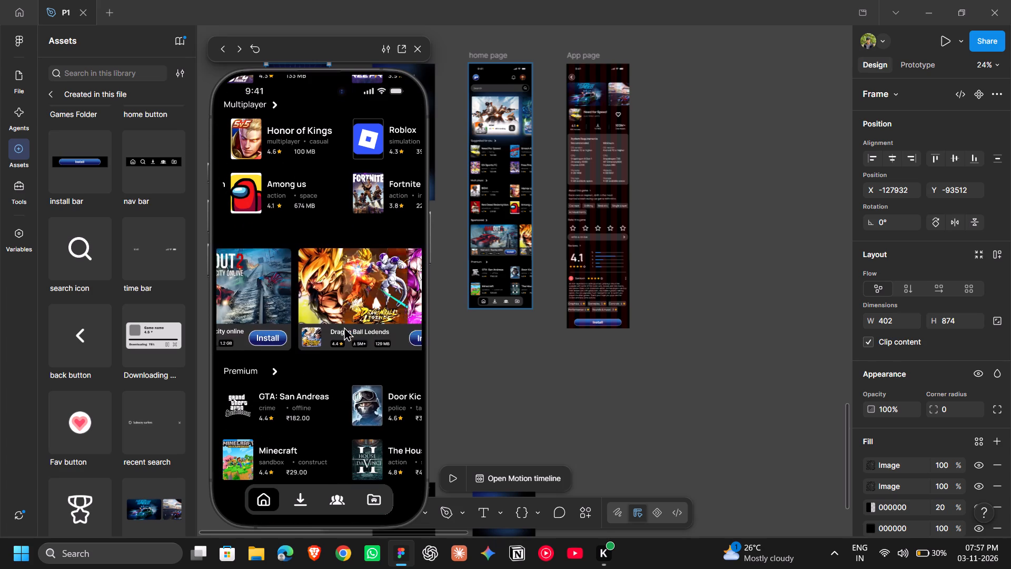
{"action": "scroll", "coordinate": [344, 327], "scroll_direction": "down", "scroll_amount": 2}
{"action": "scroll", "coordinate": [327, 404], "scroll_direction": "down", "scroll_amount": 1}
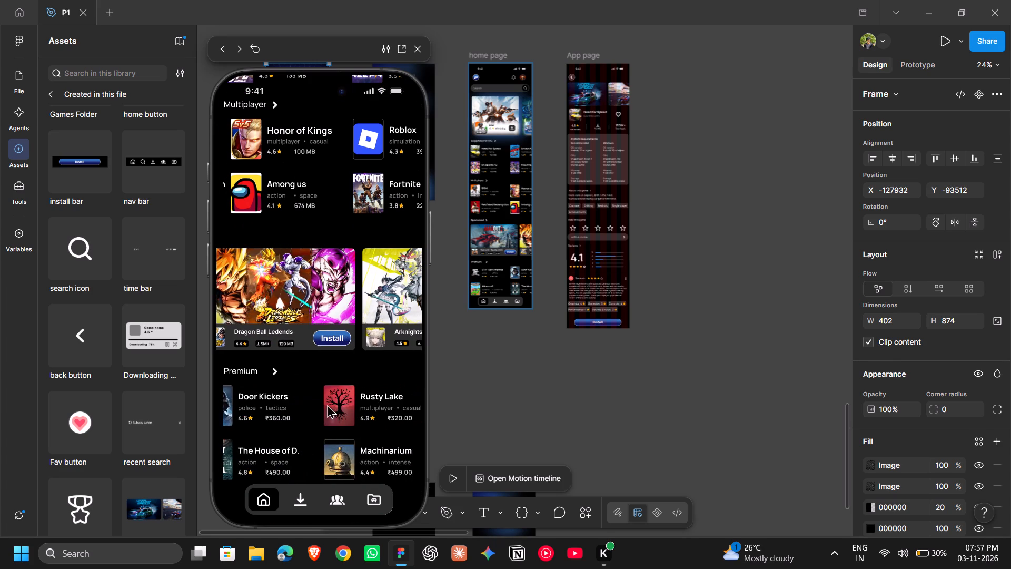
{"action": "scroll", "coordinate": [327, 404], "scroll_direction": "down", "scroll_amount": 1}
{"action": "scroll", "coordinate": [327, 404], "scroll_direction": "up", "scroll_amount": 6}
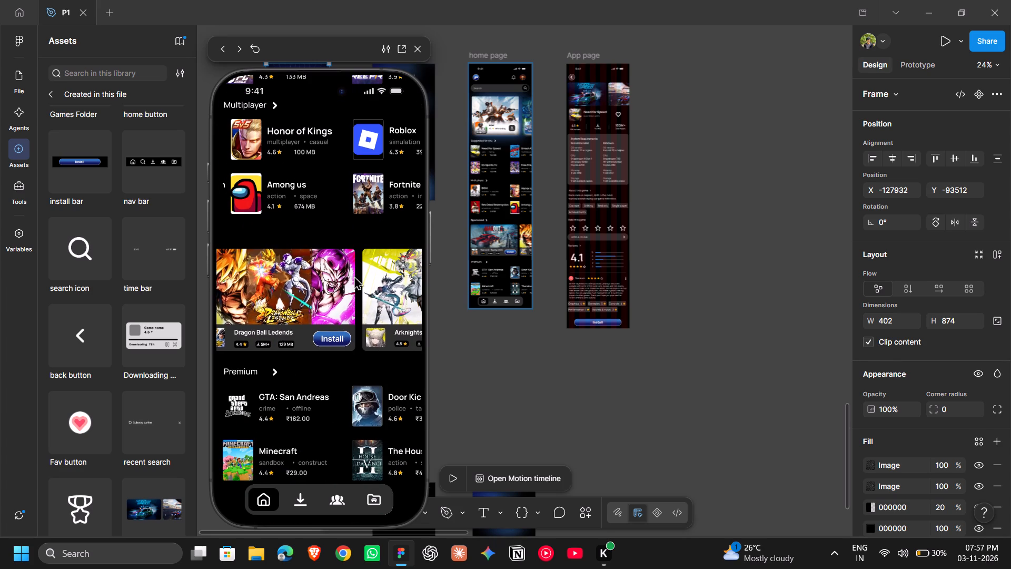
{"action": "scroll", "coordinate": [354, 276], "scroll_direction": "up", "scroll_amount": 9}
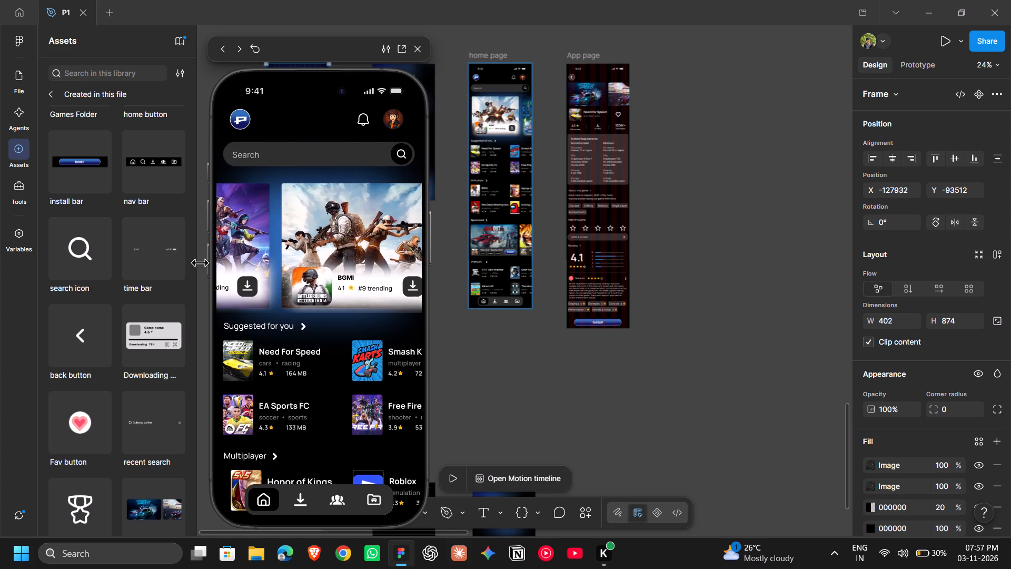
Test the search bar on the previewed home page and look through the page's game sections again.
{"action": "left_click", "coordinate": [325, 149]}
{"action": "scroll", "coordinate": [353, 396], "scroll_direction": "down", "scroll_amount": 2}
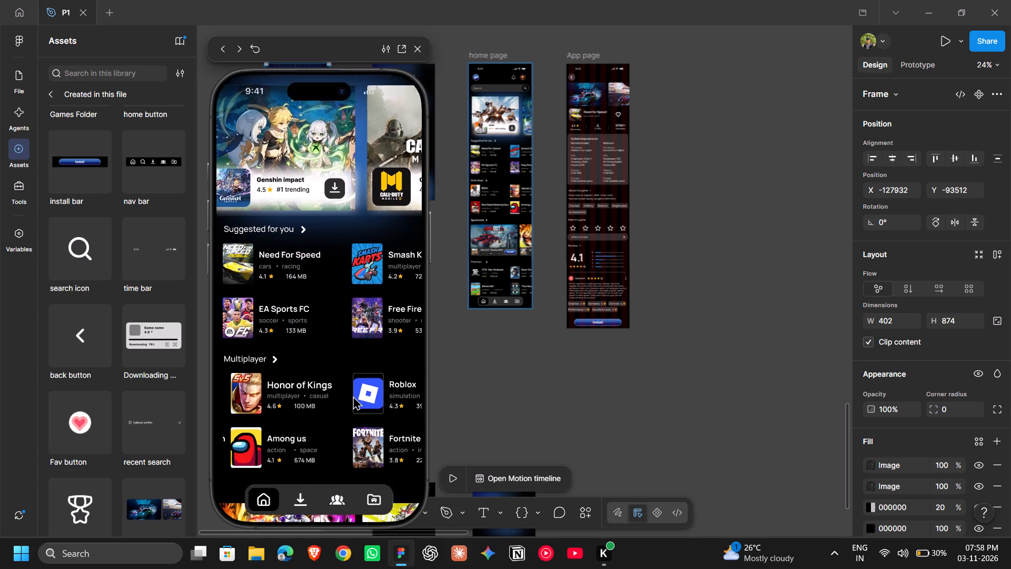
{"action": "scroll", "coordinate": [353, 396], "scroll_direction": "down", "scroll_amount": 5}
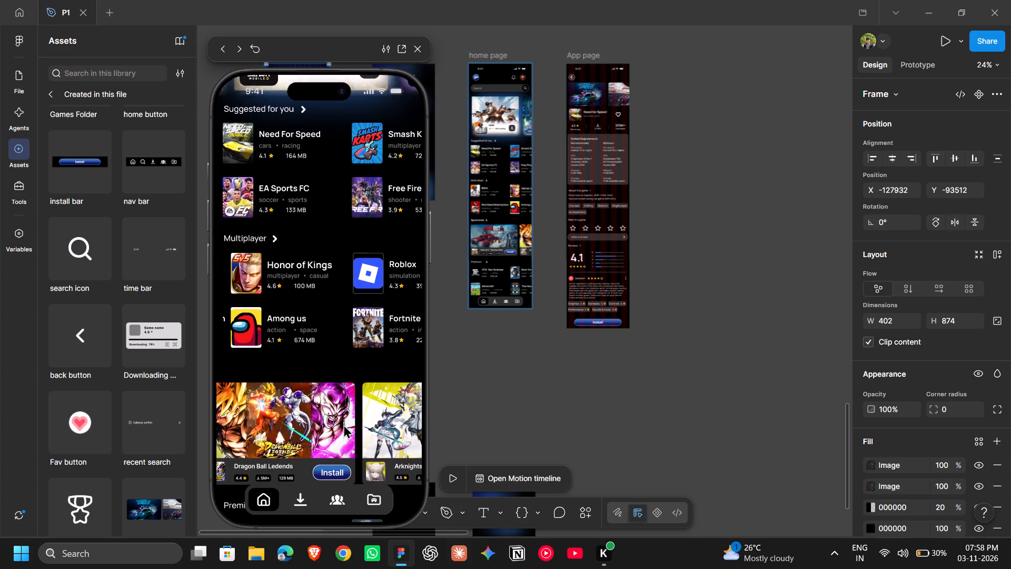
{"action": "scroll", "coordinate": [343, 424], "scroll_direction": "down", "scroll_amount": 5}
{"action": "scroll", "coordinate": [343, 424], "scroll_direction": "up", "scroll_amount": 9}
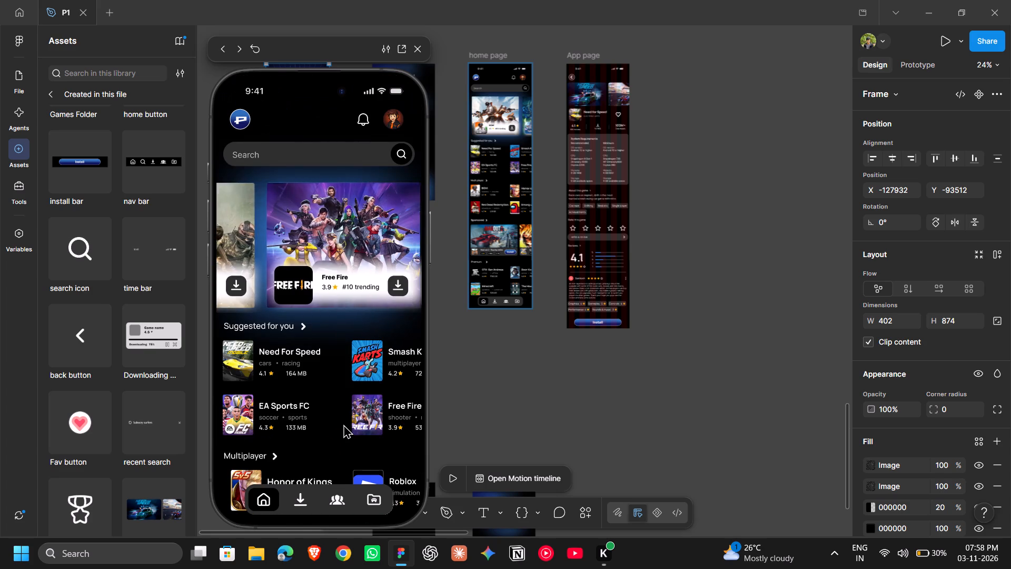
Preview the Need for Speed app page from the home page, test its favourite heart, and return to the home page.
{"action": "left_click", "coordinate": [292, 354]}
{"action": "scroll", "coordinate": [316, 309], "scroll_direction": "down", "scroll_amount": 4}
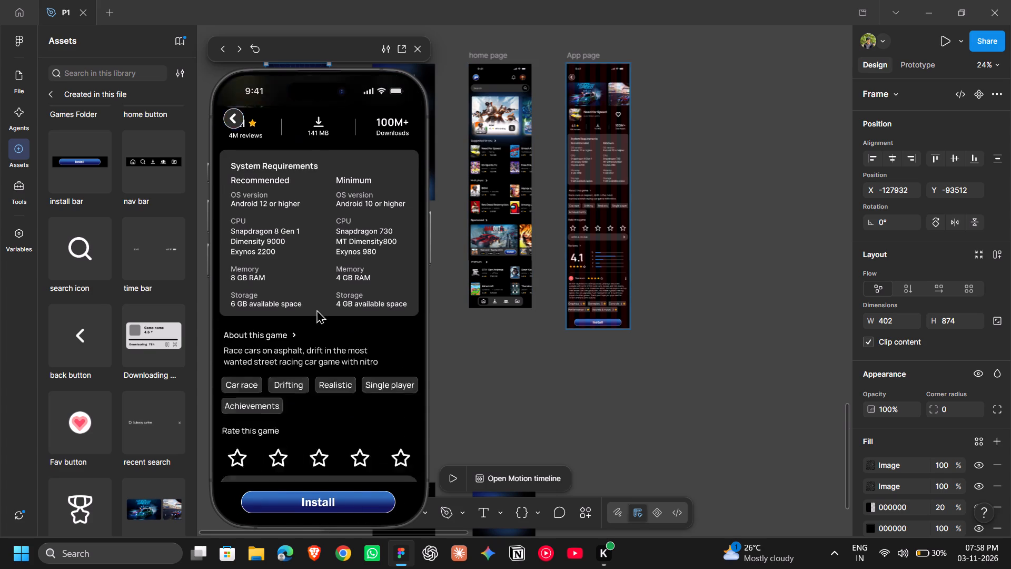
{"action": "scroll", "coordinate": [316, 309], "scroll_direction": "down", "scroll_amount": 6}
{"action": "scroll", "coordinate": [316, 309], "scroll_direction": "up", "scroll_amount": 12}
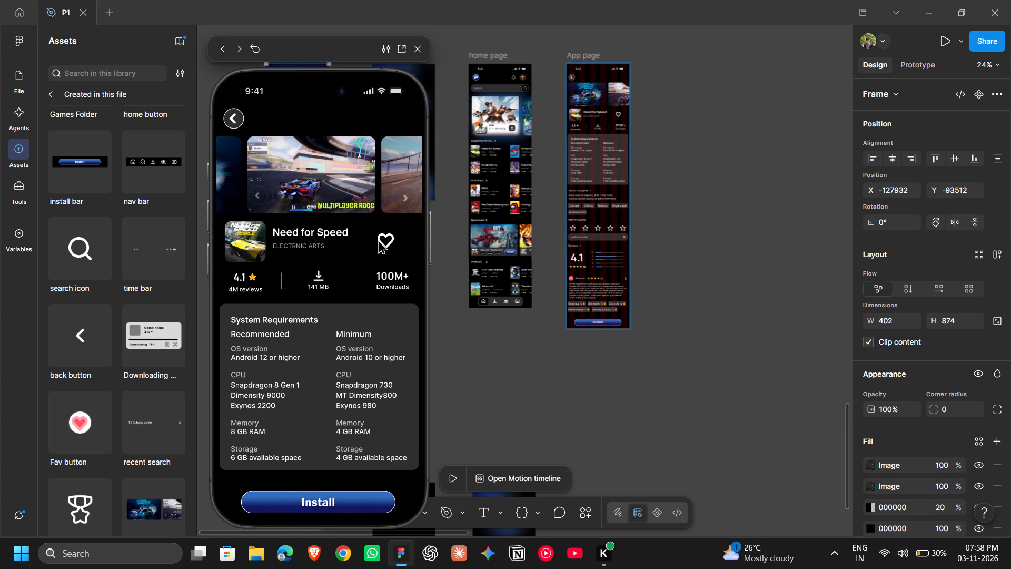
{"action": "left_click", "coordinate": [386, 239]}
{"action": "left_click", "coordinate": [386, 239]}
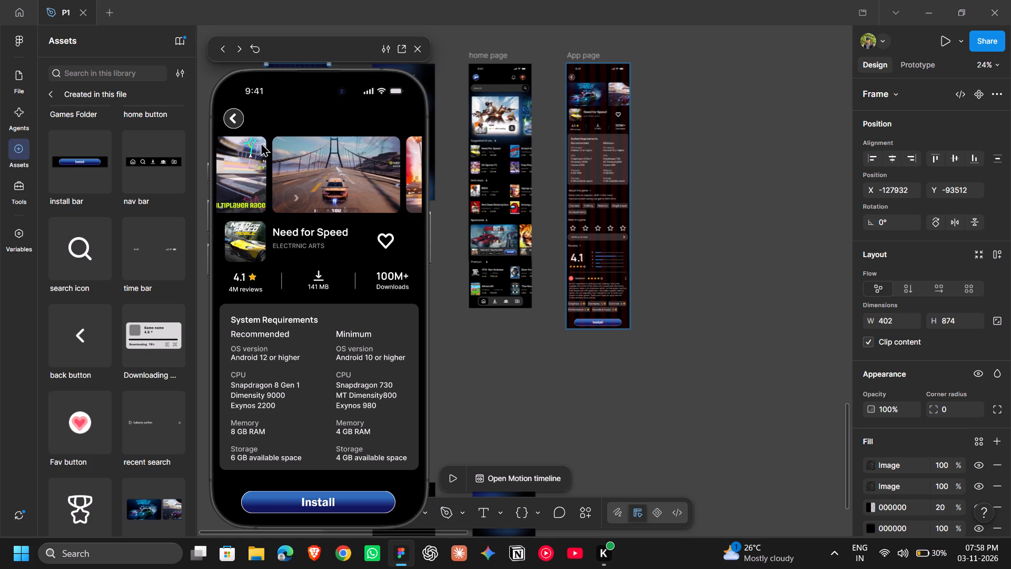
{"action": "left_click", "coordinate": [234, 121]}
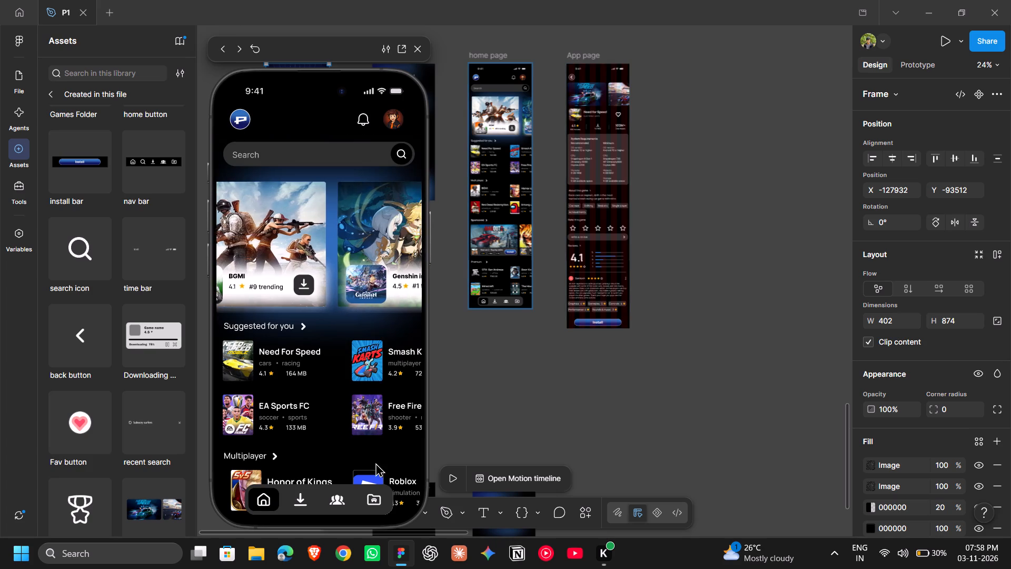
Test the download, community and games folder icons in the previewed home page's navigation bar, and close the preview.
{"action": "scroll", "coordinate": [375, 463], "scroll_direction": "down", "scroll_amount": 9}
{"action": "left_click", "coordinate": [299, 499]}
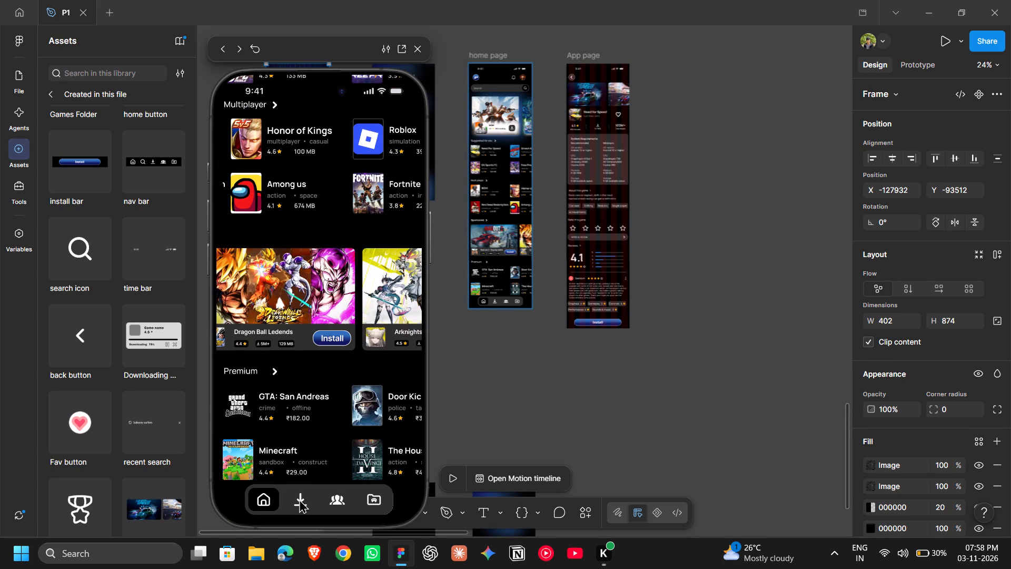
{"action": "left_click_drag", "start_coordinate": [342, 505], "coordinate": [371, 504]}
{"action": "left_click", "coordinate": [371, 504]}
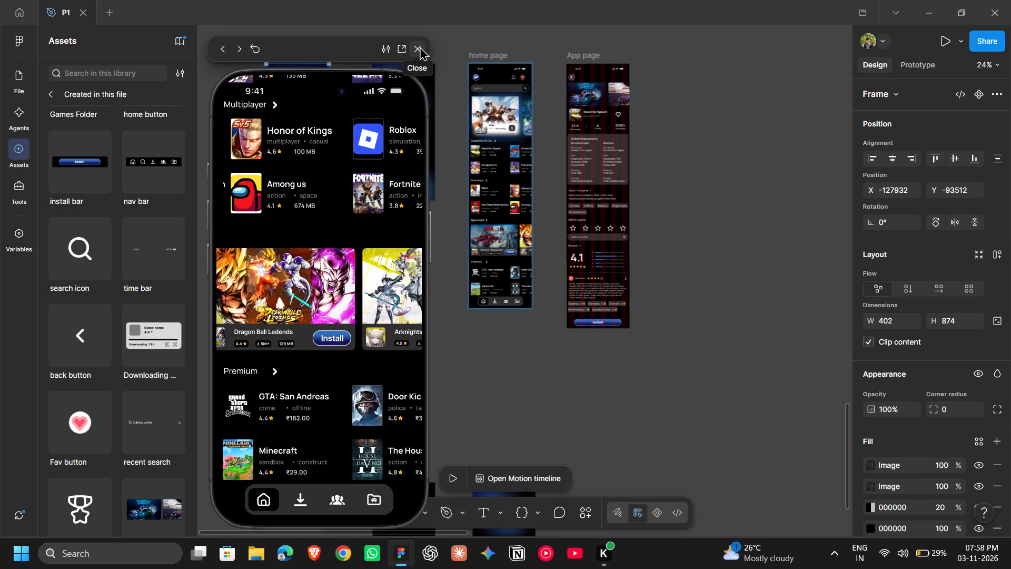
{"action": "left_click", "coordinate": [420, 46]}
Examine the search page and its wireframe alongside the finished login, home and app page frames.
{"action": "scroll", "coordinate": [407, 295], "scroll_direction": "down", "scroll_amount": 2}
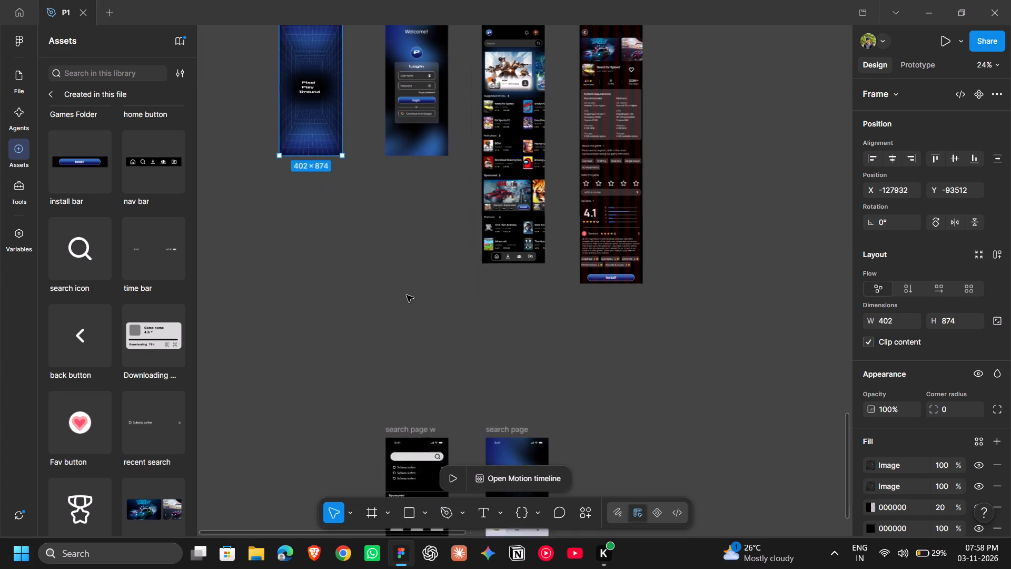
{"action": "scroll", "coordinate": [407, 295], "scroll_direction": "down", "scroll_amount": 2}
{"action": "scroll", "coordinate": [407, 295], "scroll_direction": "left", "scroll_amount": 1}
{"action": "scroll", "coordinate": [407, 295], "scroll_direction": "up", "scroll_amount": 1}
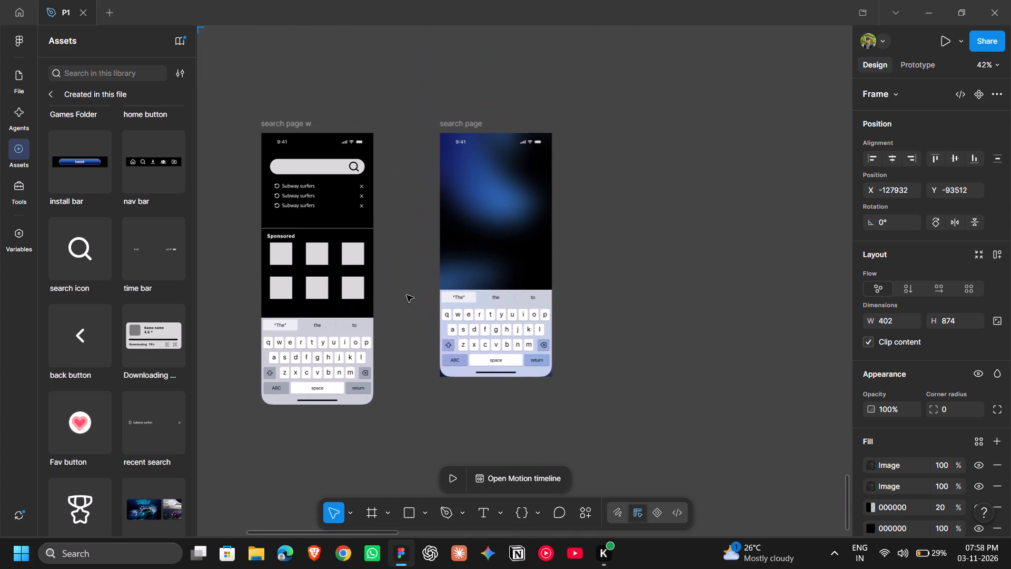
{"action": "scroll", "coordinate": [407, 295], "scroll_direction": "up", "scroll_amount": 1}
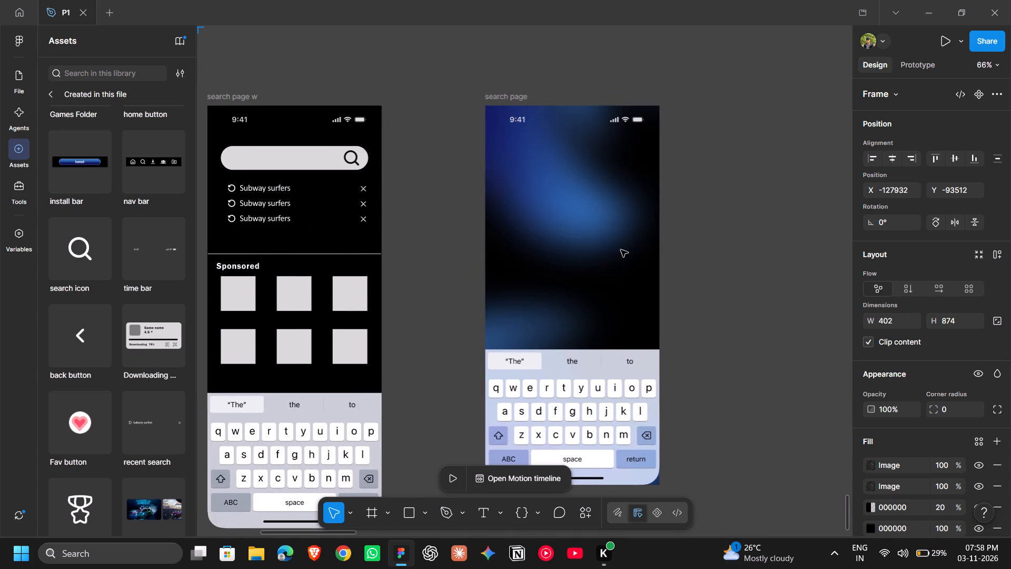
{"action": "scroll", "coordinate": [690, 185], "scroll_direction": "up", "scroll_amount": 5}
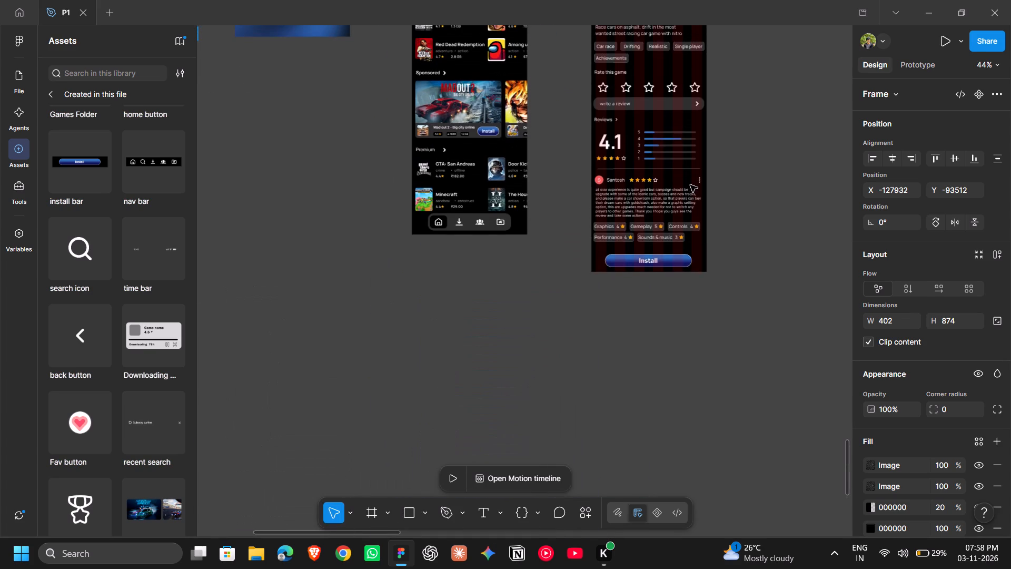
{"action": "scroll", "coordinate": [690, 185], "scroll_direction": "left", "scroll_amount": 1}
{"action": "scroll", "coordinate": [690, 185], "scroll_direction": "up", "scroll_amount": 2}
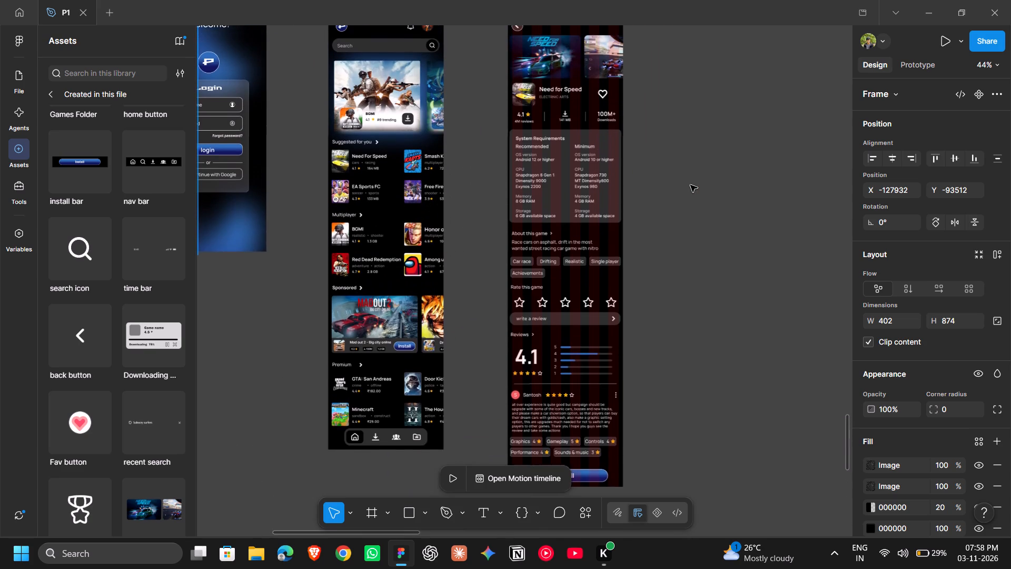
{"action": "scroll", "coordinate": [690, 185], "scroll_direction": "up", "scroll_amount": 2}
{"action": "scroll", "coordinate": [690, 185], "scroll_direction": "right", "scroll_amount": 1}
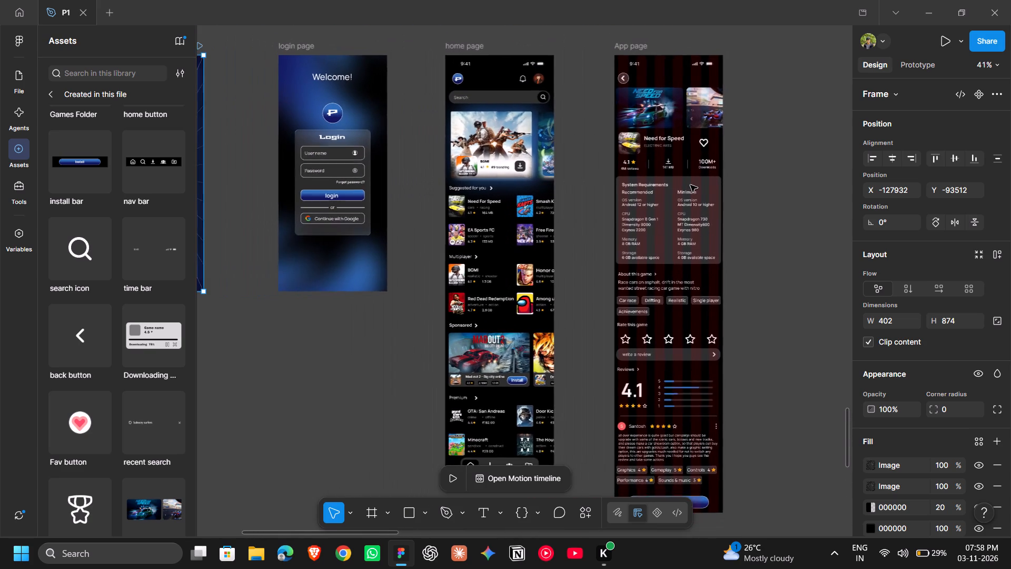
{"action": "scroll", "coordinate": [690, 185], "scroll_direction": "down", "scroll_amount": 1}
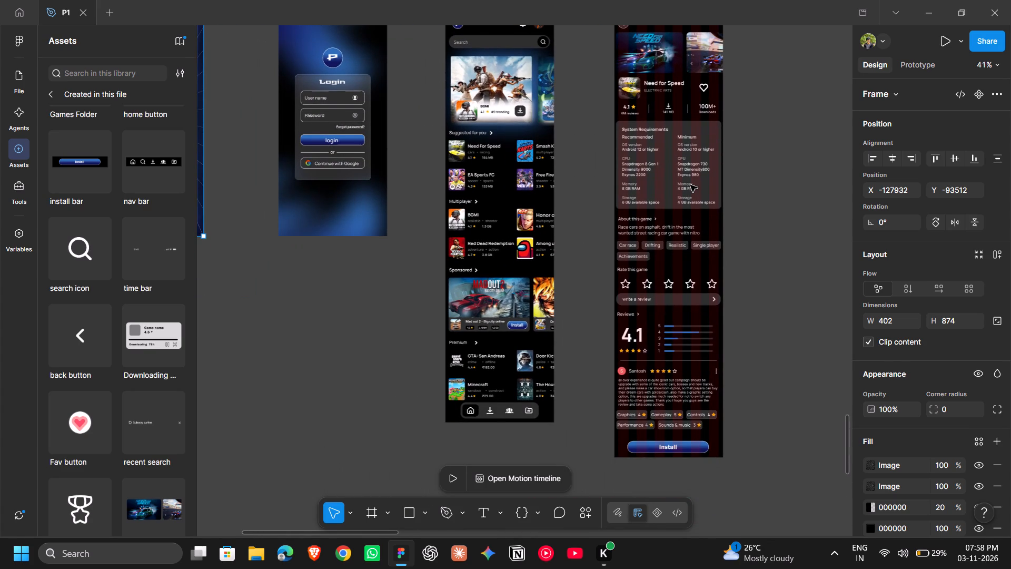
{"action": "scroll", "coordinate": [690, 185], "scroll_direction": "down", "scroll_amount": 1}
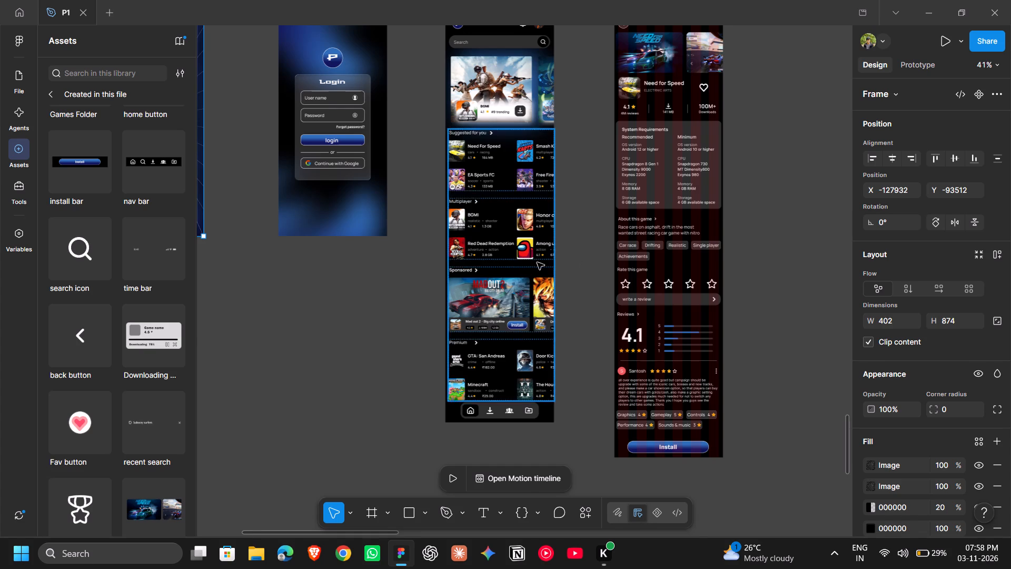
Link the home page's search bar to the search page frame with an On tap, Navigate to prototype interaction using Instant animation.
{"action": "scroll", "coordinate": [537, 262], "scroll_direction": "up", "scroll_amount": 1}
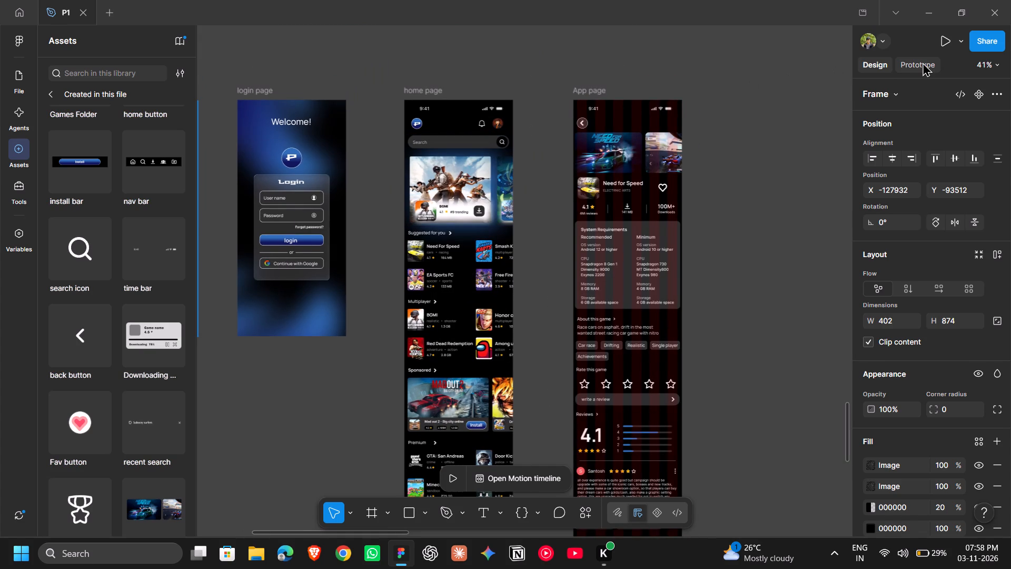
{"action": "left_click", "coordinate": [923, 62]}
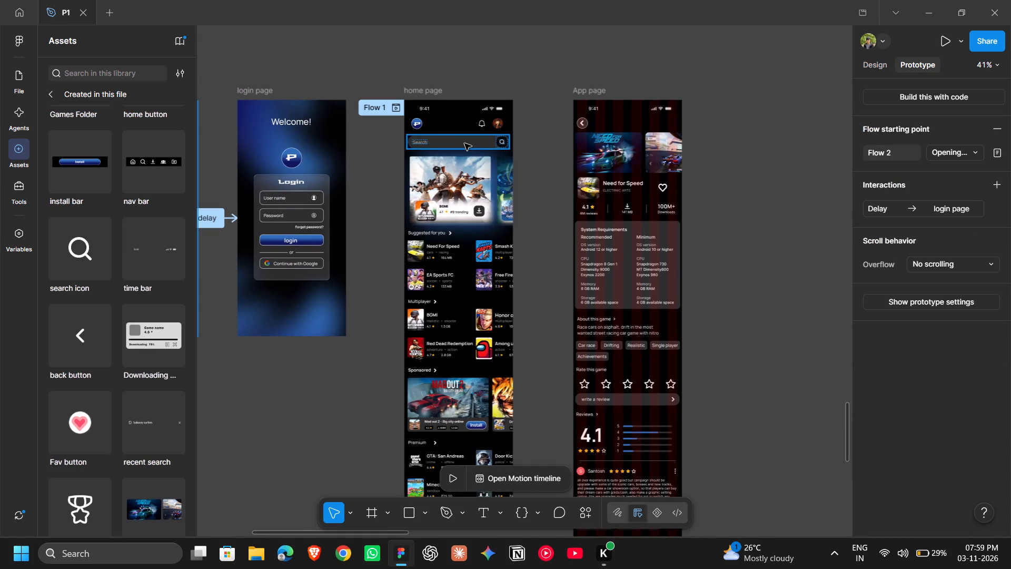
{"action": "left_click", "coordinate": [464, 143]}
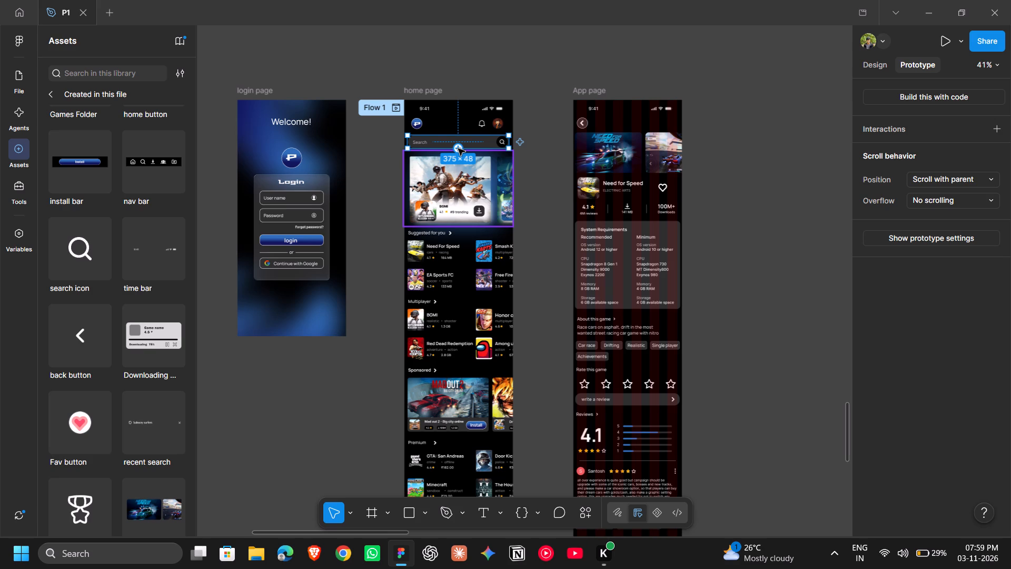
{"action": "left_click_drag", "start_coordinate": [458, 149], "coordinate": [371, 568]}
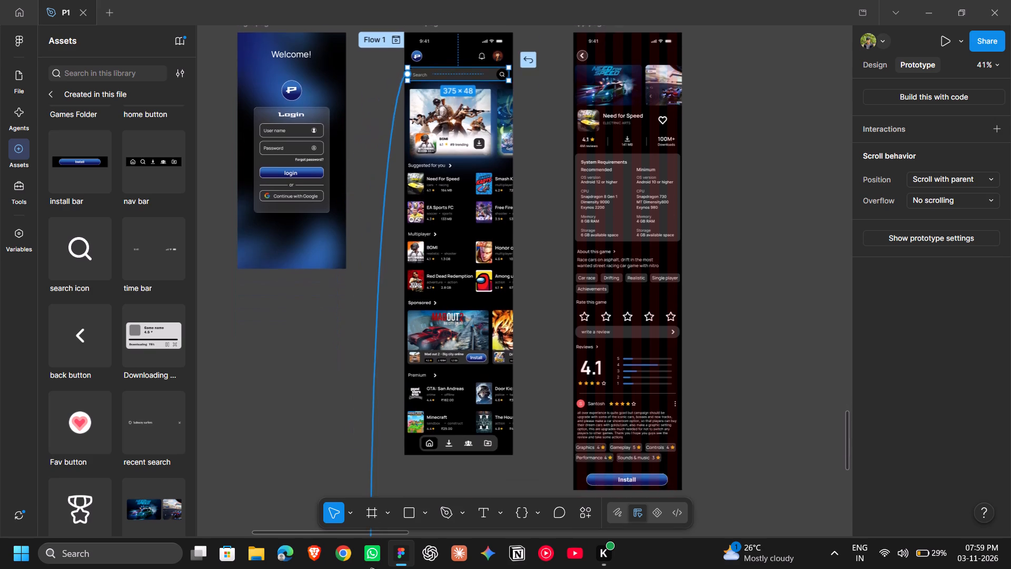
{"action": "left_click_drag", "start_coordinate": [371, 568], "coordinate": [422, 458]}
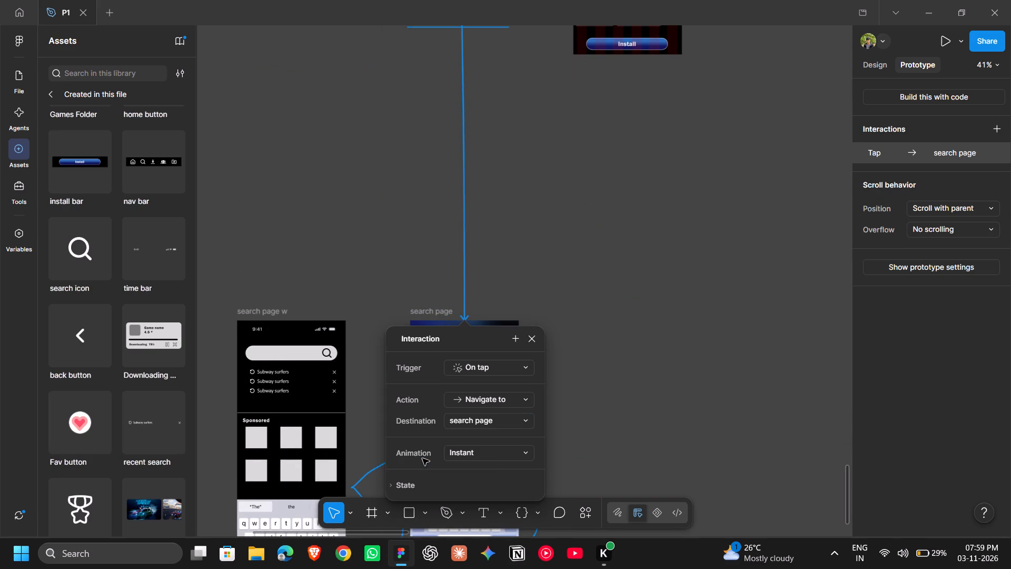
Preview the prototype from the home page, test the search bar's link to the search page, and close the preview.
{"action": "left_click", "coordinate": [691, 371]}
{"action": "scroll", "coordinate": [691, 371], "scroll_direction": "up", "scroll_amount": 4}
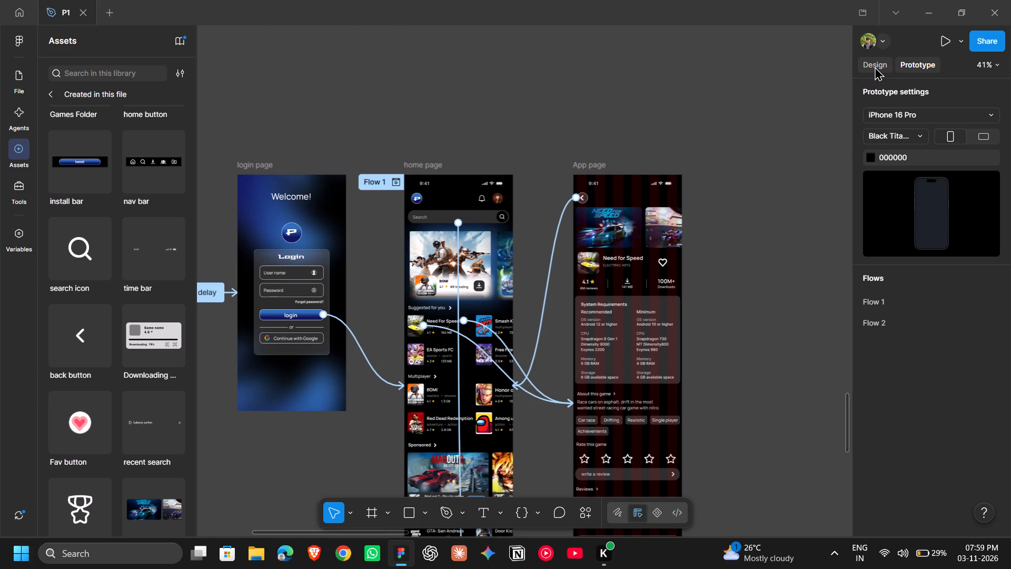
{"action": "left_click", "coordinate": [875, 66]}
{"action": "left_click", "coordinate": [443, 165]}
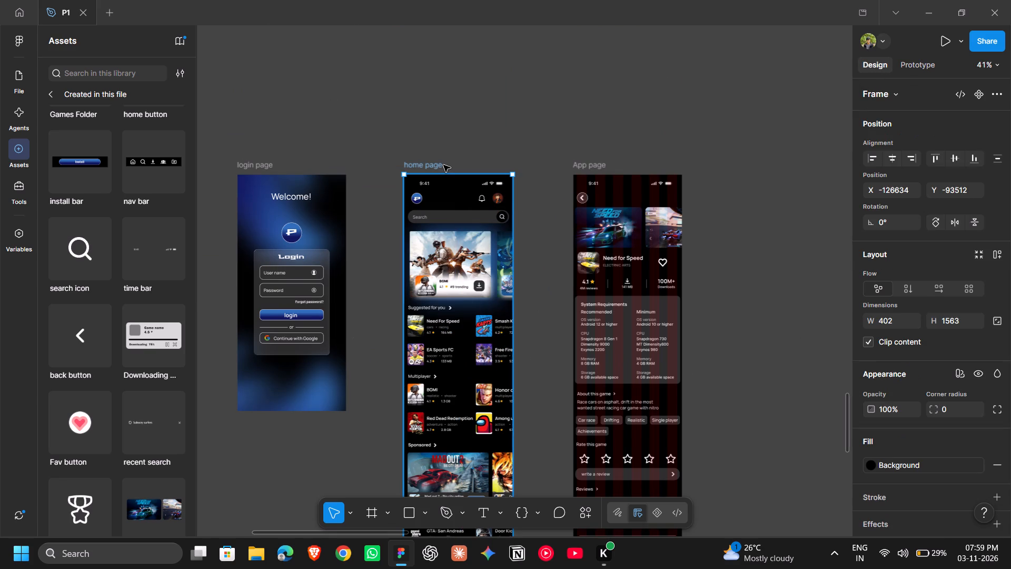
{"action": "key", "text": "shift+space"}
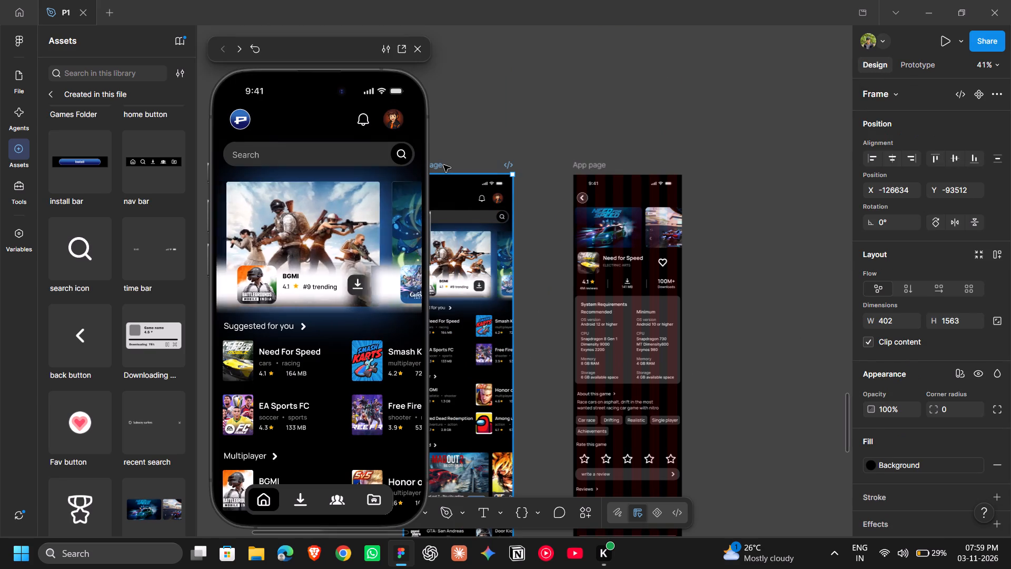
{"action": "left_click", "coordinate": [296, 152]}
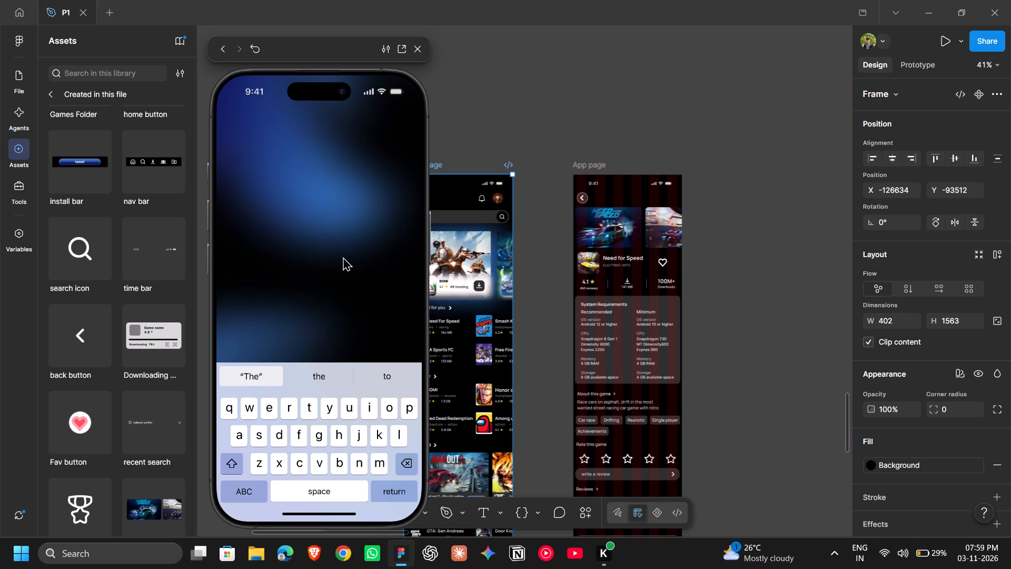
{"action": "left_click", "coordinate": [421, 51]}
Duplicate the home page's search bar and place the copy below the search page's time bar, at about X 22, Y 94.
{"action": "left_click", "coordinate": [452, 217]}
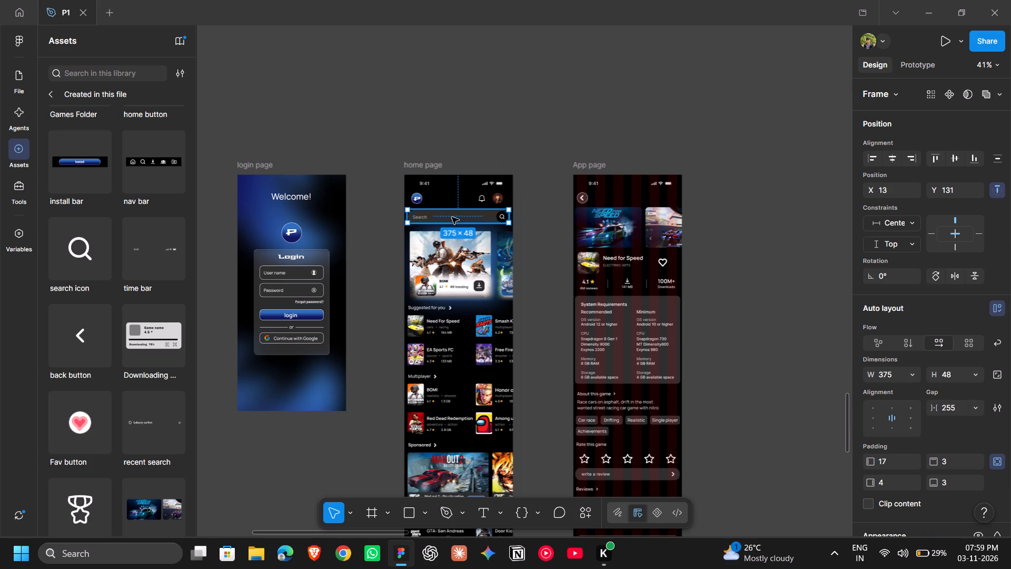
{"action": "key", "text": "ctrl+d"}
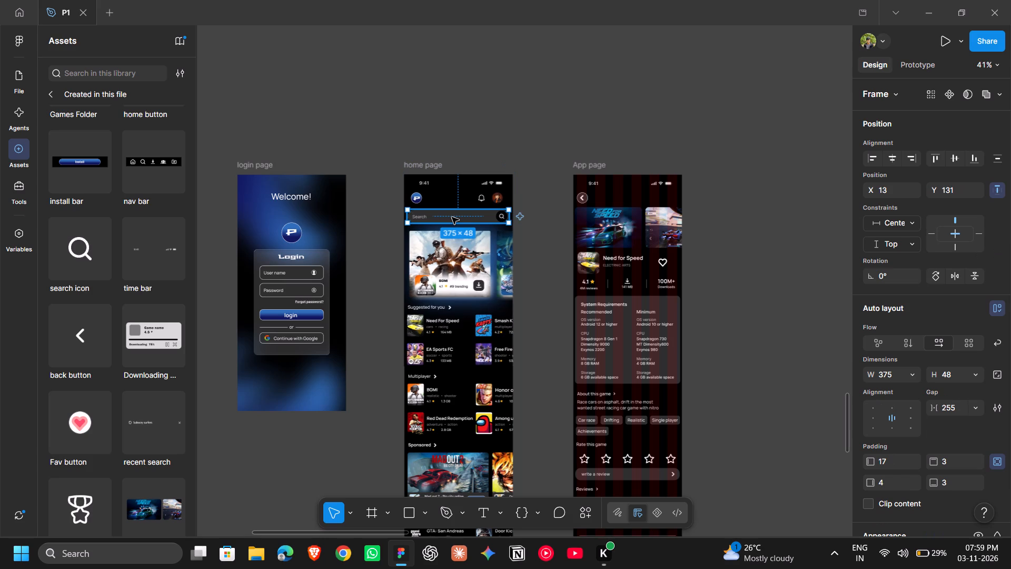
{"action": "left_click_drag", "start_coordinate": [452, 217], "coordinate": [399, 568]}
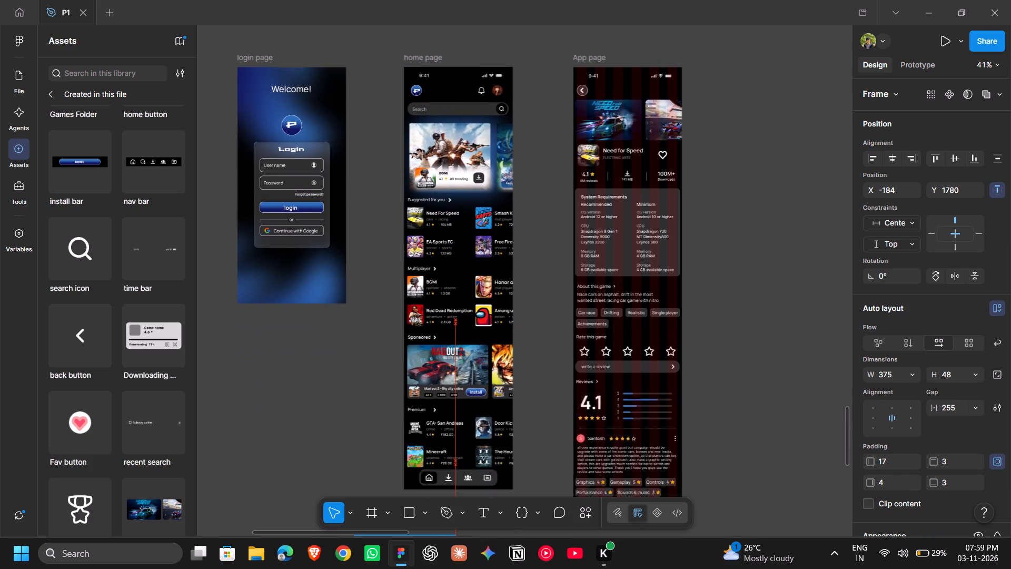
{"action": "left_click_drag", "start_coordinate": [399, 568], "coordinate": [483, 375]}
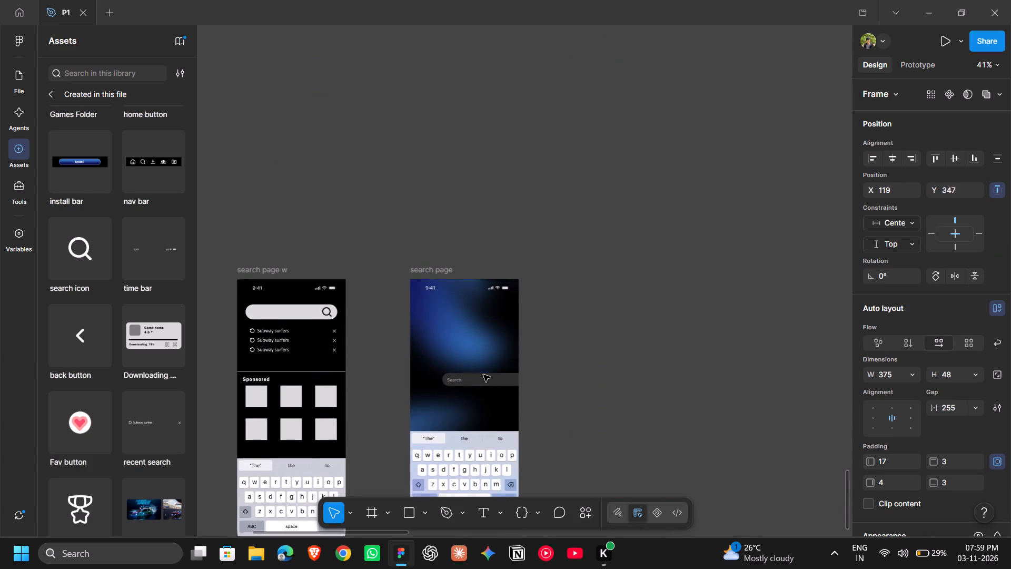
{"action": "left_click_drag", "start_coordinate": [483, 375], "coordinate": [459, 316]}
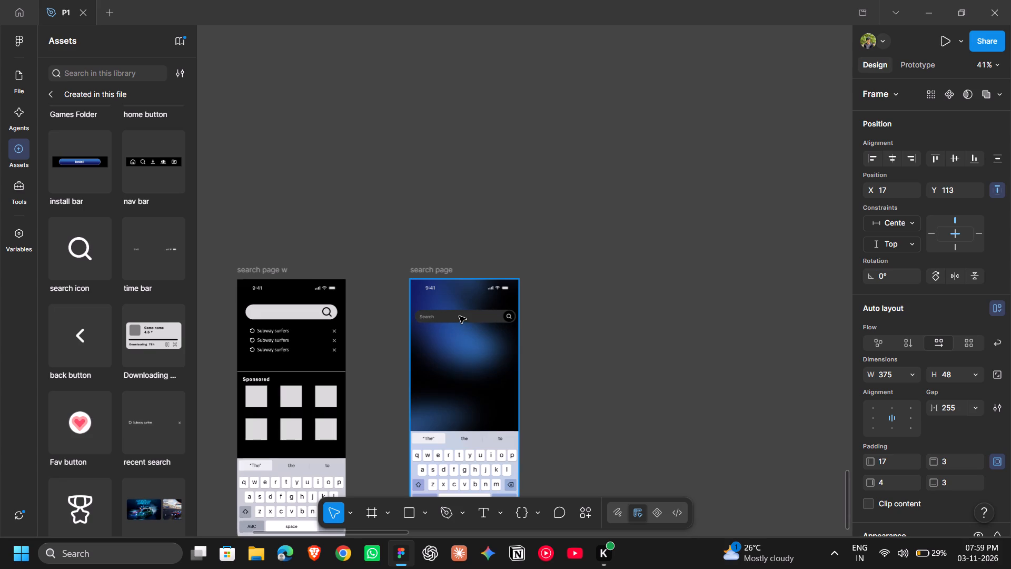
{"action": "left_click_drag", "start_coordinate": [459, 316], "coordinate": [460, 312]}
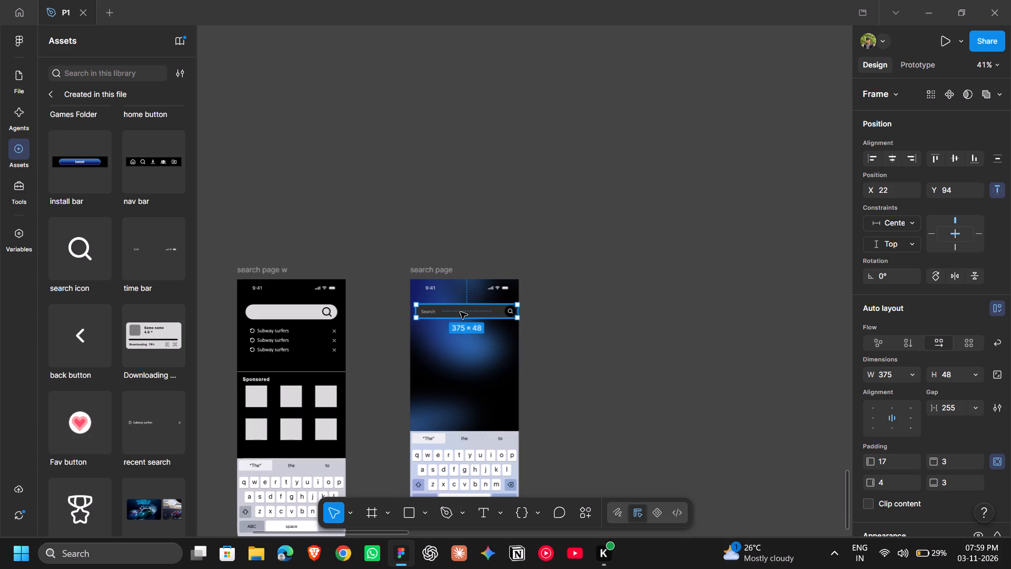
{"action": "left_click", "coordinate": [581, 237]}
Check the vertical spacing between the home page's time bar, header row, search bar and game banner.
{"action": "scroll", "coordinate": [581, 237], "scroll_direction": "up", "scroll_amount": 2}
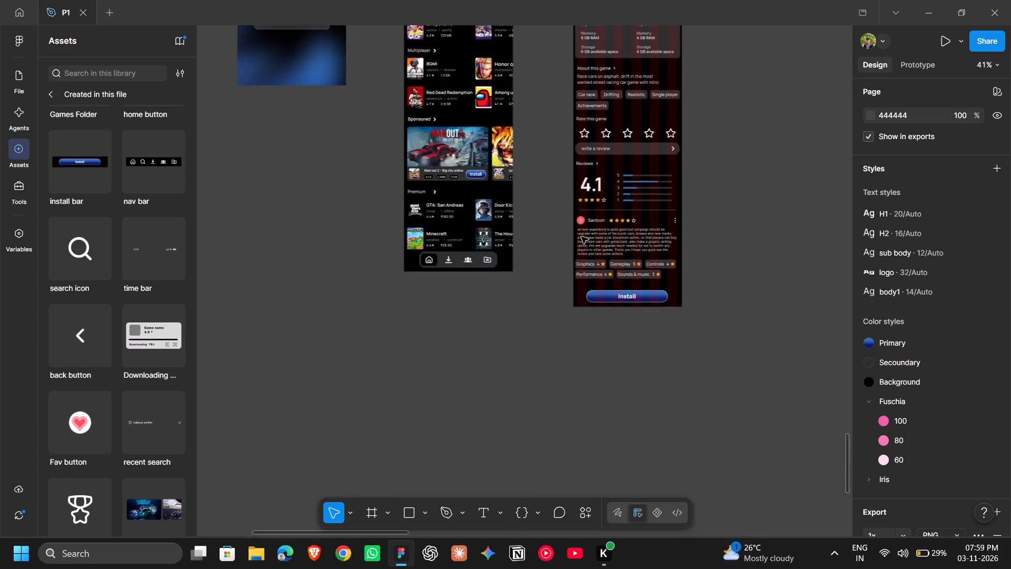
{"action": "scroll", "coordinate": [581, 237], "scroll_direction": "up", "scroll_amount": 2}
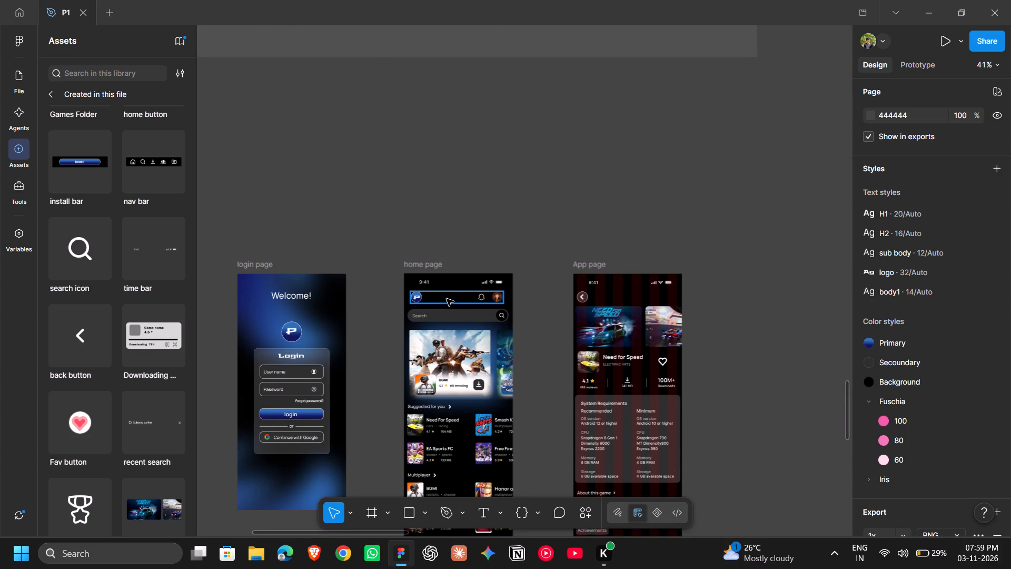
{"action": "left_click", "coordinate": [434, 284]}
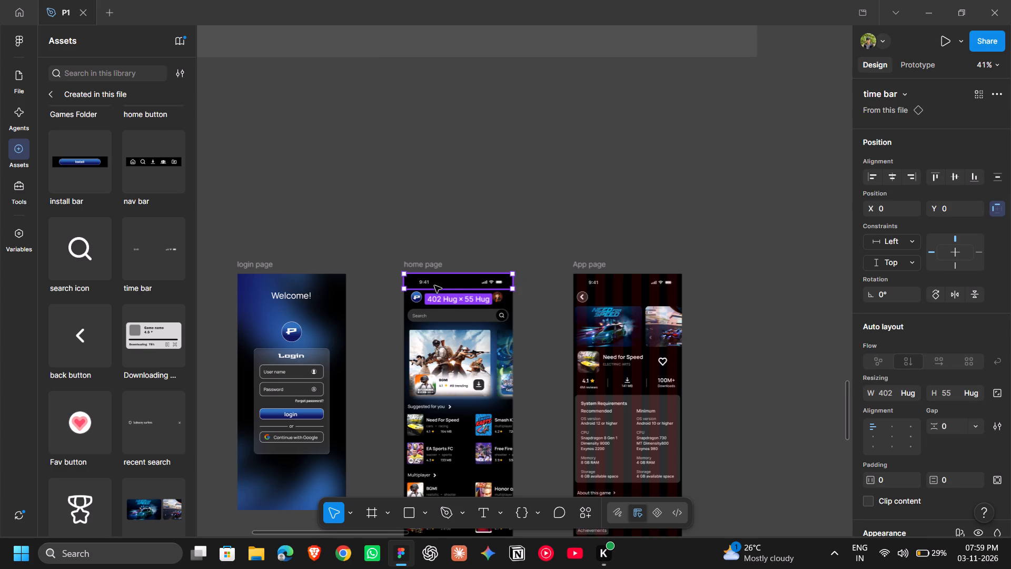
{"action": "left_click", "coordinate": [433, 315], "text": "shift"}
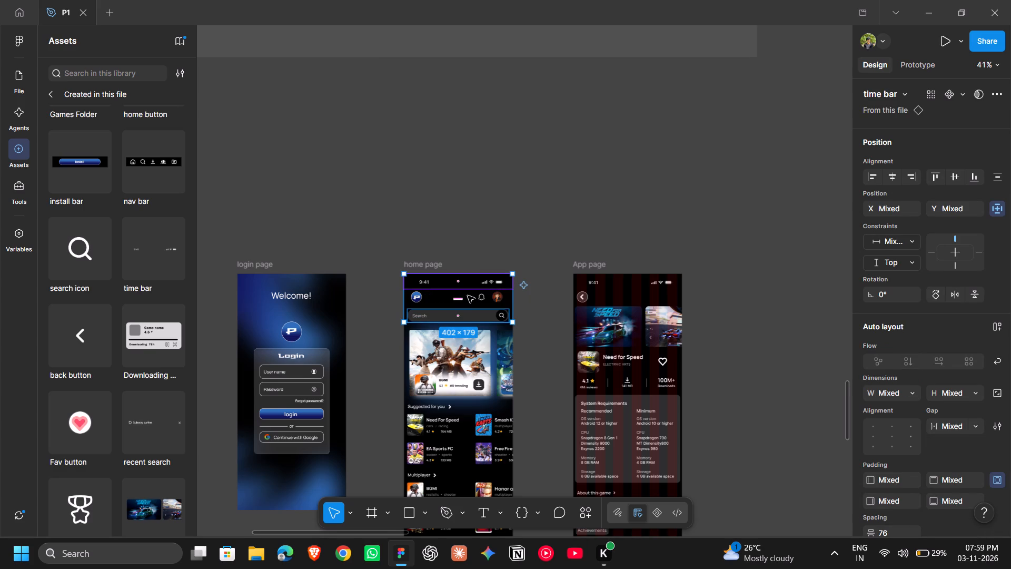
{"action": "left_click", "coordinate": [482, 230]}
{"action": "scroll", "coordinate": [482, 230], "scroll_direction": "down", "scroll_amount": 1}
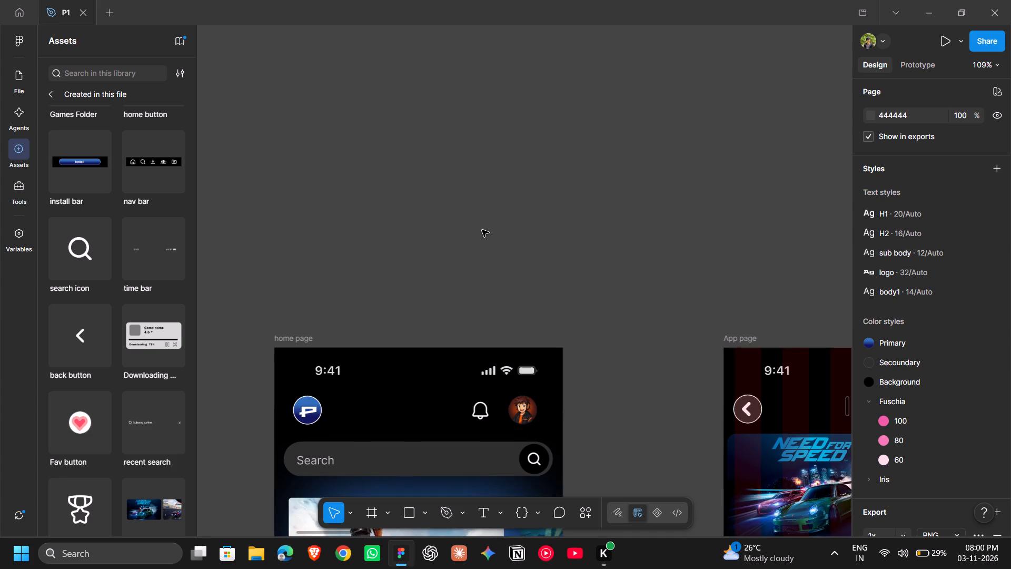
{"action": "scroll", "coordinate": [482, 230], "scroll_direction": "down", "scroll_amount": 1}
{"action": "left_click", "coordinate": [442, 249]}
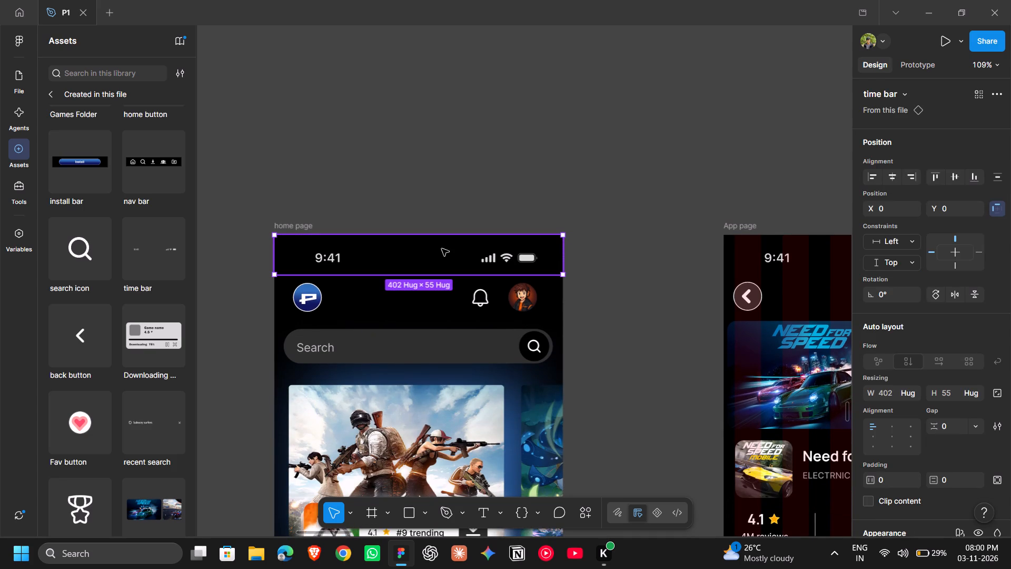
{"action": "left_click", "coordinate": [429, 299], "text": "shift"}
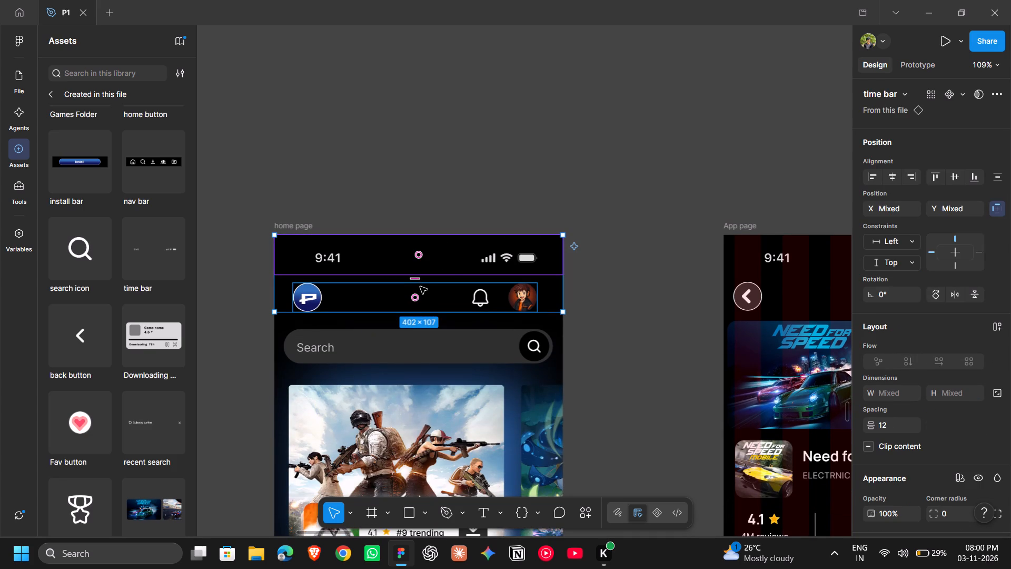
{"action": "left_click", "coordinate": [440, 183]}
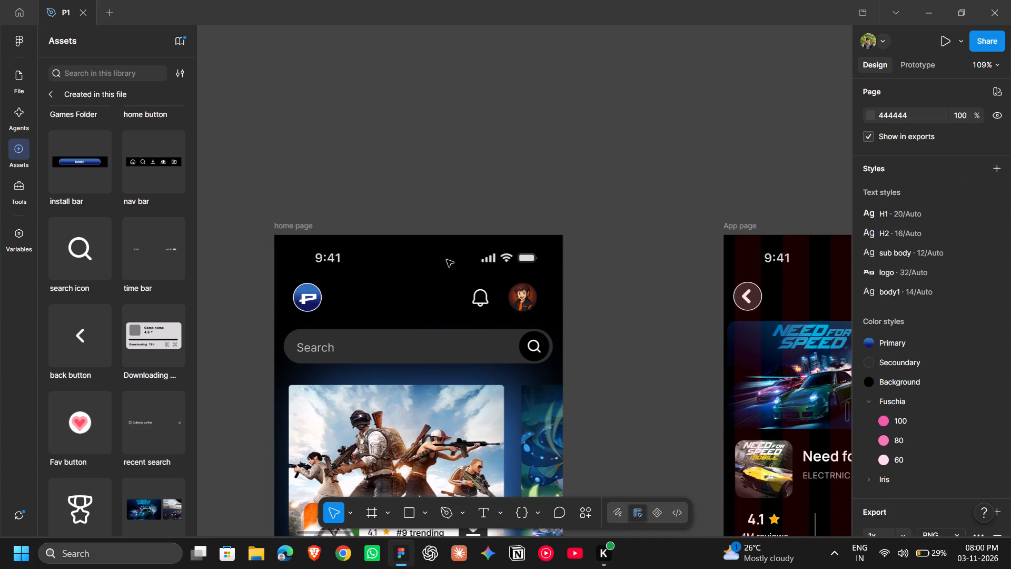
{"action": "left_click", "coordinate": [458, 297]}
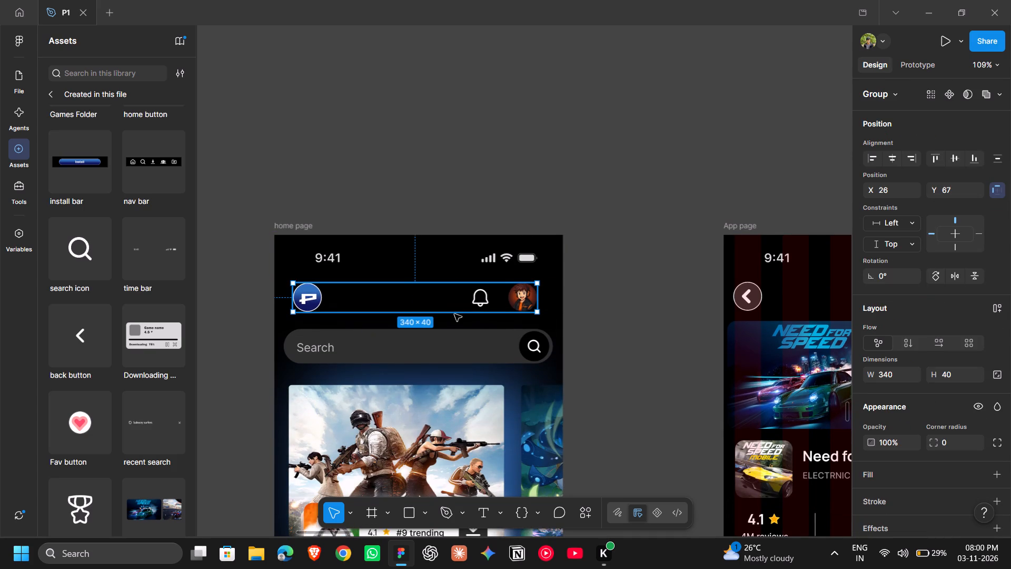
{"action": "left_click", "coordinate": [447, 347], "text": "shift"}
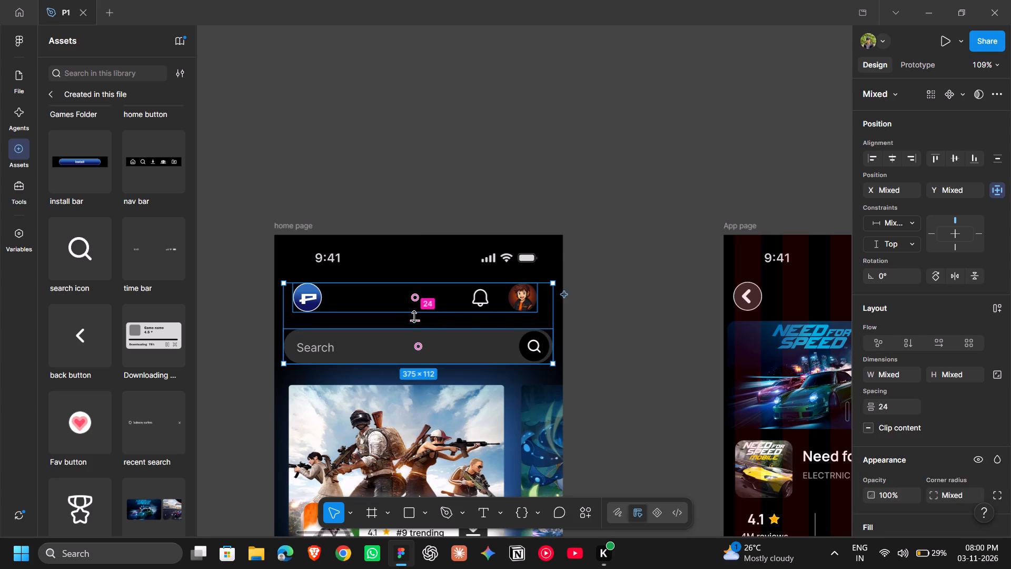
{"action": "left_click", "coordinate": [548, 148]}
{"action": "scroll", "coordinate": [548, 148], "scroll_direction": "down", "scroll_amount": 2}
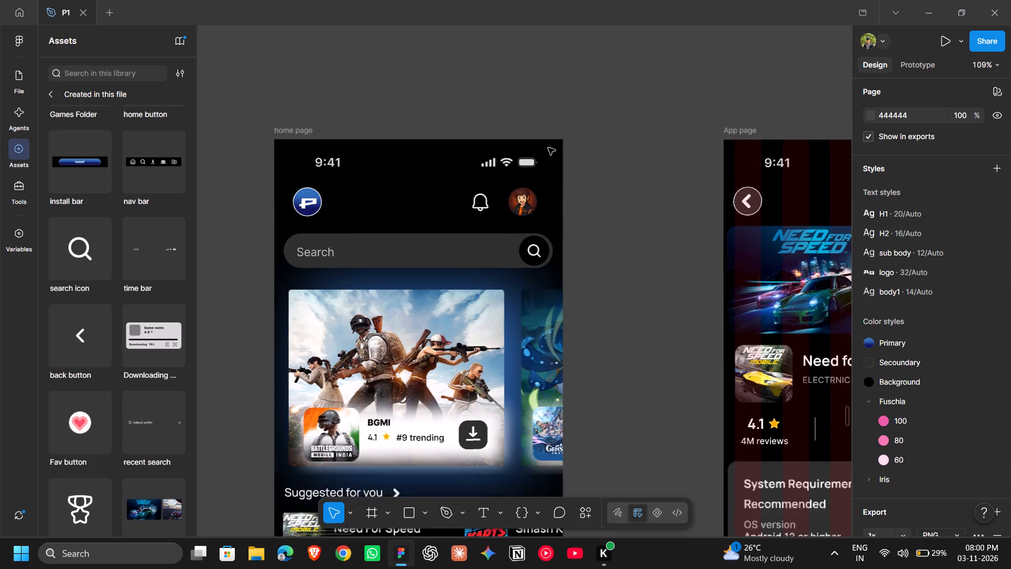
{"action": "scroll", "coordinate": [548, 148], "scroll_direction": "down", "scroll_amount": 2}
{"action": "left_click", "coordinate": [437, 157]}
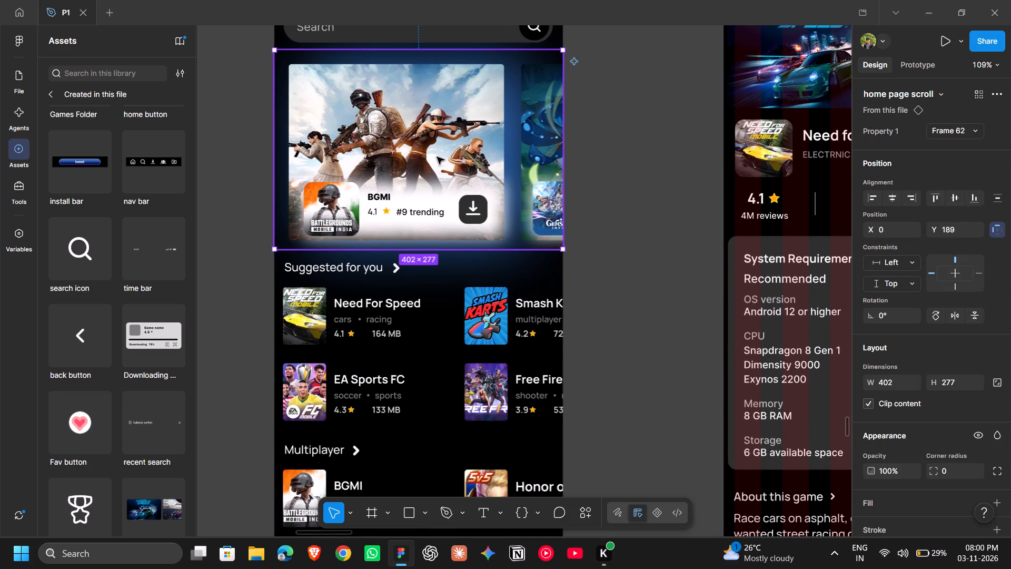
{"action": "scroll", "coordinate": [437, 157], "scroll_direction": "up", "scroll_amount": 1}
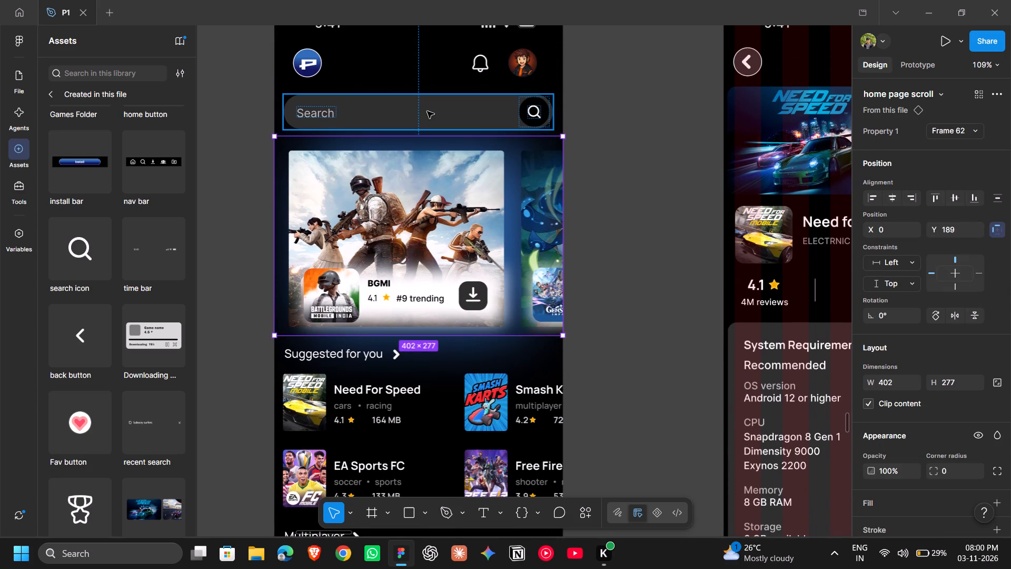
{"action": "left_click", "coordinate": [427, 111]}
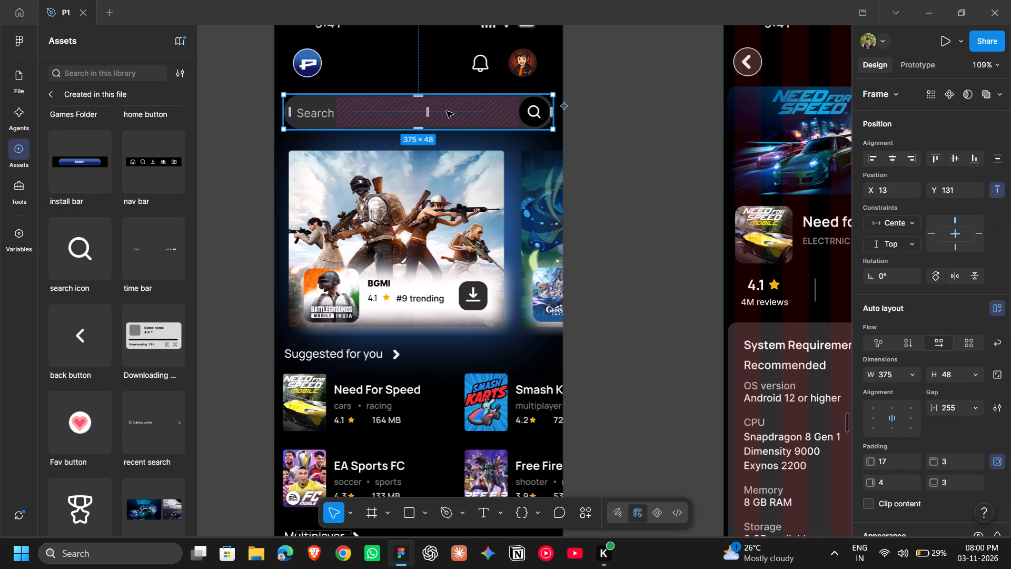
{"action": "left_click", "coordinate": [455, 189], "text": "shift"}
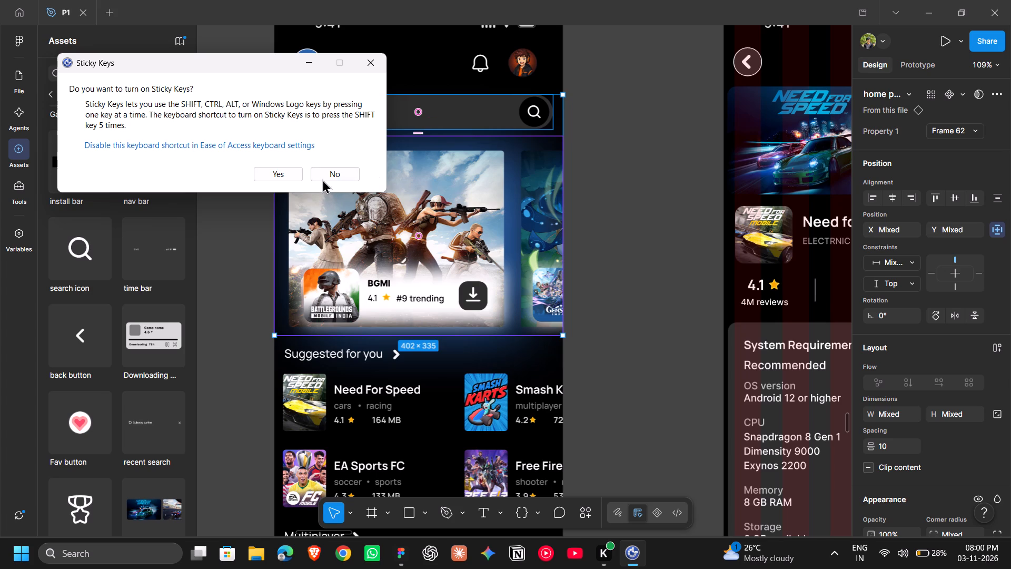
{"action": "left_click", "coordinate": [589, 152]}
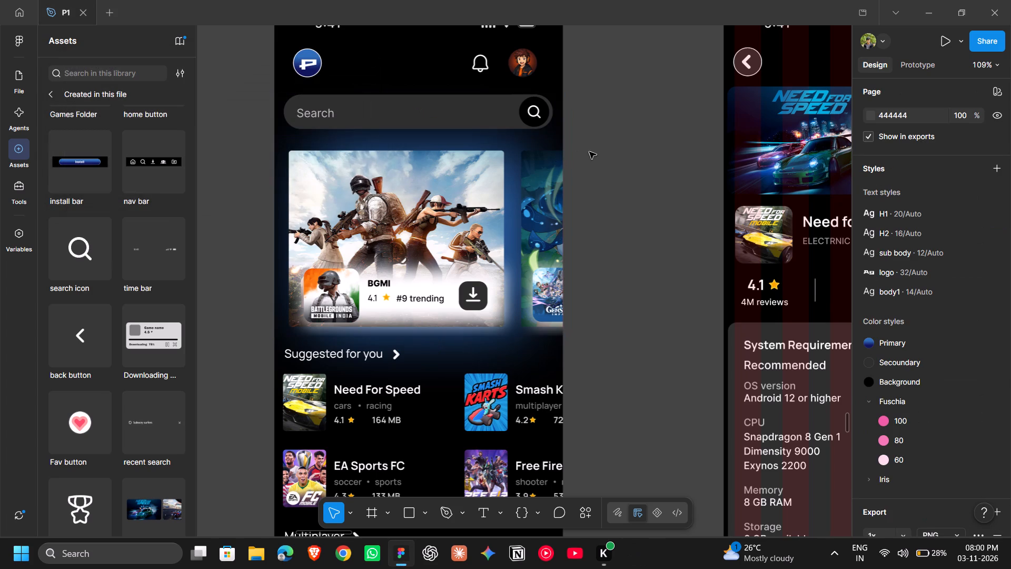
Set the vertical spacing between the home page's time bar and the header row with the logo to 14.
{"action": "scroll", "coordinate": [589, 152], "scroll_direction": "right", "scroll_amount": 4}
{"action": "scroll", "coordinate": [589, 152], "scroll_direction": "up", "scroll_amount": 2}
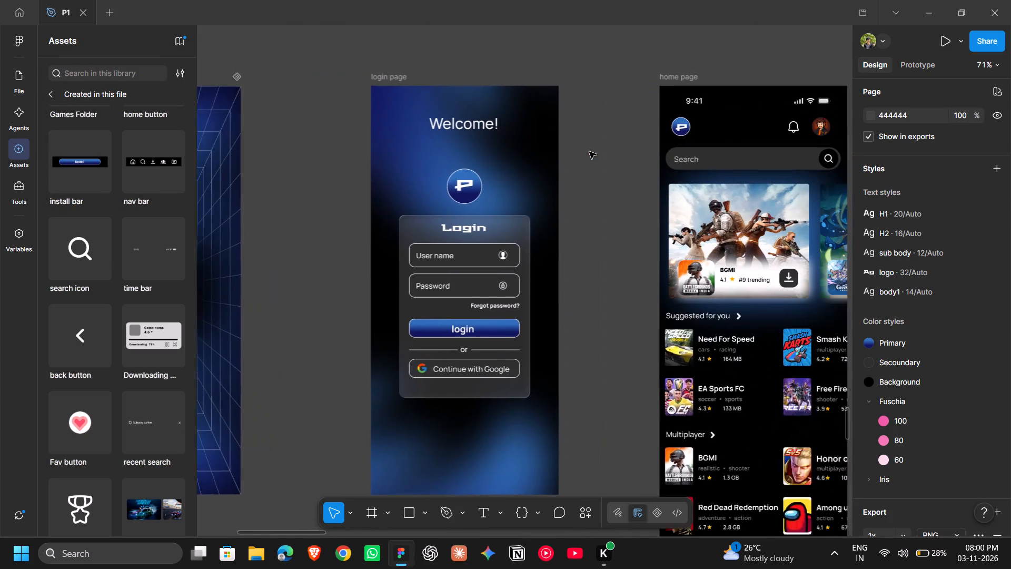
{"action": "scroll", "coordinate": [589, 152], "scroll_direction": "up", "scroll_amount": 1}
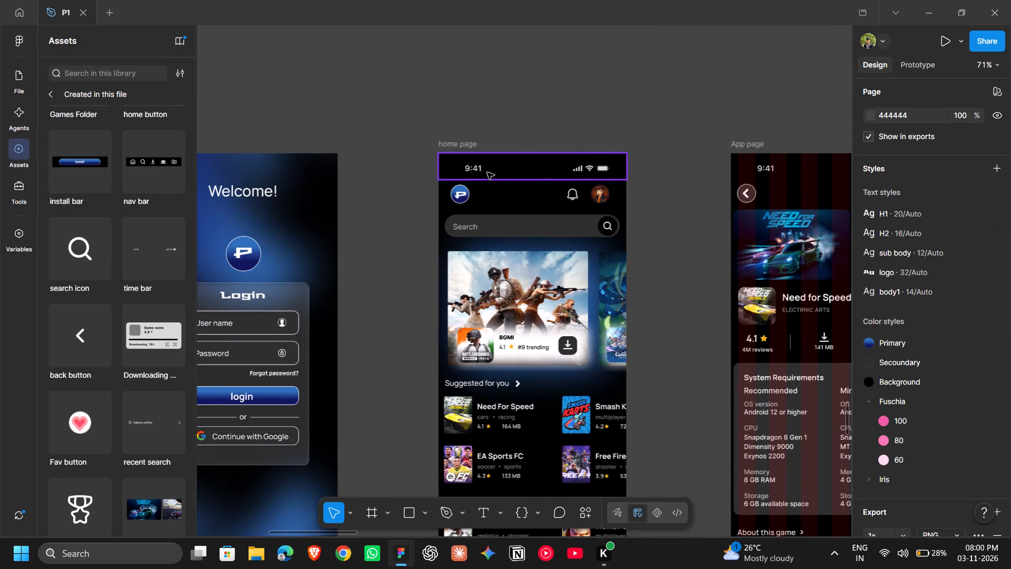
{"action": "left_click", "coordinate": [487, 172]}
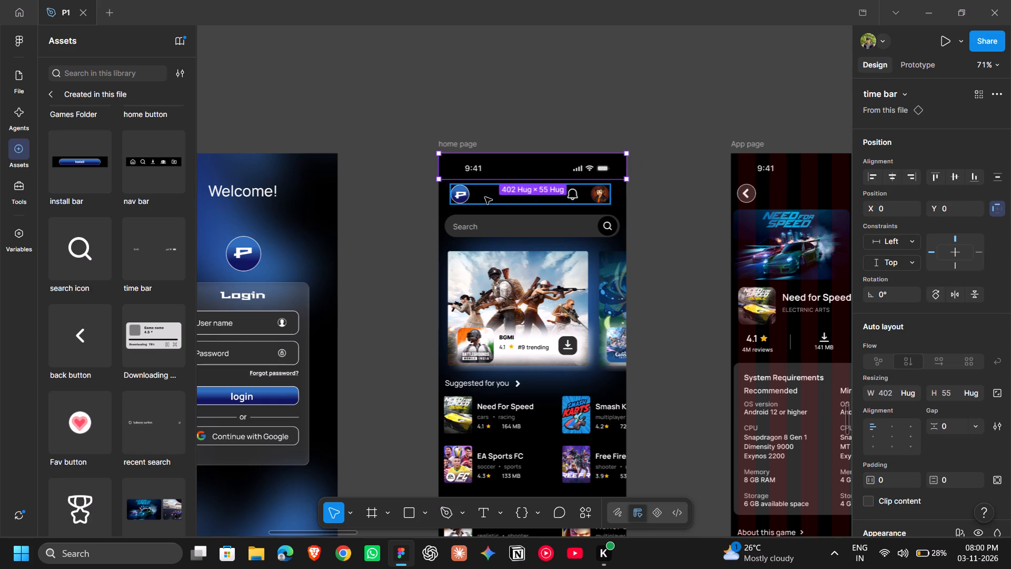
{"action": "left_click", "coordinate": [485, 197], "text": "shift"}
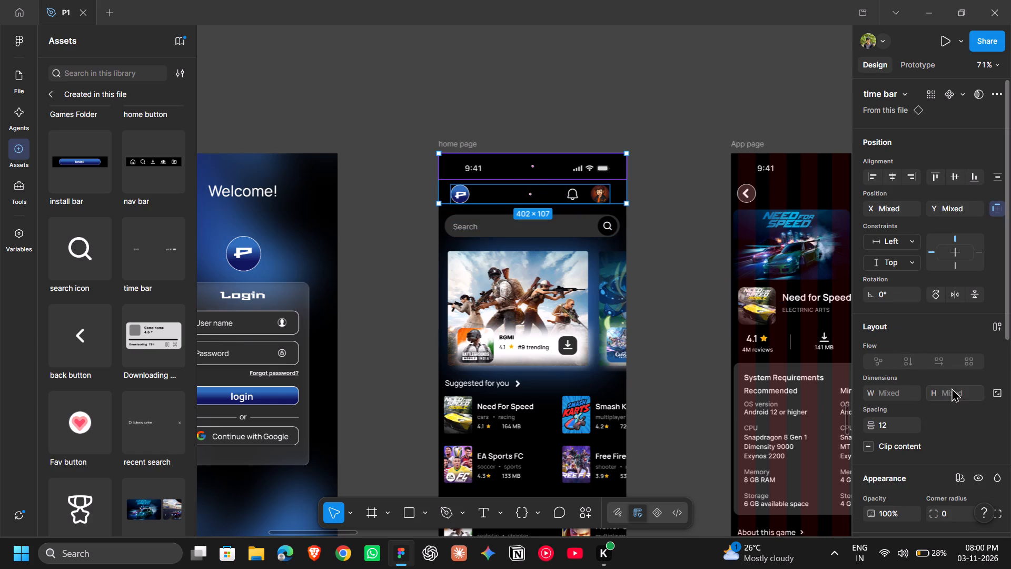
{"action": "left_click", "coordinate": [894, 420]}
{"action": "key", "text": "BackSpace"}
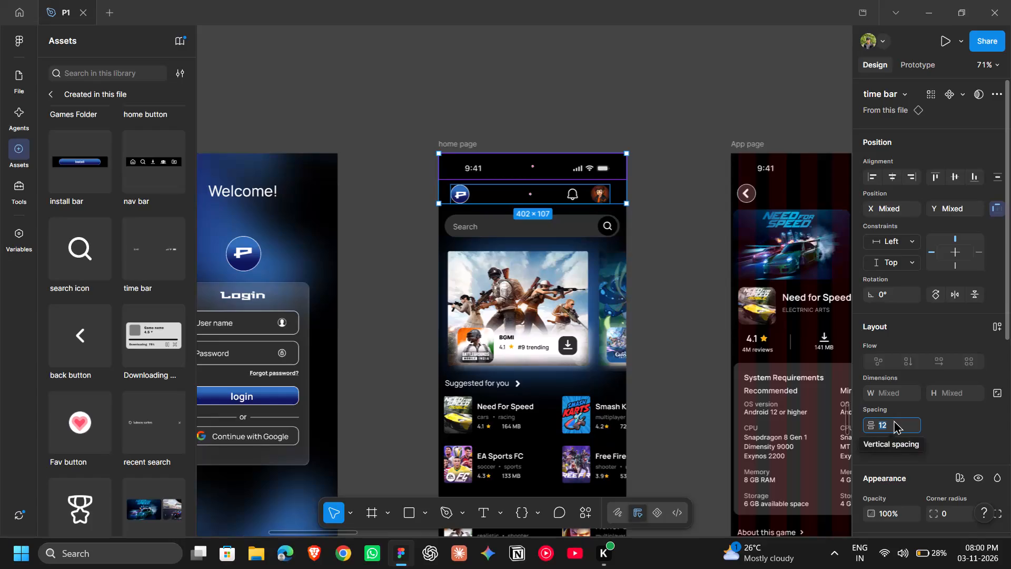
{"action": "type", "text": "14"}
{"action": "key", "text": "Return"}
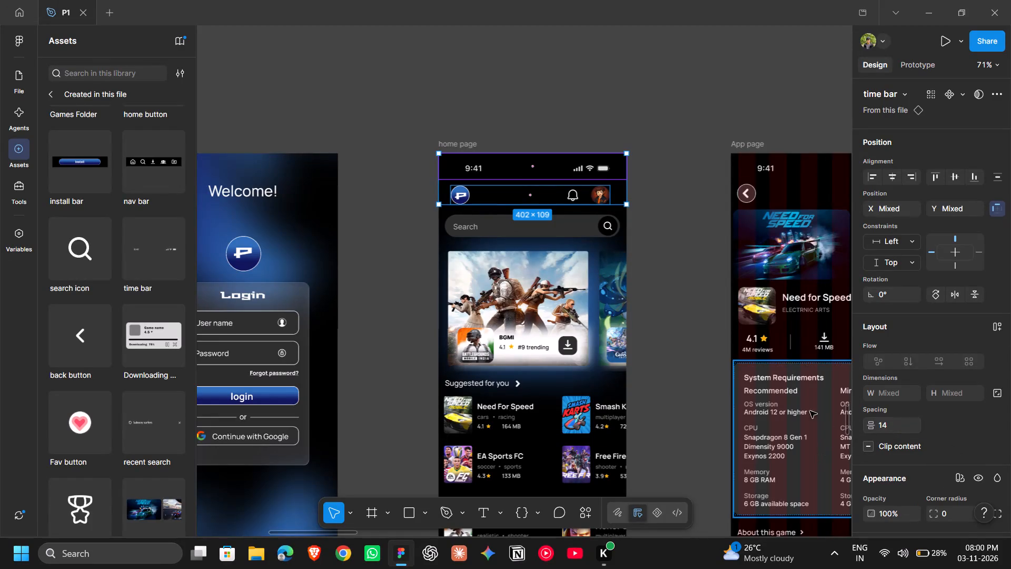
{"action": "left_click", "coordinate": [615, 64]}
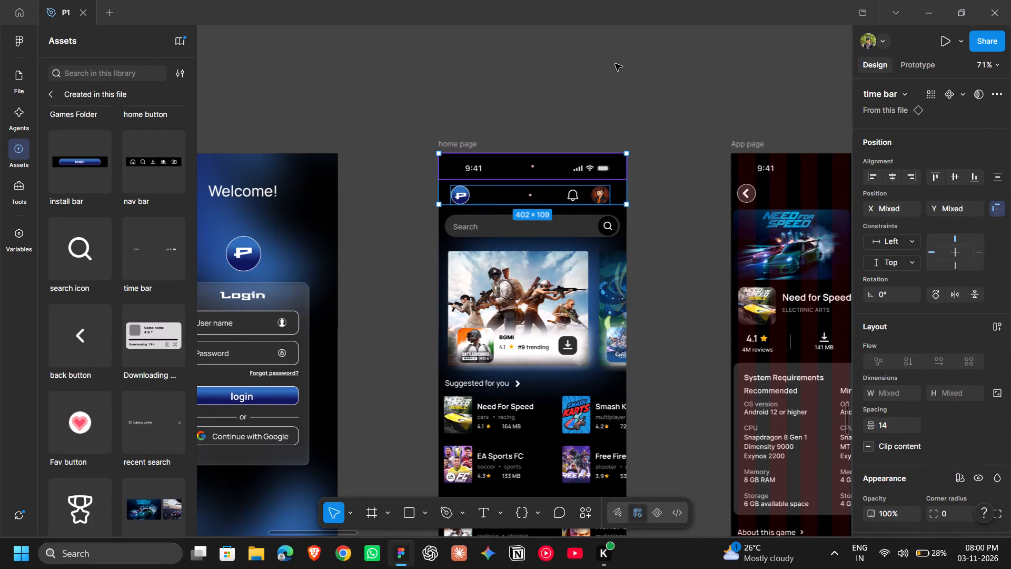
Set the vertical spacing between the home page's header row with the logo and the search bar to 20.
{"action": "left_click", "coordinate": [535, 206]}
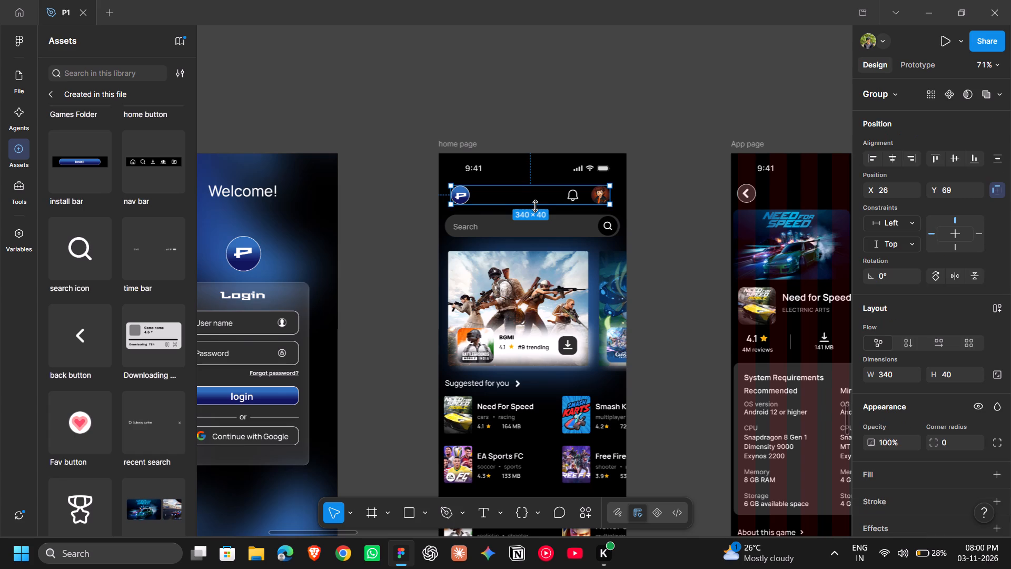
{"action": "left_click", "coordinate": [529, 223], "text": "shift"}
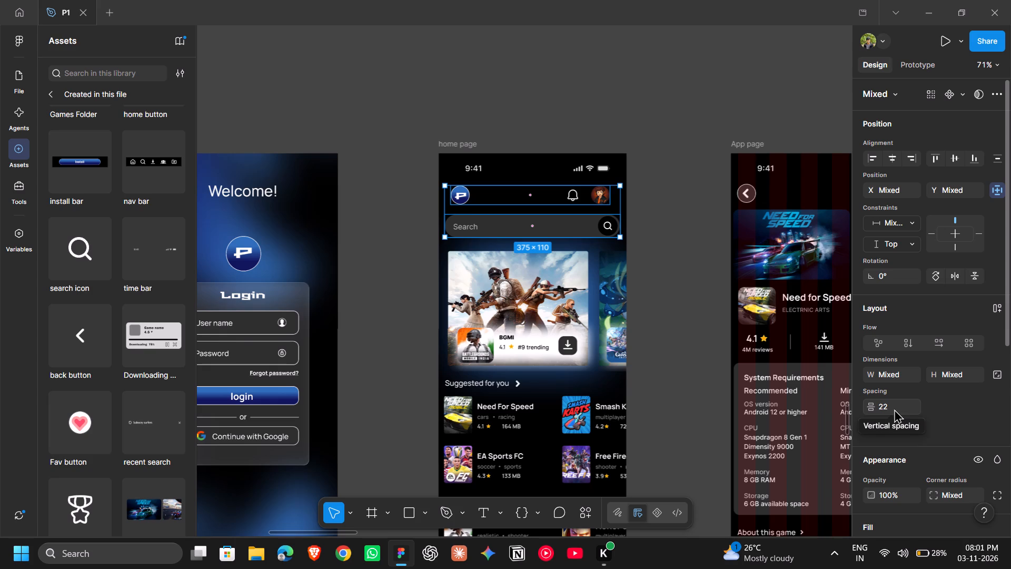
{"action": "left_click", "coordinate": [892, 399]}
{"action": "key", "text": "BackSpace"}
{"action": "key", "text": "2"}
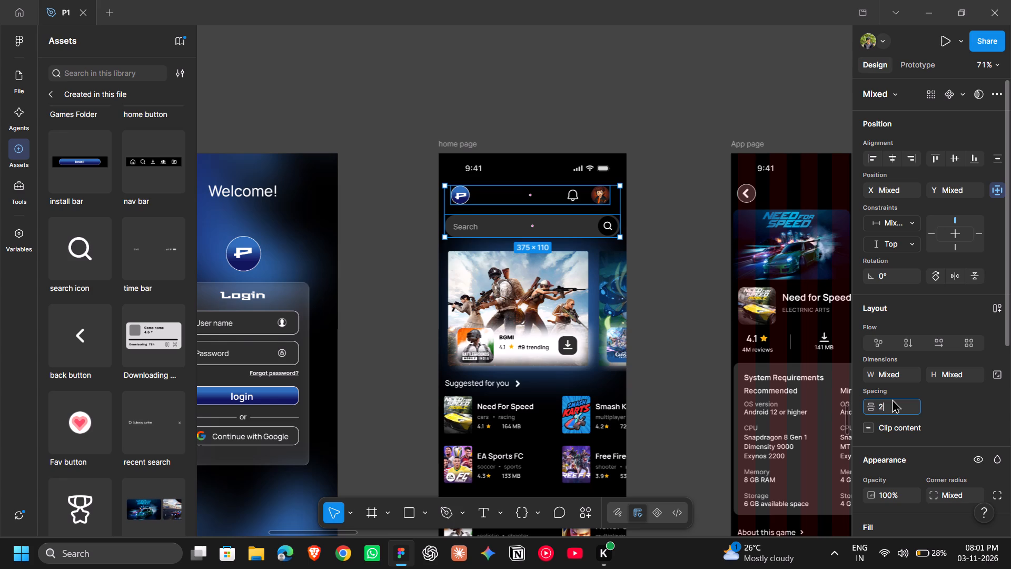
{"action": "key", "text": "0"}
{"action": "key", "text": "Return"}
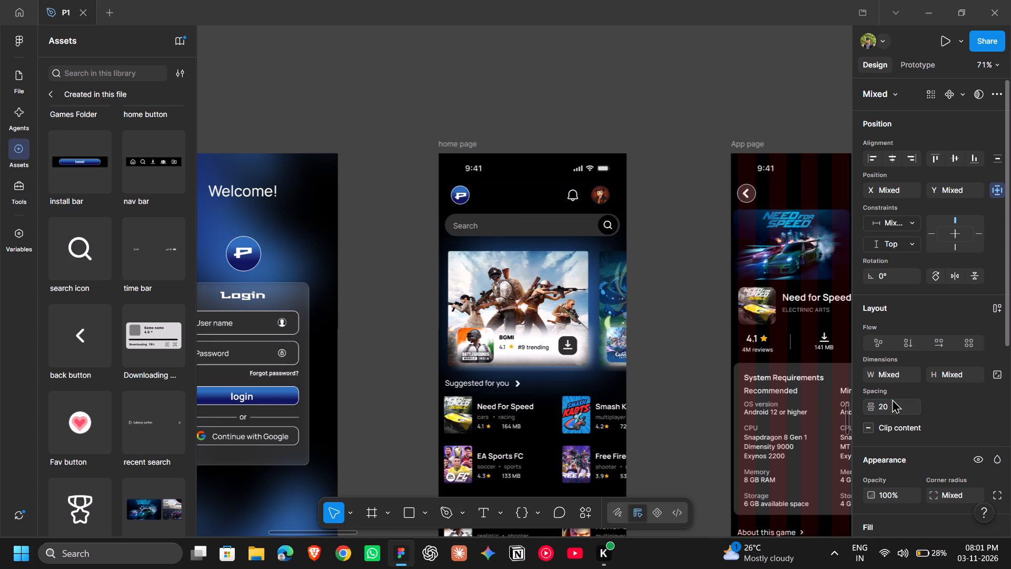
{"action": "left_click", "coordinate": [660, 112]}
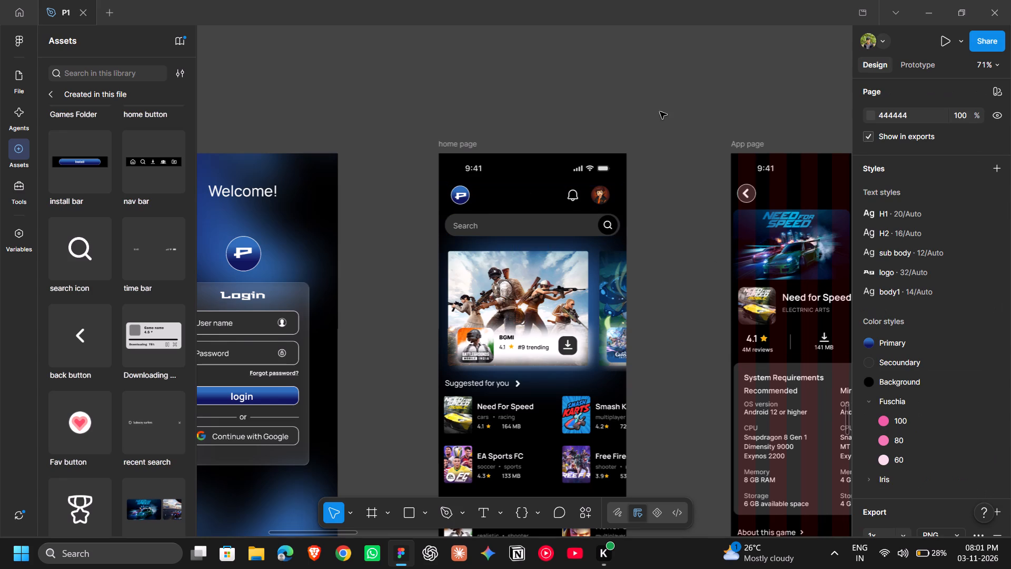
Set the vertical spacing between the home page's search bar and the game banner below it to 20.
{"action": "left_click", "coordinate": [507, 241]}
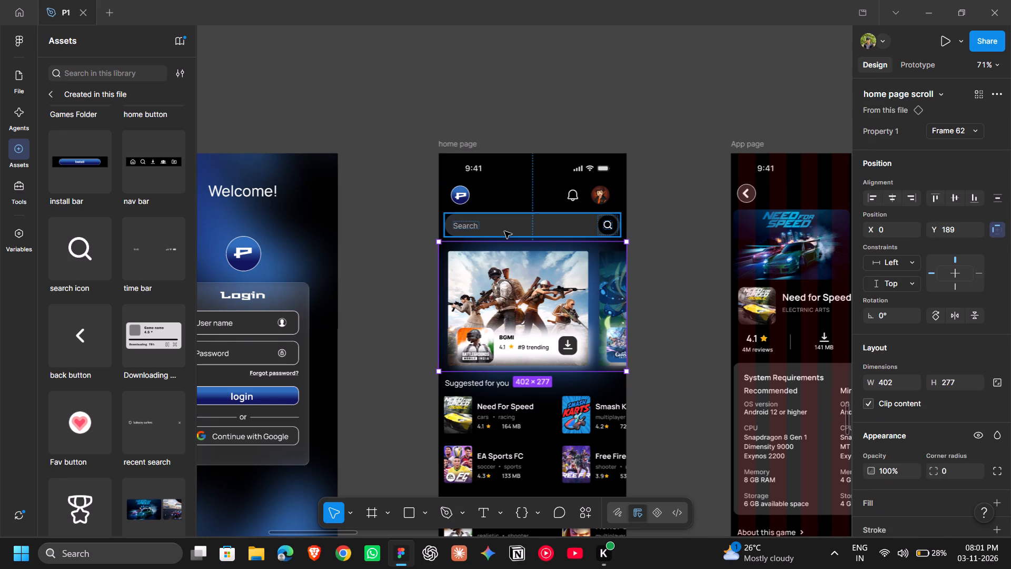
{"action": "left_click", "coordinate": [504, 230]}
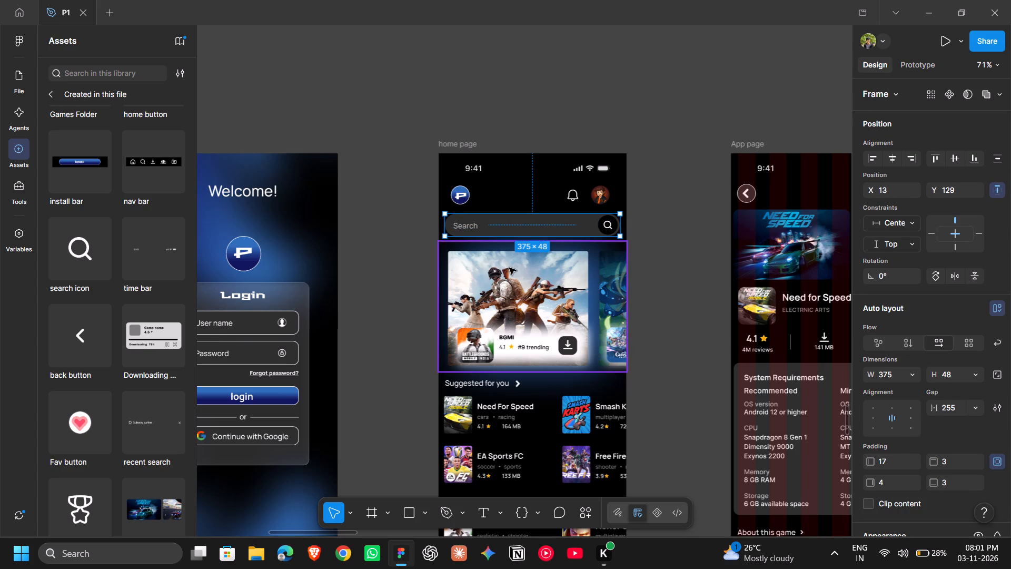
{"action": "left_click", "coordinate": [509, 268], "text": "shift"}
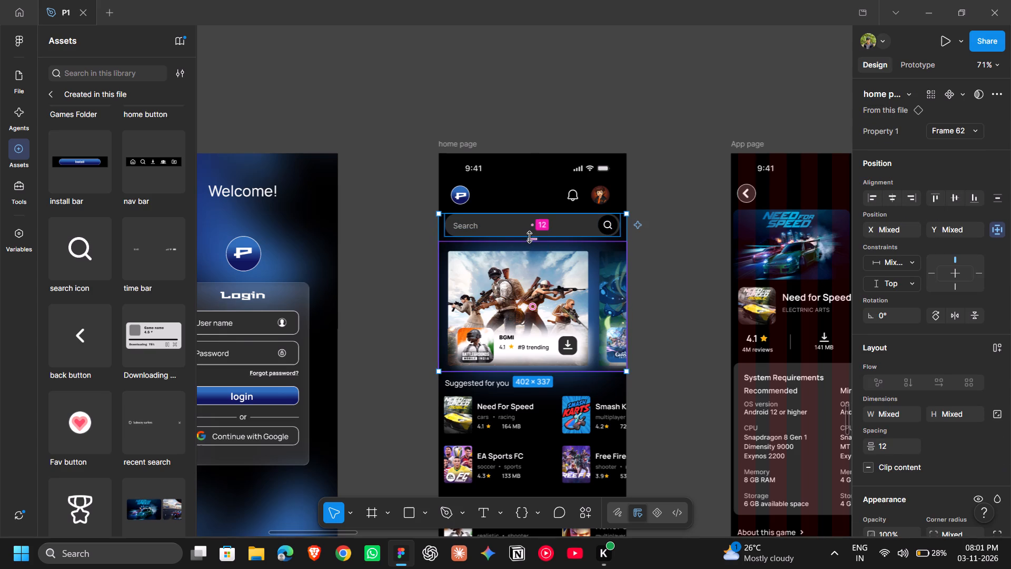
{"action": "left_click", "coordinate": [894, 443]}
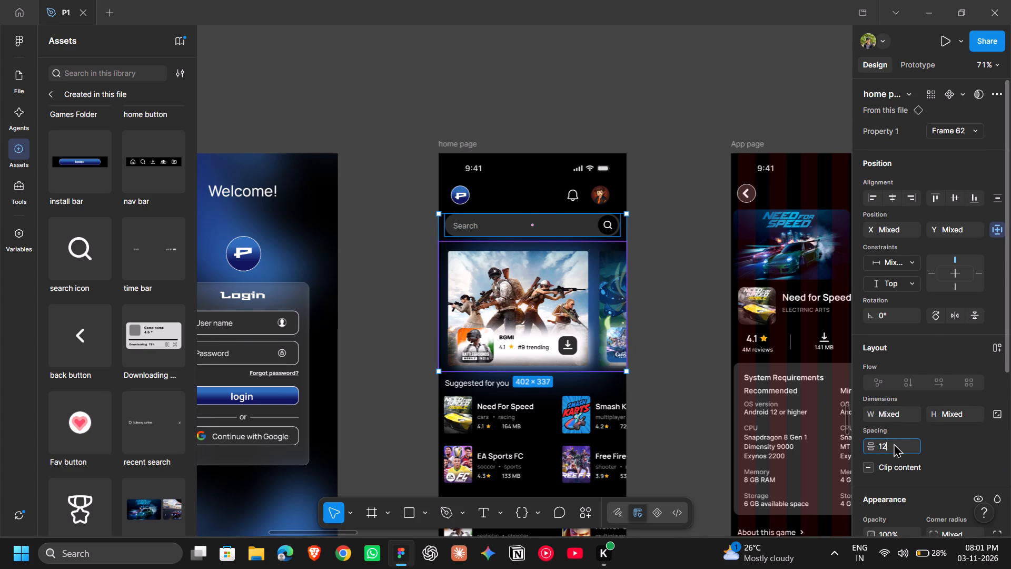
{"action": "key", "text": "BackSpace"}
{"action": "key", "text": "1"}
{"action": "key", "text": "BackSpace"}
{"action": "key", "text": "2"}
{"action": "key", "text": "0"}
{"action": "key", "text": "Return"}
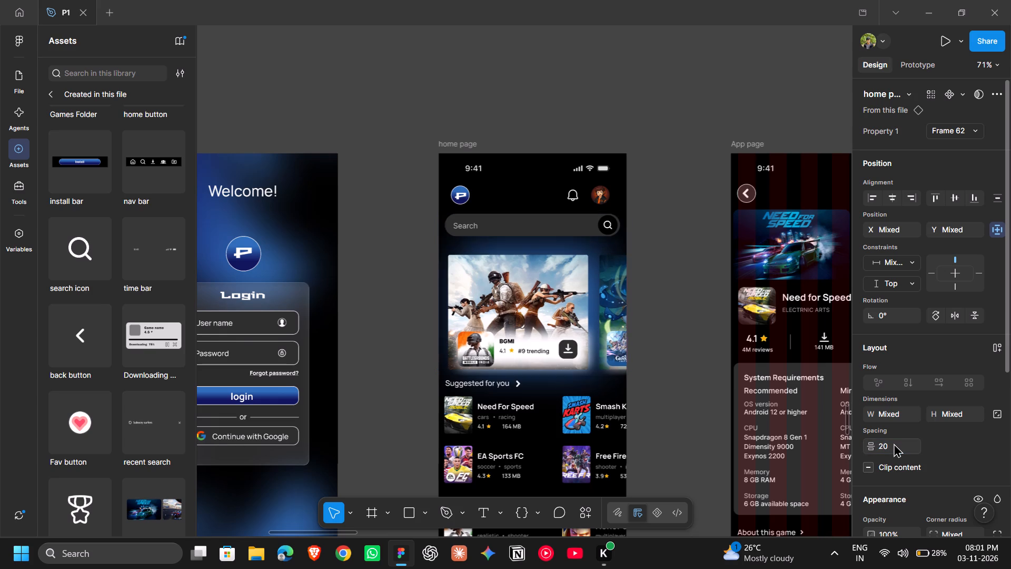
{"action": "left_click", "coordinate": [677, 125]}
Set the vertical spacing between the home page's game banner and the game sections starting with Suggested for you to 14.
{"action": "scroll", "coordinate": [677, 125], "scroll_direction": "down", "scroll_amount": 2}
{"action": "scroll", "coordinate": [677, 125], "scroll_direction": "up", "scroll_amount": 1}
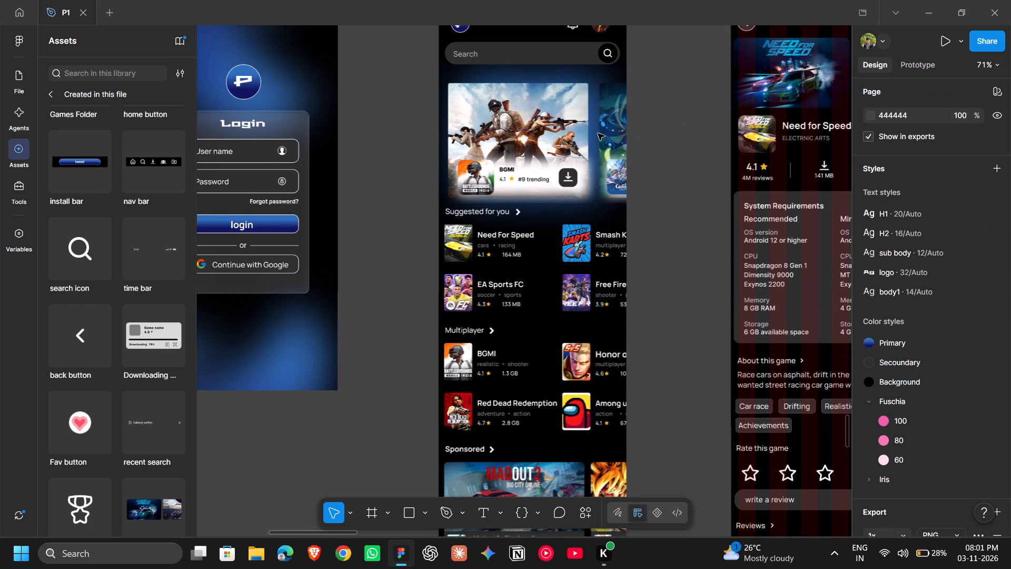
{"action": "left_click", "coordinate": [569, 135]}
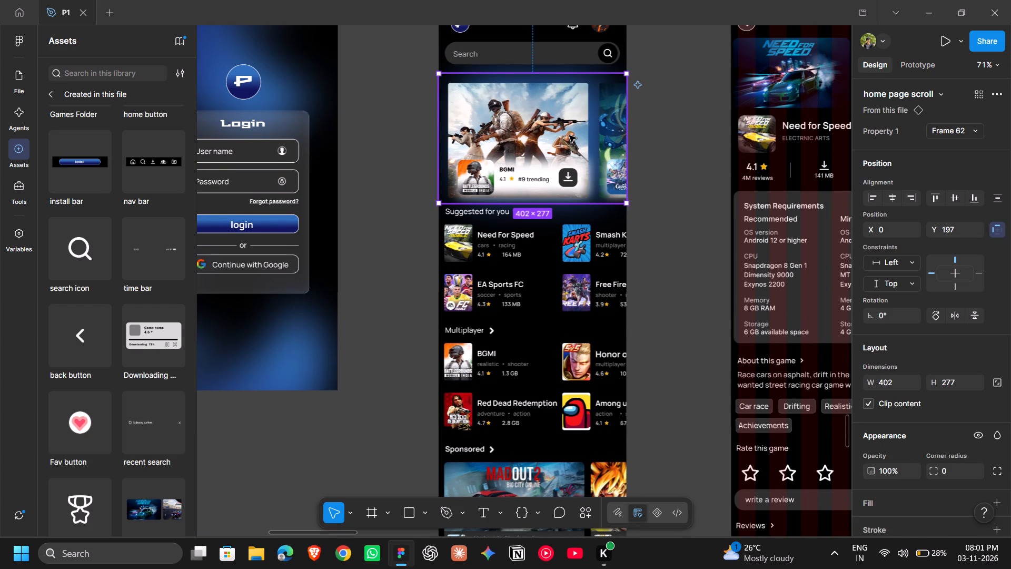
{"action": "left_click", "coordinate": [521, 248], "text": "shift"}
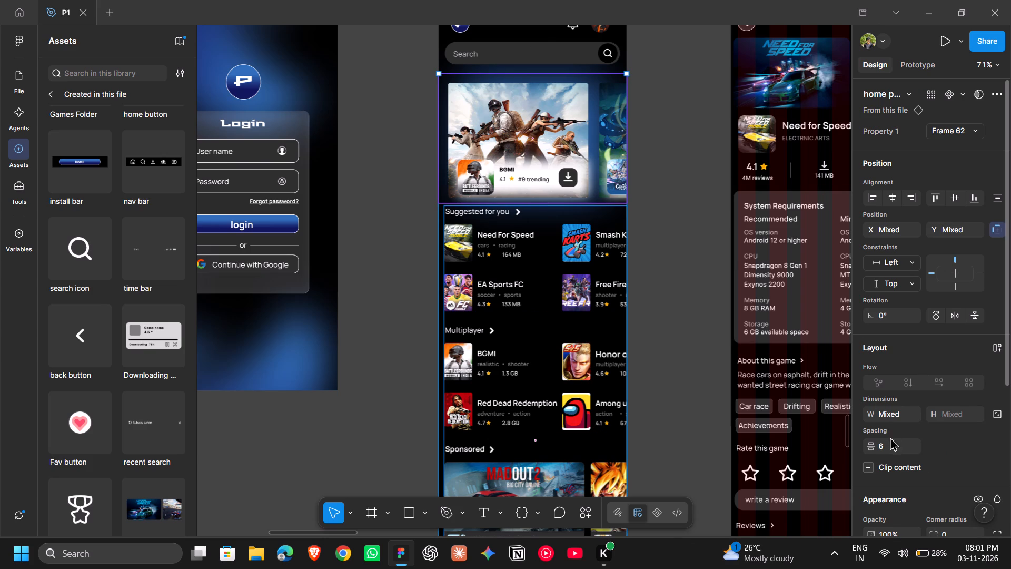
{"action": "left_click", "coordinate": [890, 447]}
{"action": "key", "text": "BackSpace"}
{"action": "key", "text": "1"}
{"action": "key", "text": "4"}
{"action": "key", "text": "Return"}
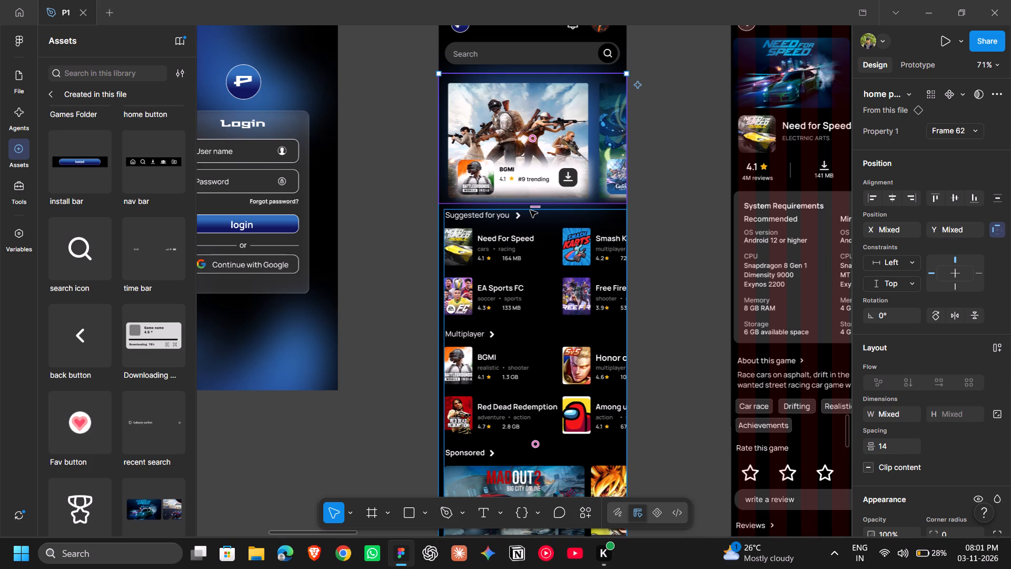
{"action": "left_click", "coordinate": [406, 194]}
Centre the auto layout alignment of the home page's game sections and bottom navigation bar, and set their vertical spacing to 7.
{"action": "scroll", "coordinate": [406, 194], "scroll_direction": "down", "scroll_amount": 5}
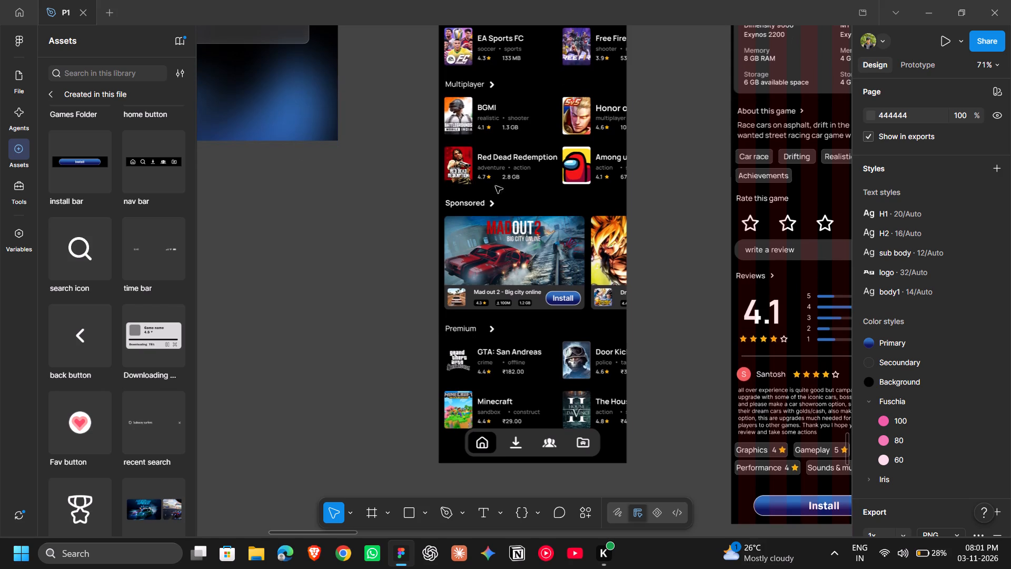
{"action": "left_click", "coordinate": [524, 415]}
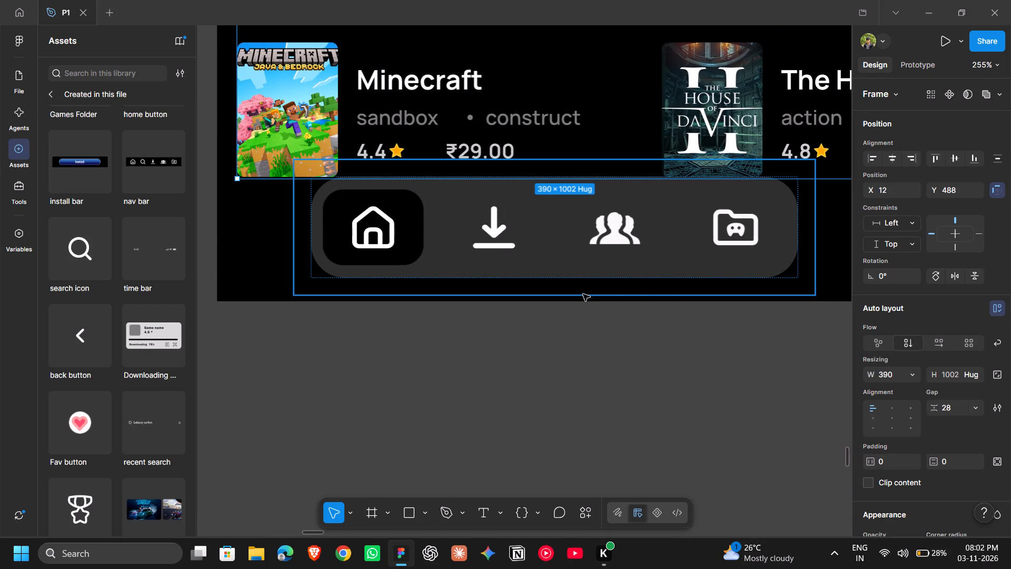
{"action": "left_click", "coordinate": [563, 103]}
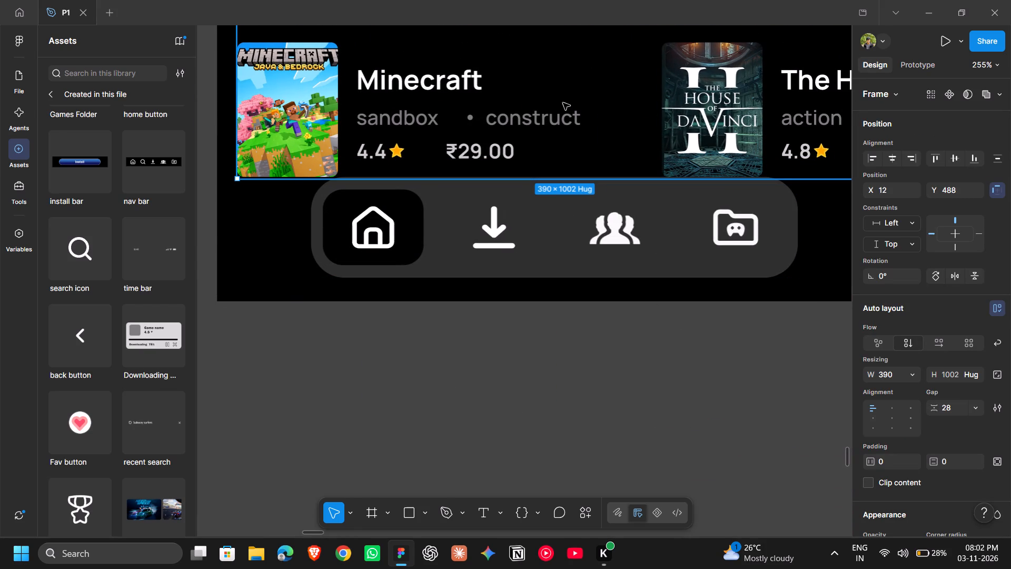
{"action": "left_click", "coordinate": [550, 223], "text": "shift"}
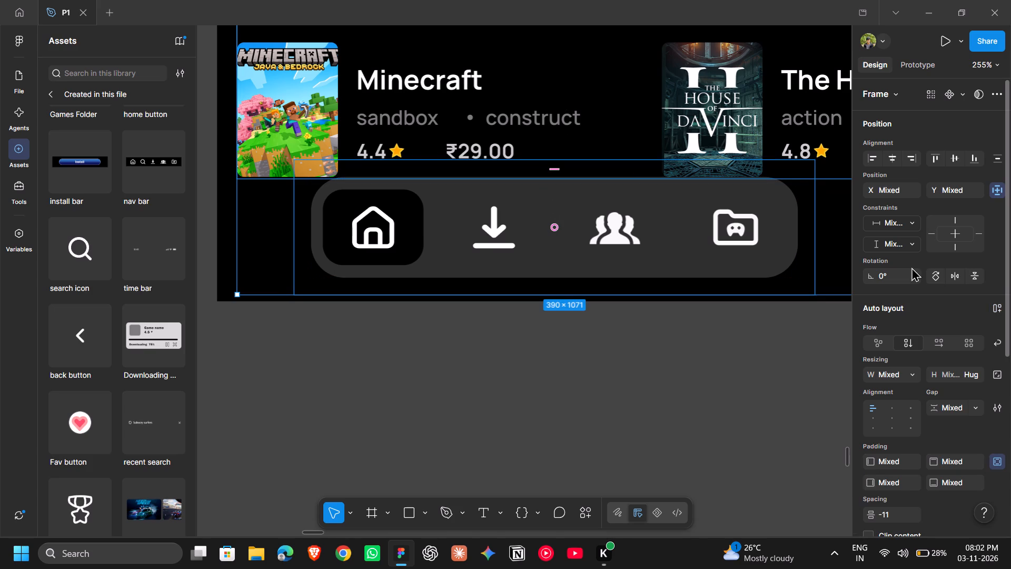
{"action": "left_click", "coordinate": [888, 414]}
{"action": "left_click", "coordinate": [903, 513]}
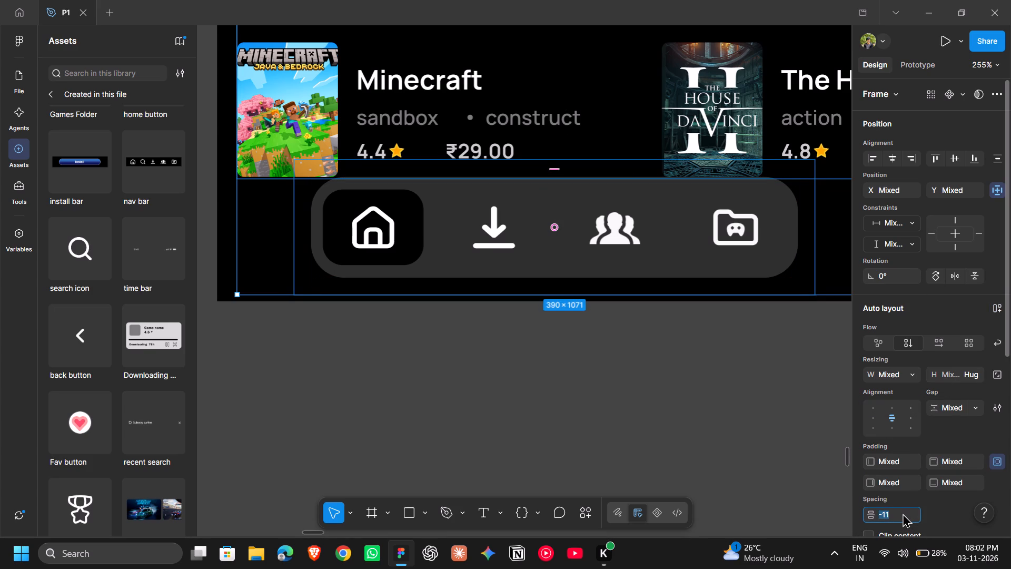
{"action": "key", "text": "BackSpace"}
{"action": "key", "text": "7"}
{"action": "key", "text": "Return"}
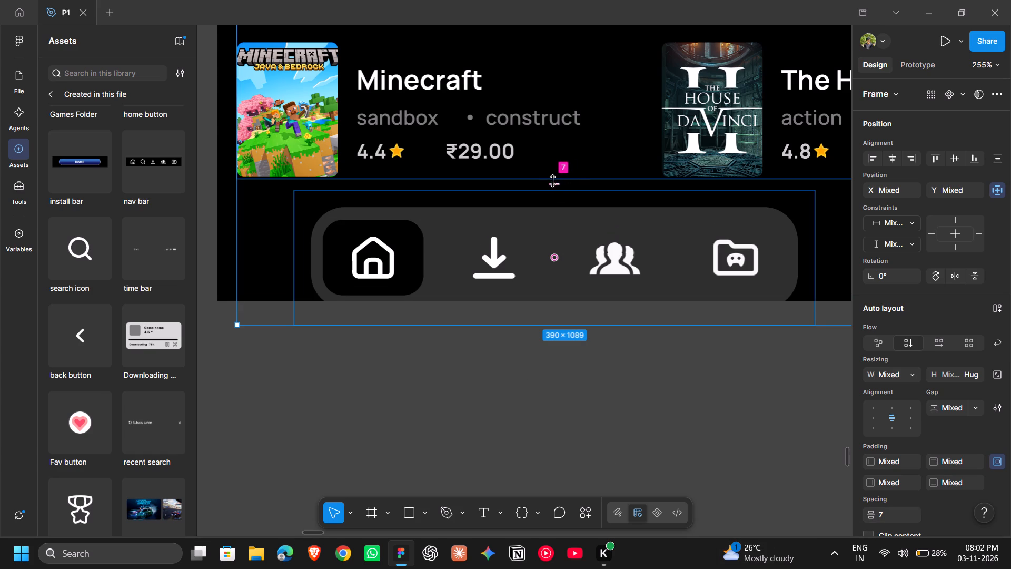
{"action": "left_click", "coordinate": [543, 443]}
Extend the home page frame downward to a height of about 1581.
{"action": "scroll", "coordinate": [543, 443], "scroll_direction": "up", "scroll_amount": 3}
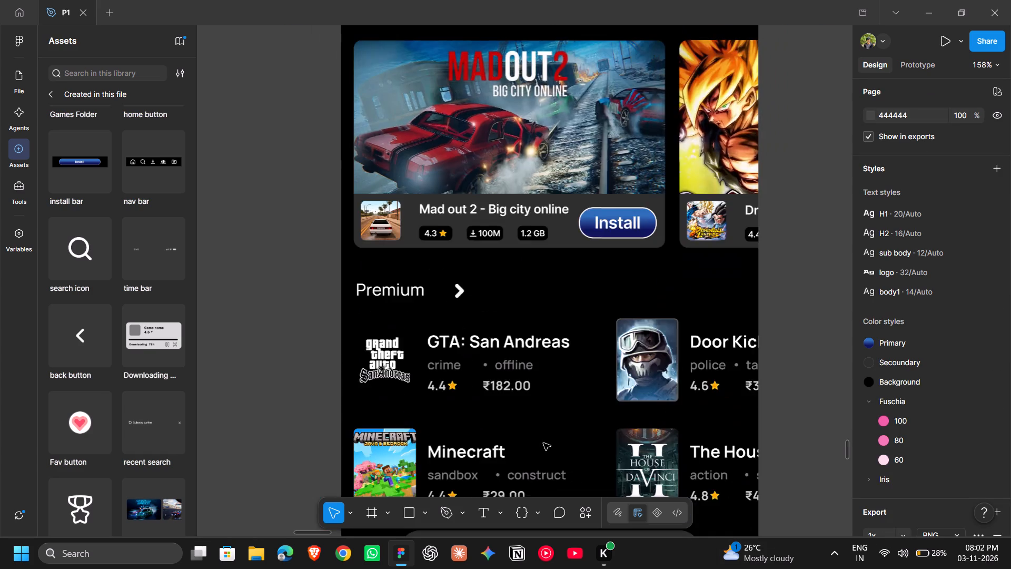
{"action": "scroll", "coordinate": [543, 443], "scroll_direction": "up", "scroll_amount": 6}
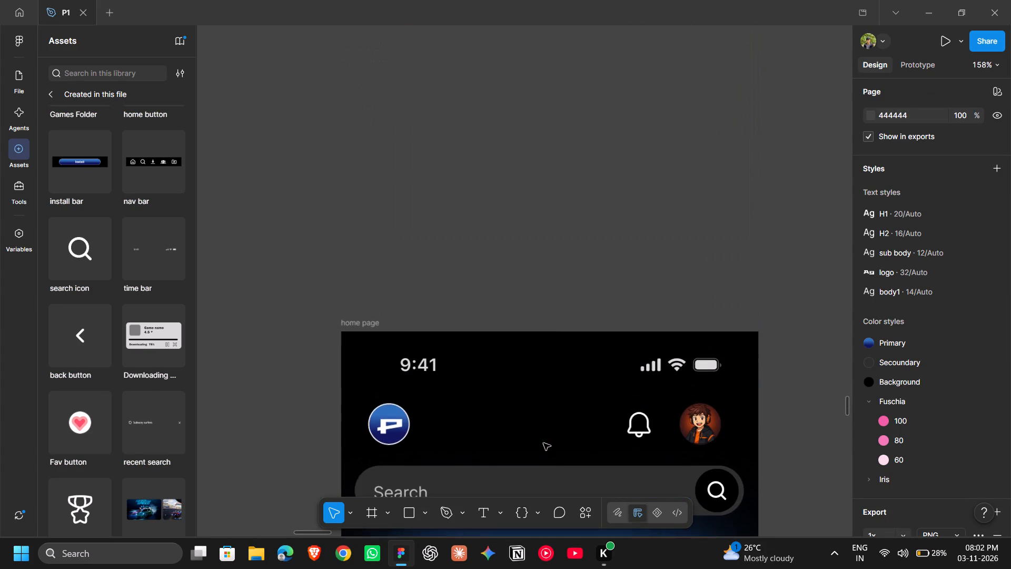
{"action": "left_click", "coordinate": [359, 323]}
{"action": "scroll", "coordinate": [359, 323], "scroll_direction": "down", "scroll_amount": 4}
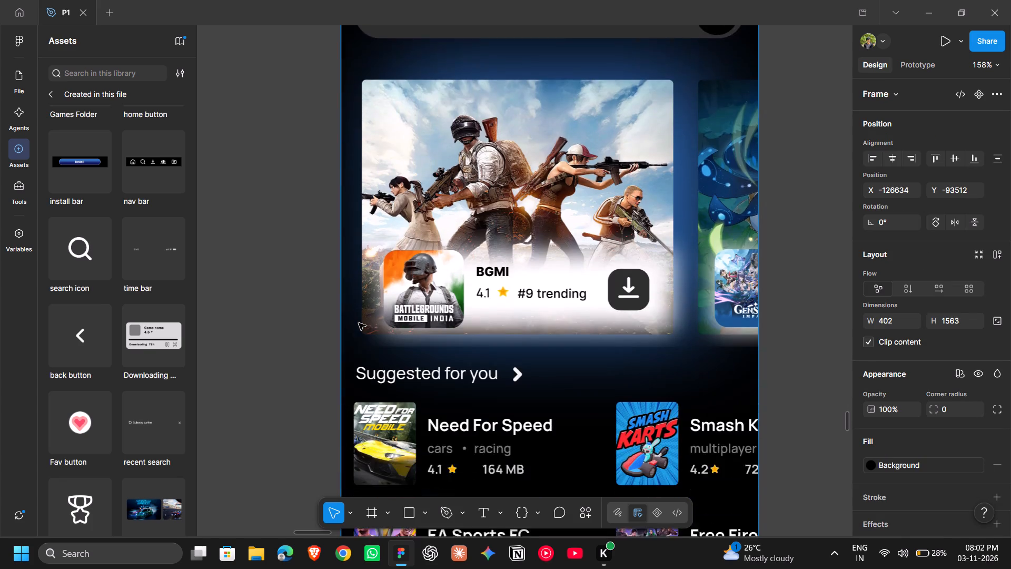
{"action": "scroll", "coordinate": [359, 323], "scroll_direction": "down", "scroll_amount": 9}
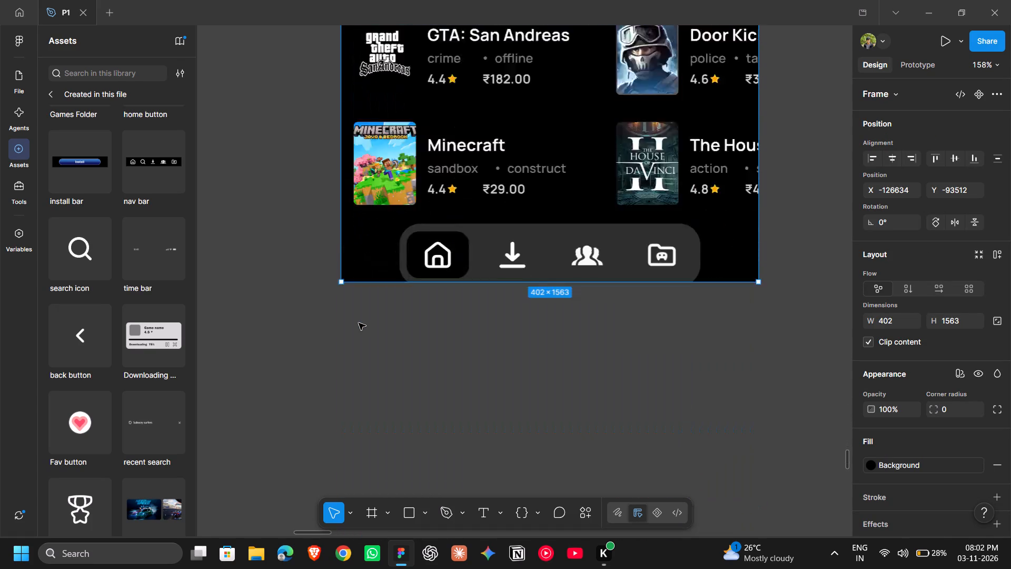
{"action": "scroll", "coordinate": [359, 323], "scroll_direction": "down", "scroll_amount": 2}
{"action": "scroll", "coordinate": [359, 323], "scroll_direction": "up", "scroll_amount": 2}
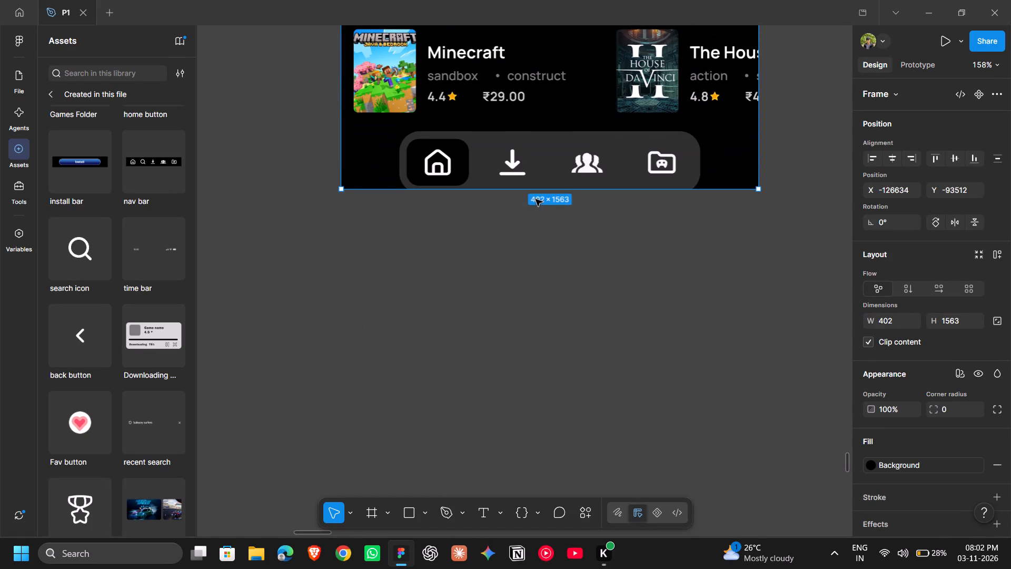
{"action": "left_click_drag", "start_coordinate": [538, 190], "coordinate": [536, 208]}
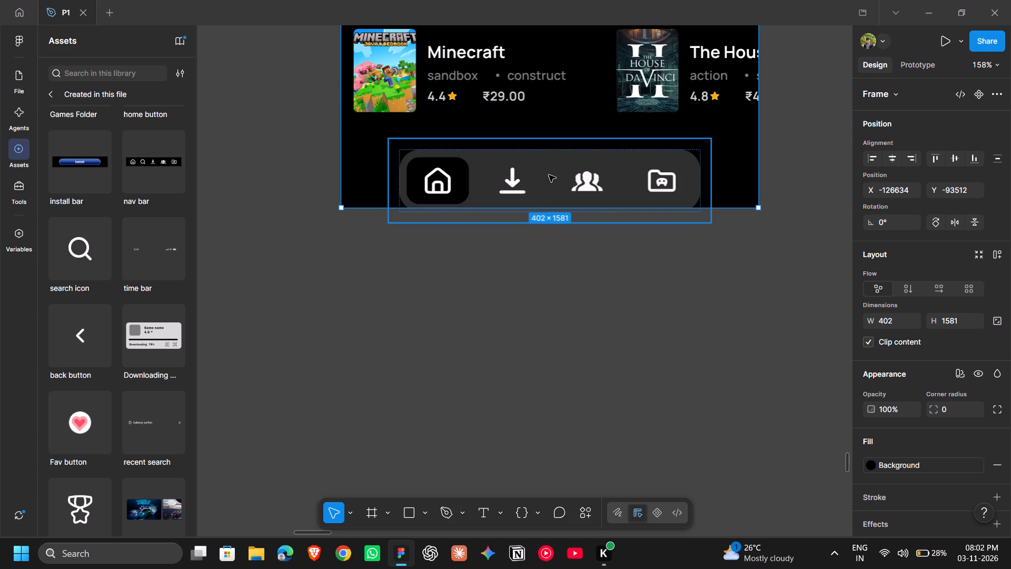
Move the home page's bottom navigation bar up to Y 1501 and check its spacing from the game sections.
{"action": "left_click", "coordinate": [549, 175]}
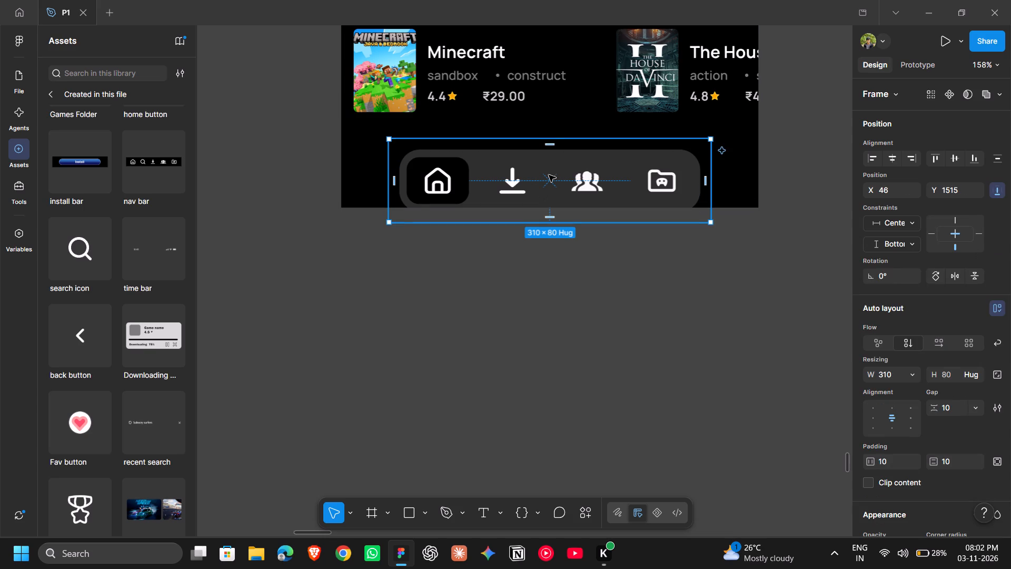
{"action": "key", "text": "Up"}
{"action": "key", "text": "Up"}
{"action": "key", "text": "Up"}
{"action": "key", "text": "Up"}
{"action": "key", "text": "Up"}
{"action": "key", "text": "Up"}
{"action": "key", "text": "Up"}
{"action": "key", "text": "Up"}
{"action": "key", "text": "Up"}
{"action": "key", "text": "Up"}
{"action": "key", "text": "Up"}
{"action": "key", "text": "Up"}
{"action": "key", "text": "Up"}
{"action": "key", "text": "Up"}
{"action": "key", "text": "Up"}
{"action": "key", "text": "Up"}
{"action": "key", "text": "Up"}
{"action": "key", "text": "Up"}
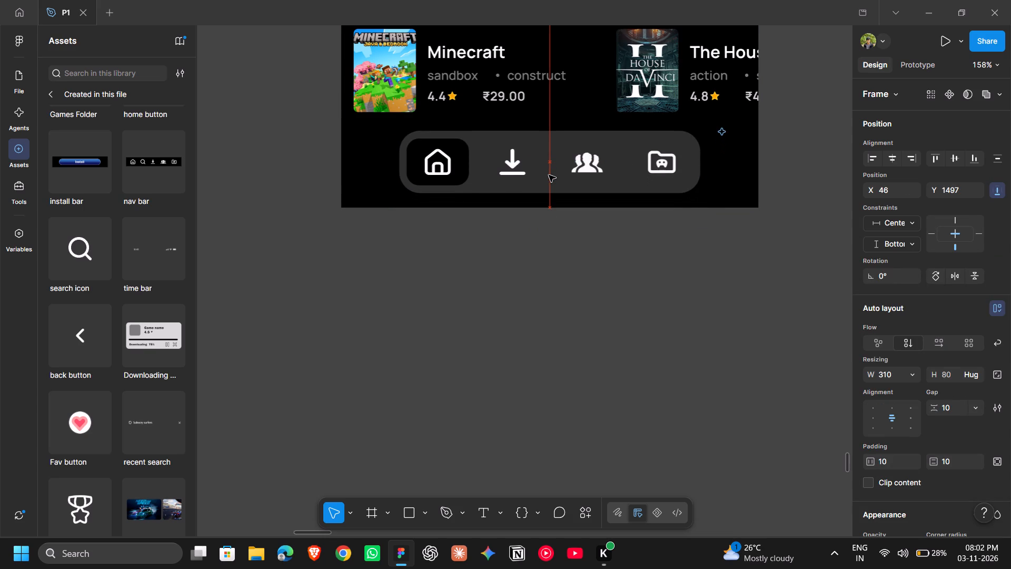
{"action": "key", "text": "Down"}
{"action": "key", "text": "Down"}
{"action": "key", "text": "Down"}
{"action": "key", "text": "Down"}
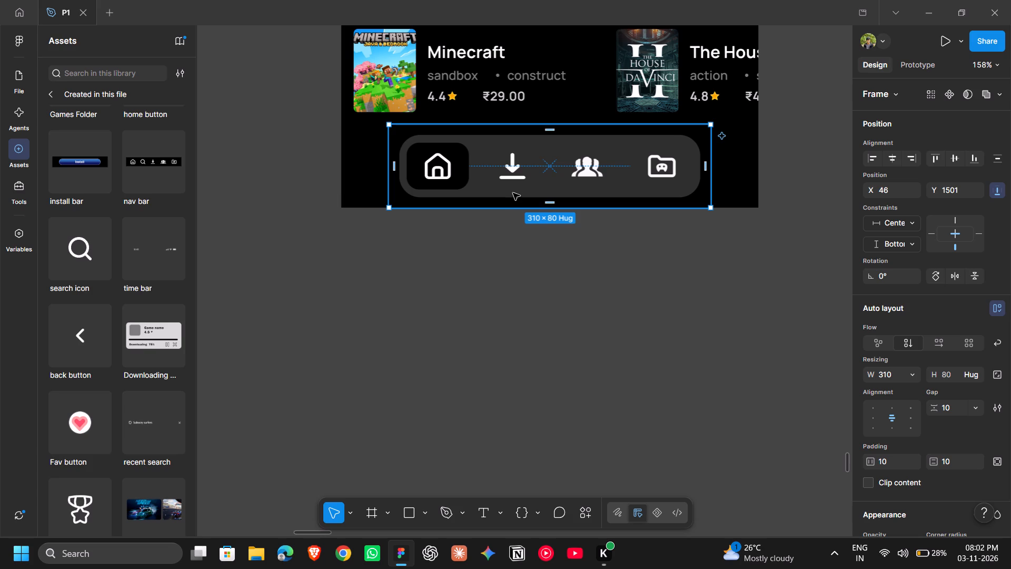
{"action": "left_click", "coordinate": [477, 81]}
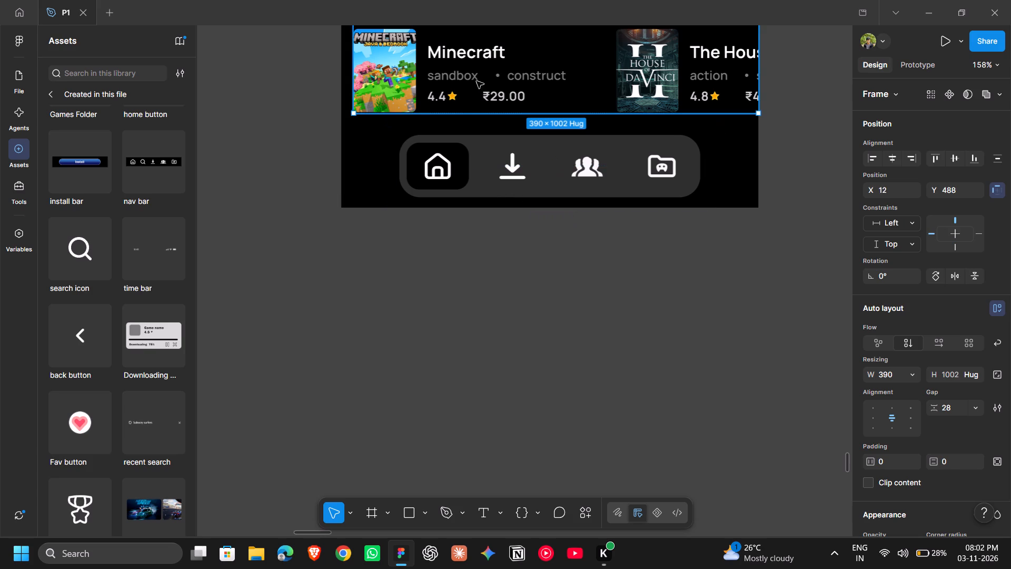
{"action": "left_click", "coordinate": [478, 155], "text": "shift"}
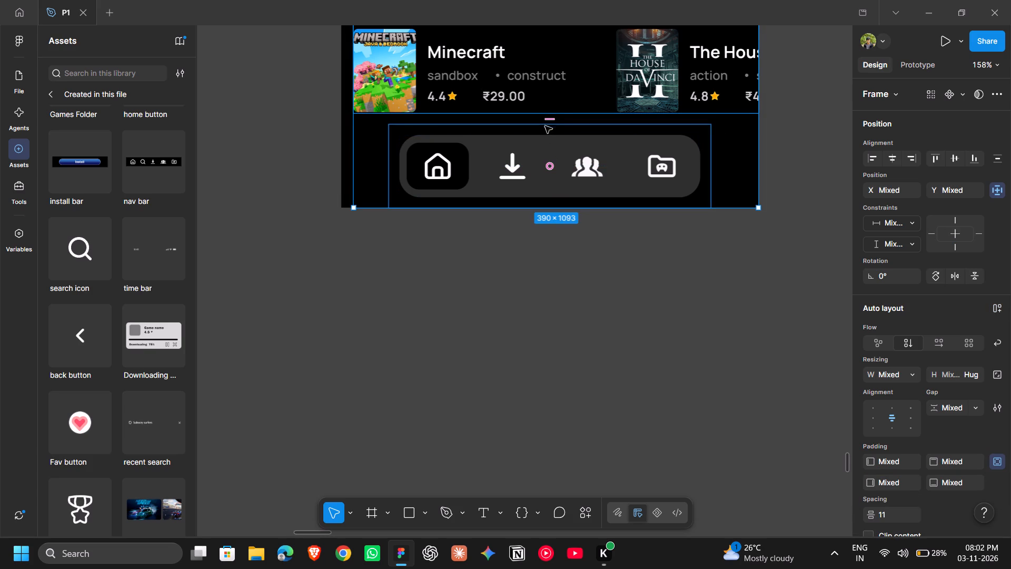
Extend the home page frame downward to a height of about 1589.
{"action": "left_click", "coordinate": [754, 361]}
{"action": "scroll", "coordinate": [754, 361], "scroll_direction": "up", "scroll_amount": 8}
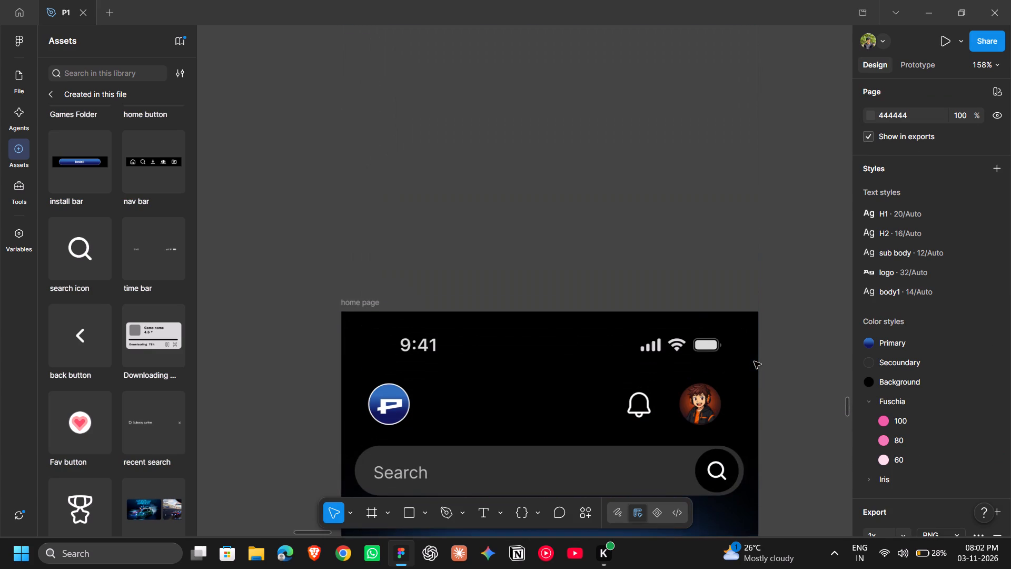
{"action": "left_click", "coordinate": [364, 301]}
{"action": "scroll", "coordinate": [364, 301], "scroll_direction": "down", "scroll_amount": 4}
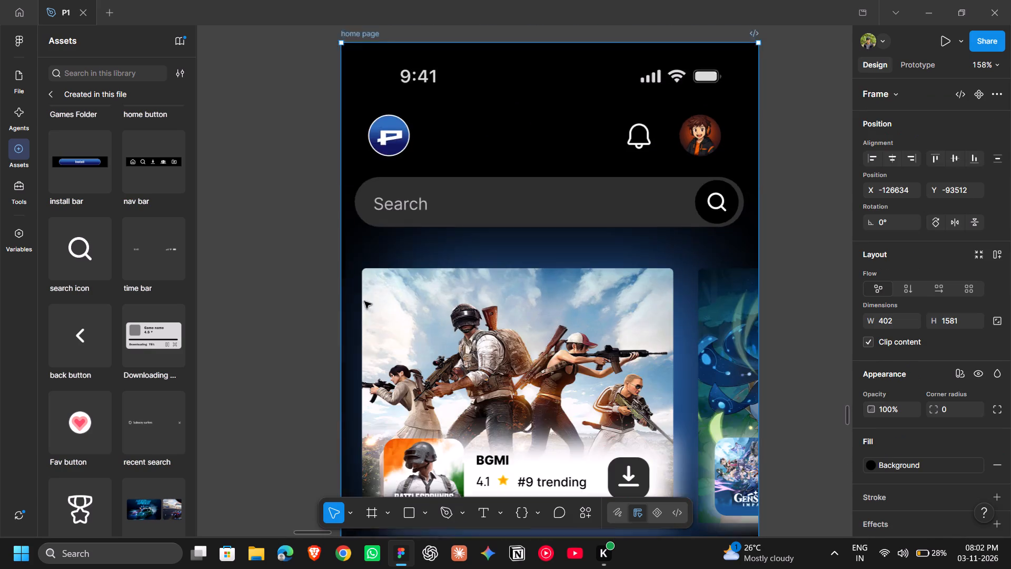
{"action": "scroll", "coordinate": [364, 301], "scroll_direction": "down", "scroll_amount": 9}
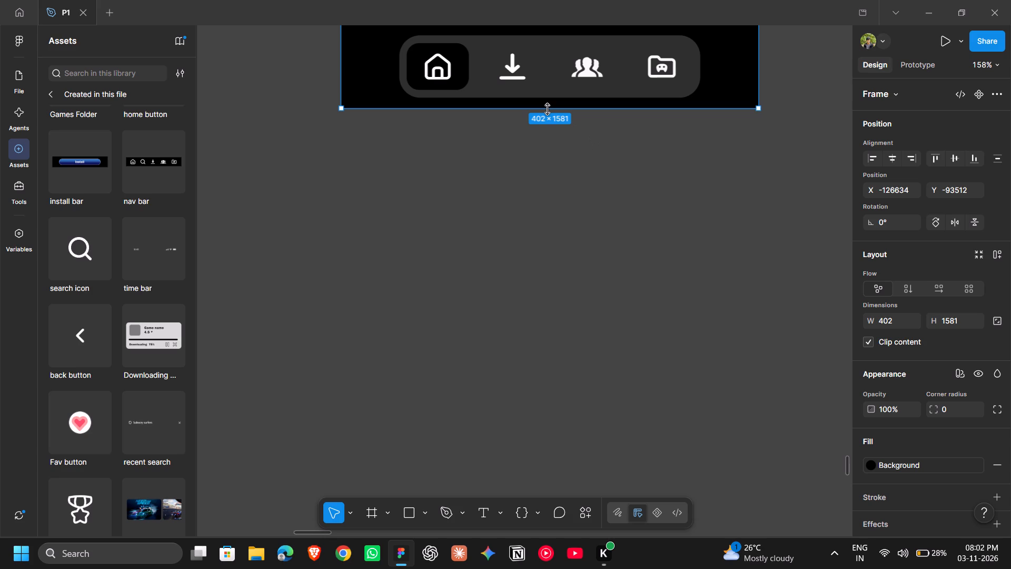
{"action": "left_click_drag", "start_coordinate": [547, 109], "coordinate": [548, 112]}
{"action": "left_click_drag", "start_coordinate": [548, 112], "coordinate": [548, 116]}
Set the vertical spacing between the home page's game sections and the bottom navigation bar to 14.
{"action": "scroll", "coordinate": [548, 116], "scroll_direction": "up", "scroll_amount": 1}
{"action": "left_click", "coordinate": [464, 81]}
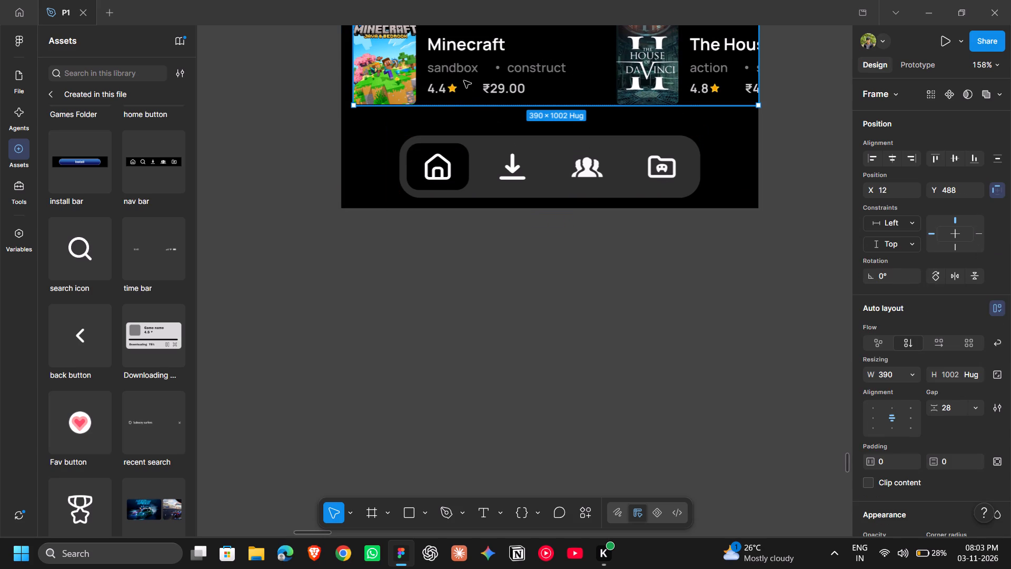
{"action": "left_click", "coordinate": [472, 146], "text": "shift"}
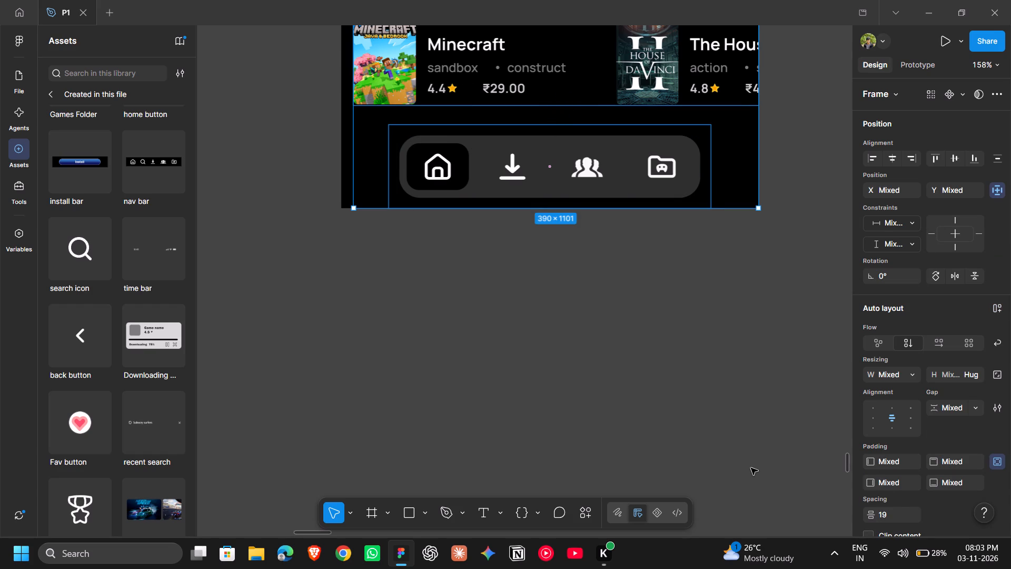
{"action": "left_click", "coordinate": [896, 512]}
{"action": "key", "text": "BackSpace"}
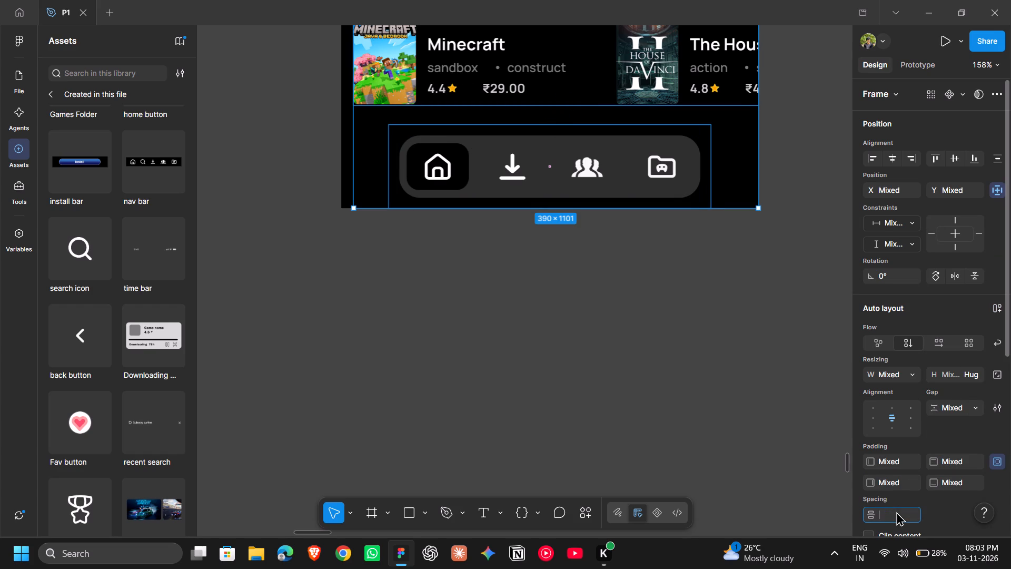
{"action": "type", "text": "14"}
{"action": "key", "text": "Return"}
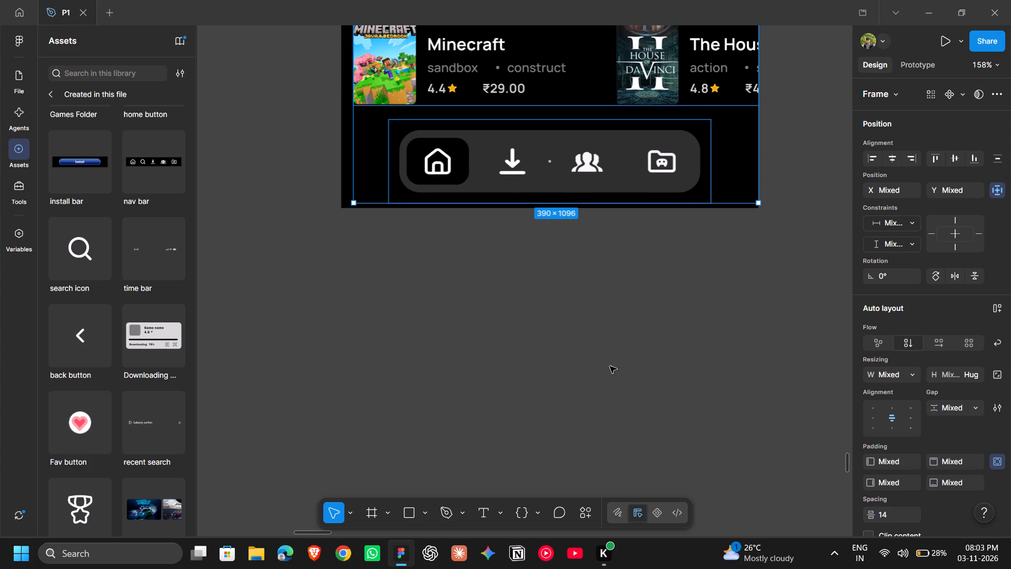
{"action": "left_click", "coordinate": [460, 295]}
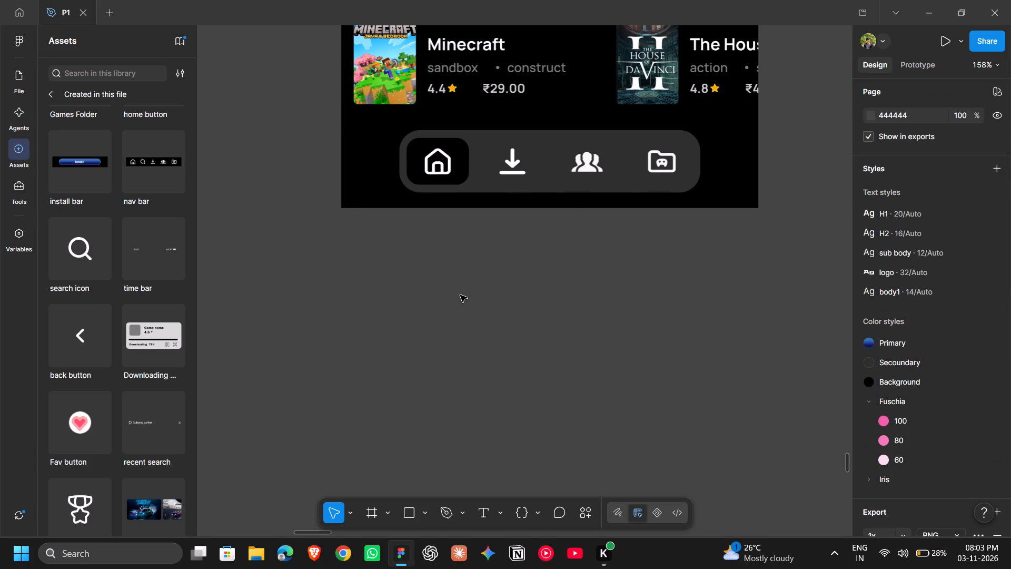
Shorten the home page frame from its bottom edge to a height of about 1585.
{"action": "left_click", "coordinate": [481, 150]}
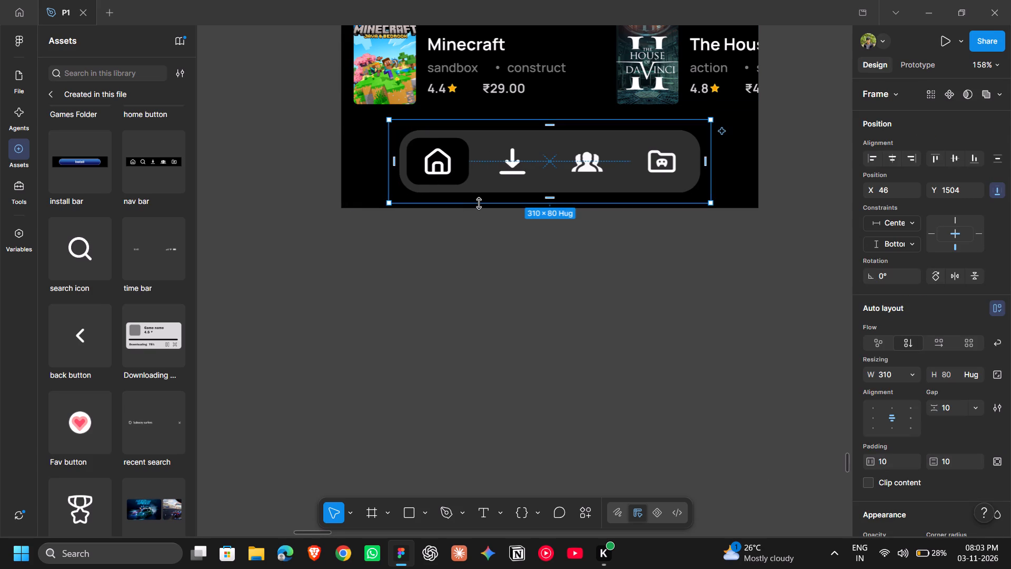
{"action": "scroll", "coordinate": [479, 203], "scroll_direction": "left", "scroll_amount": 1}
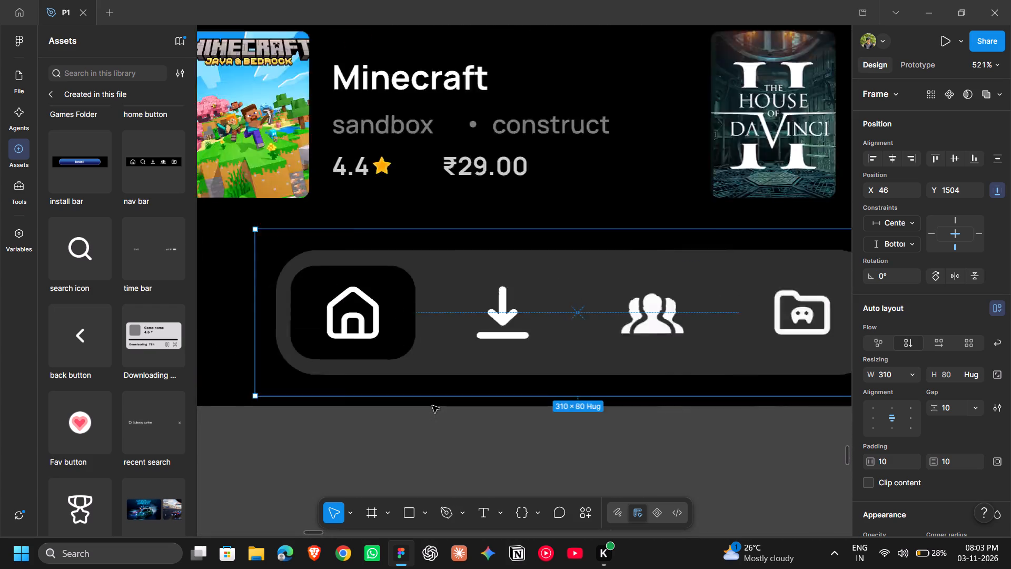
{"action": "scroll", "coordinate": [432, 406], "scroll_direction": "up", "scroll_amount": 4}
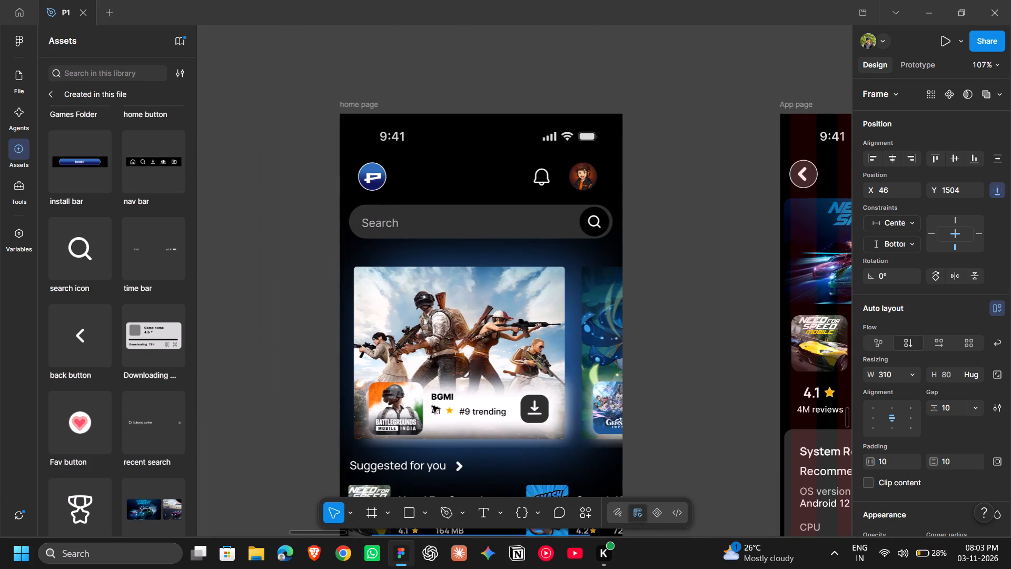
{"action": "left_click", "coordinate": [357, 100]}
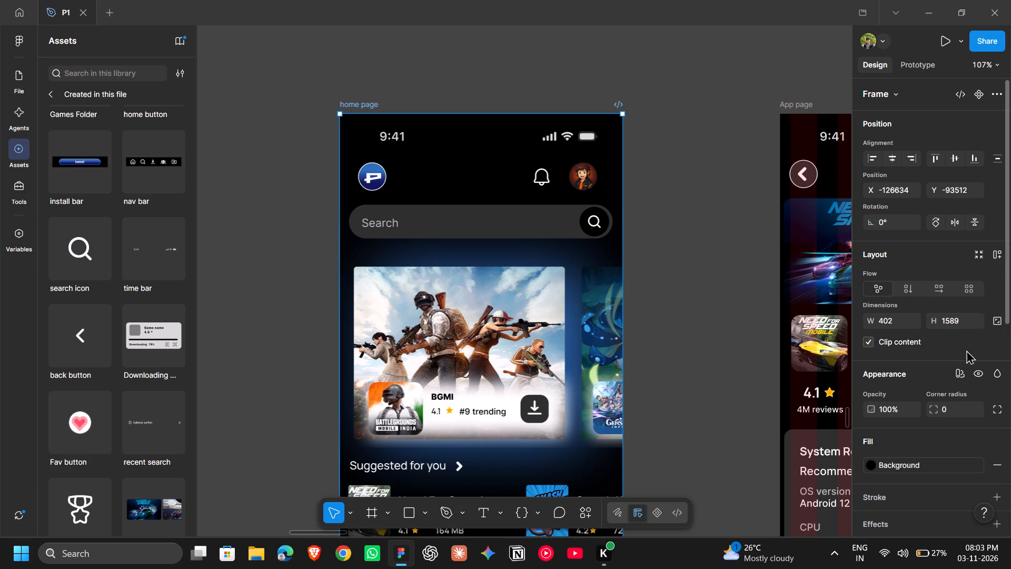
{"action": "scroll", "coordinate": [964, 323], "scroll_direction": "left", "scroll_amount": 2}
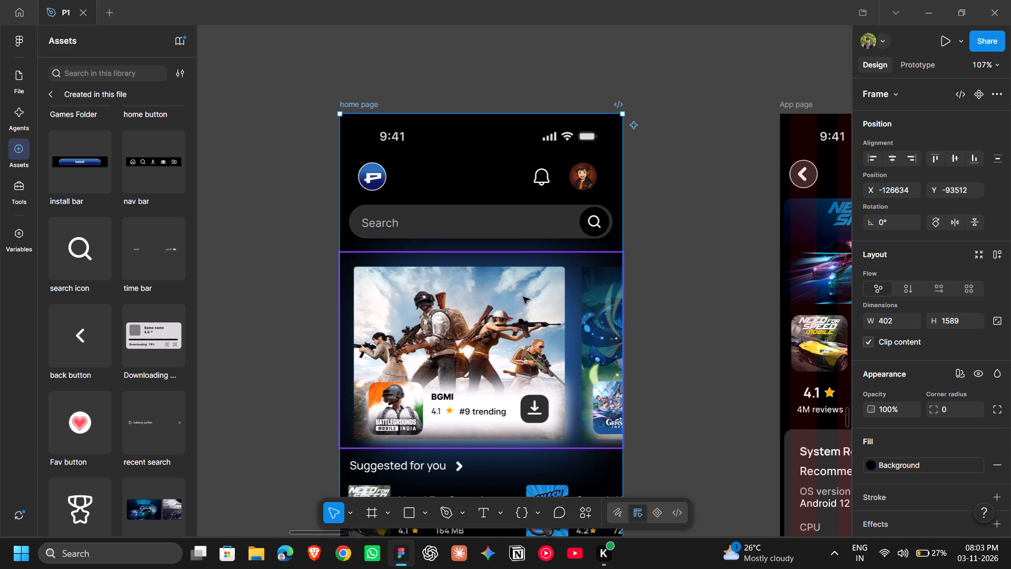
{"action": "scroll", "coordinate": [529, 283], "scroll_direction": "down", "scroll_amount": 10}
{"action": "scroll", "coordinate": [529, 283], "scroll_direction": "up", "scroll_amount": 1}
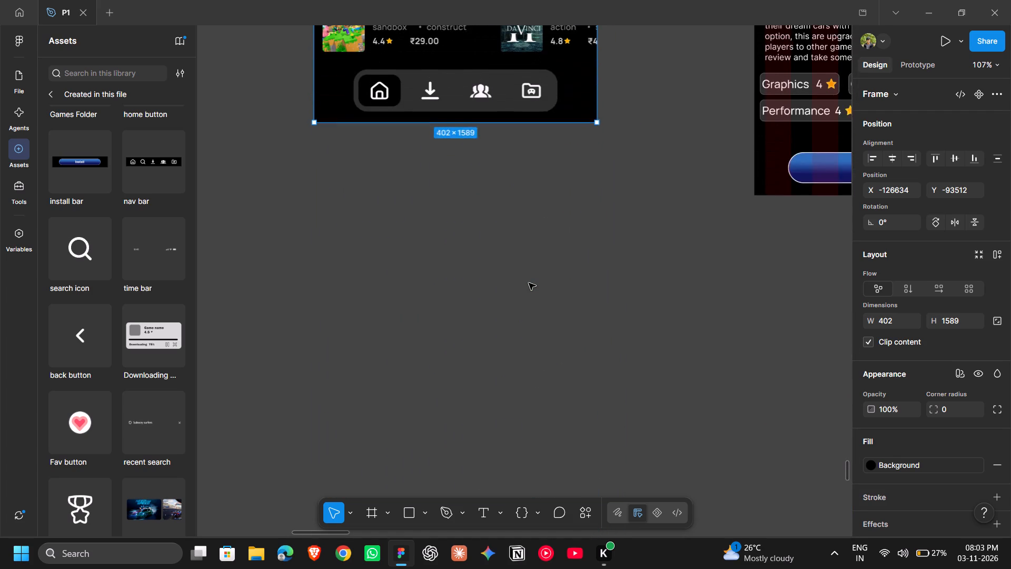
{"action": "scroll", "coordinate": [529, 283], "scroll_direction": "up", "scroll_amount": 2}
{"action": "scroll", "coordinate": [529, 283], "scroll_direction": "left", "scroll_amount": 1}
{"action": "scroll", "coordinate": [529, 283], "scroll_direction": "up", "scroll_amount": 2}
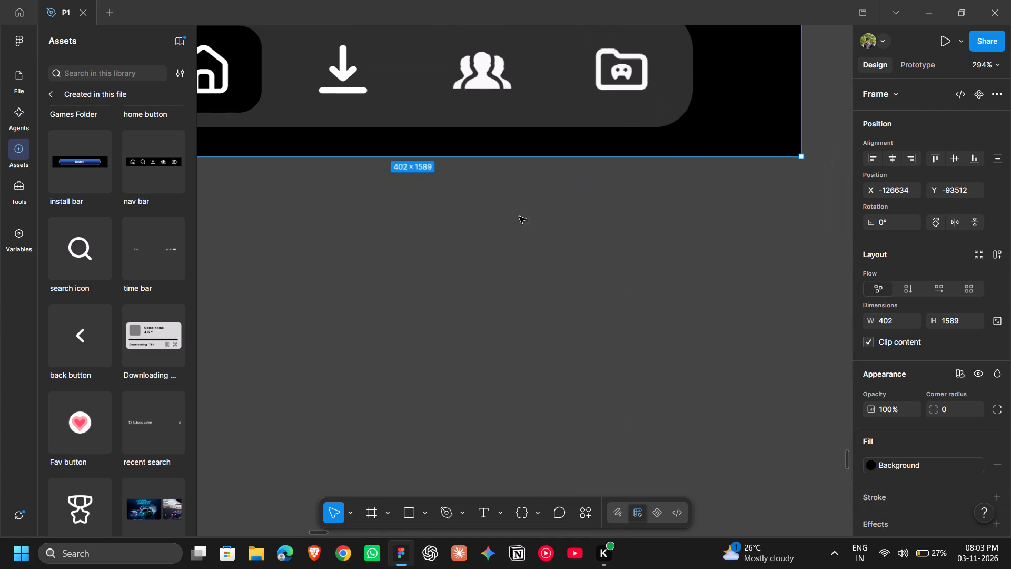
{"action": "scroll", "coordinate": [460, 181], "scroll_direction": "up", "scroll_amount": 1}
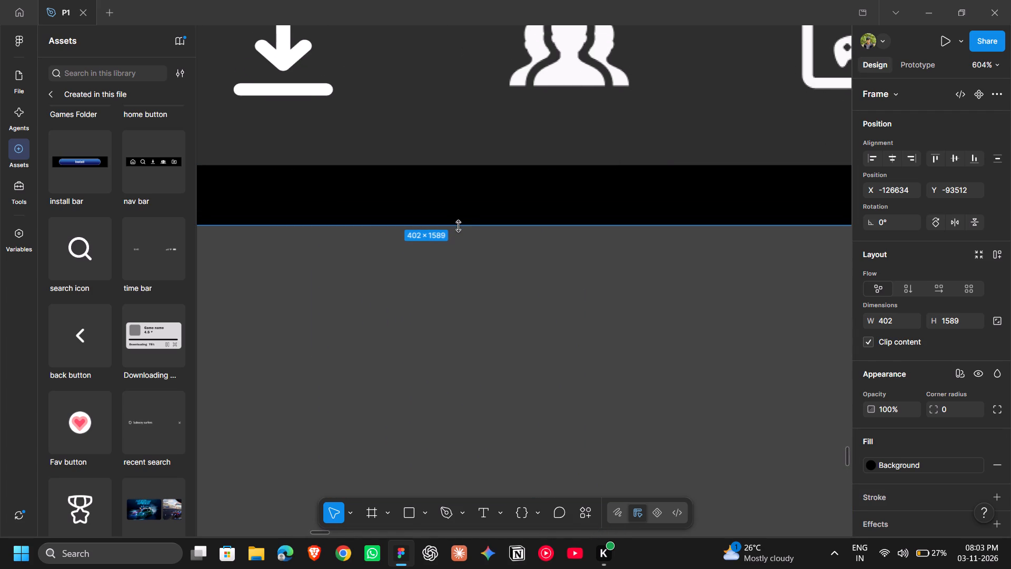
{"action": "left_click_drag", "start_coordinate": [458, 226], "coordinate": [458, 220]}
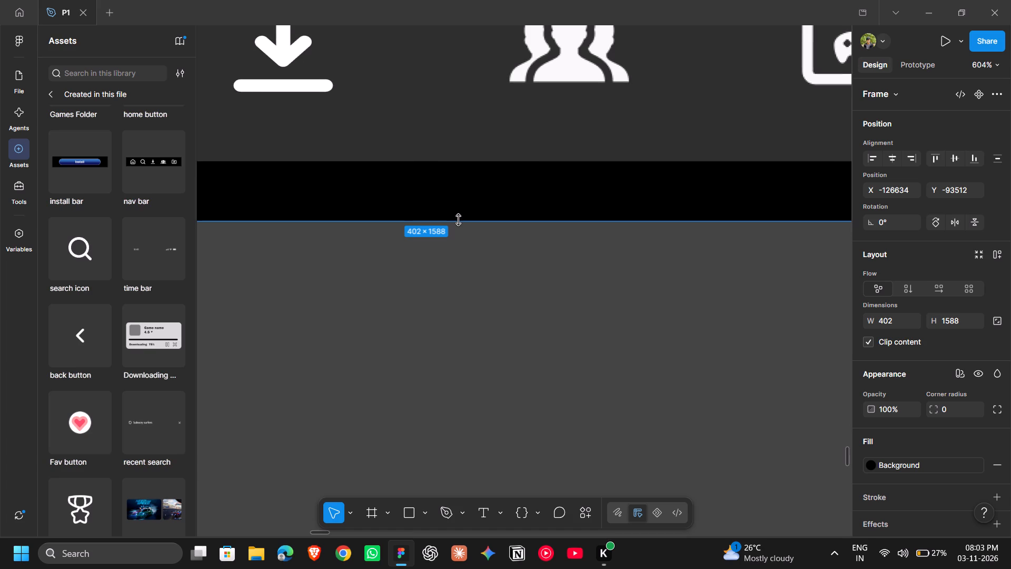
{"action": "left_click_drag", "start_coordinate": [458, 220], "coordinate": [458, 212]}
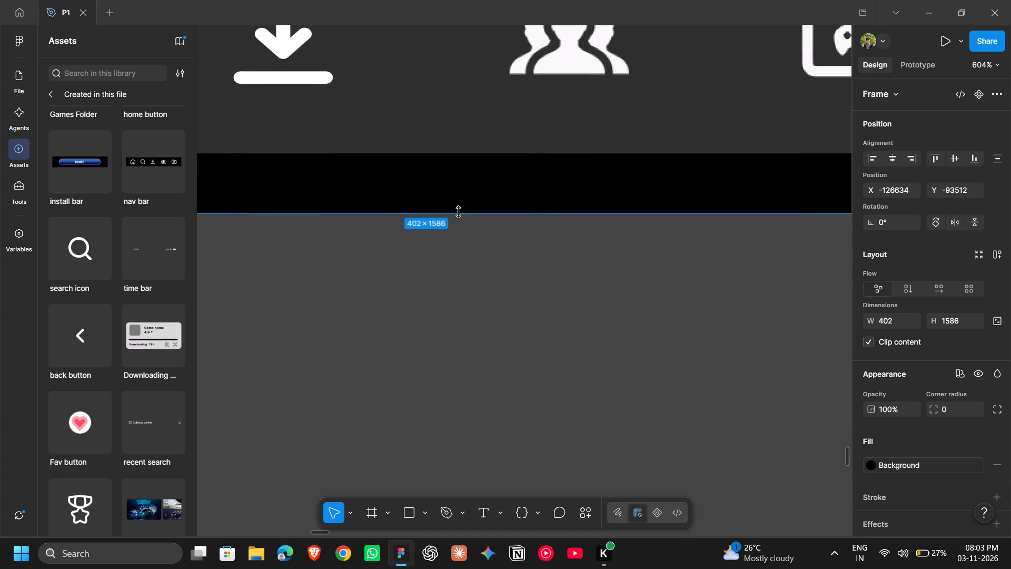
{"action": "left_click_drag", "start_coordinate": [458, 212], "coordinate": [458, 209]}
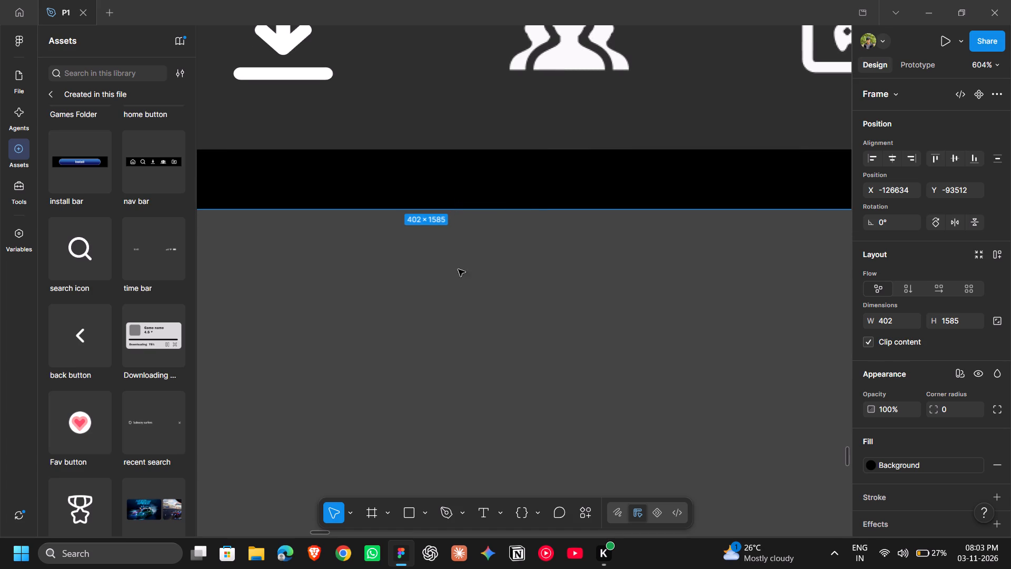
Check the spacing between the game sections and the bottom navigation bar, and move the bar down to Y 1504.
{"action": "left_click", "coordinate": [468, 336]}
{"action": "scroll", "coordinate": [468, 336], "scroll_direction": "up", "scroll_amount": 1}
{"action": "scroll", "coordinate": [468, 336], "scroll_direction": "right", "scroll_amount": 1}
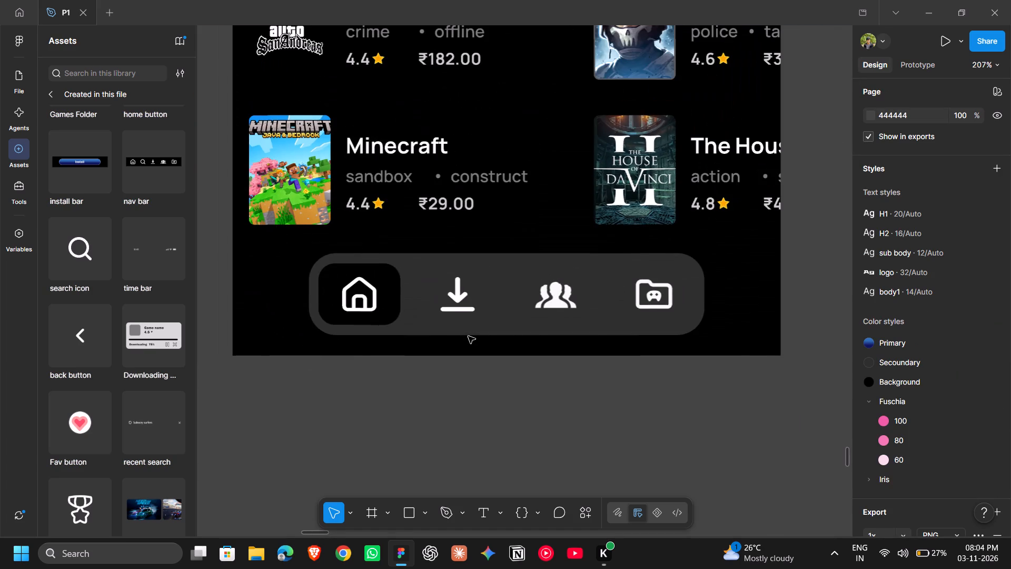
{"action": "left_click", "coordinate": [445, 286]}
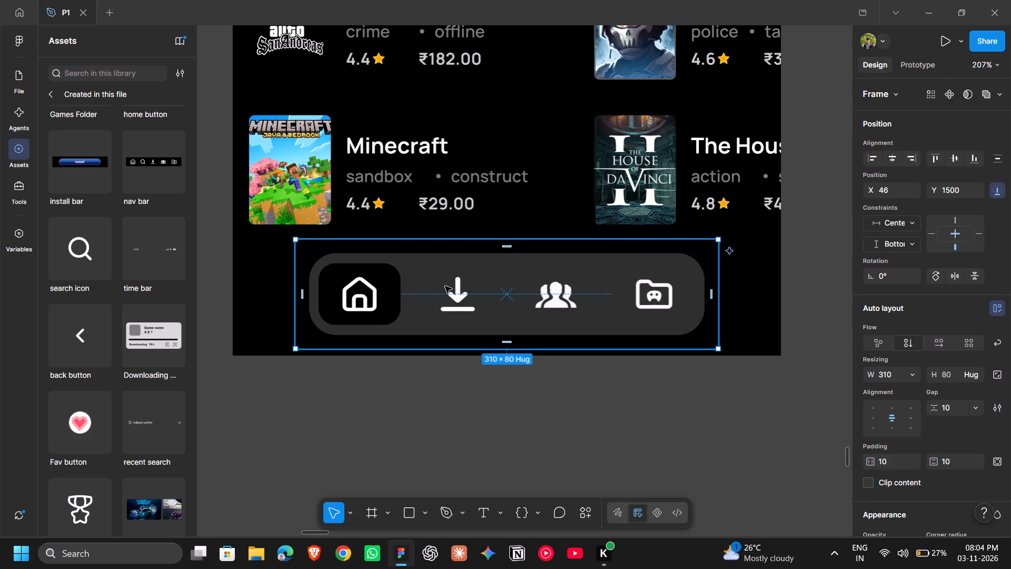
{"action": "left_click", "coordinate": [329, 198]}
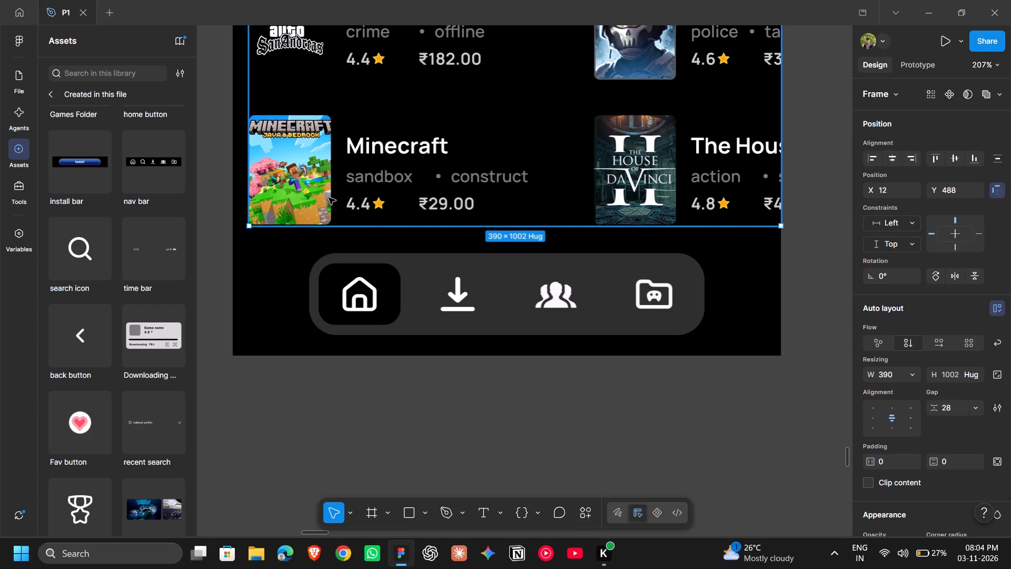
{"action": "left_click", "coordinate": [348, 275], "text": "shift"}
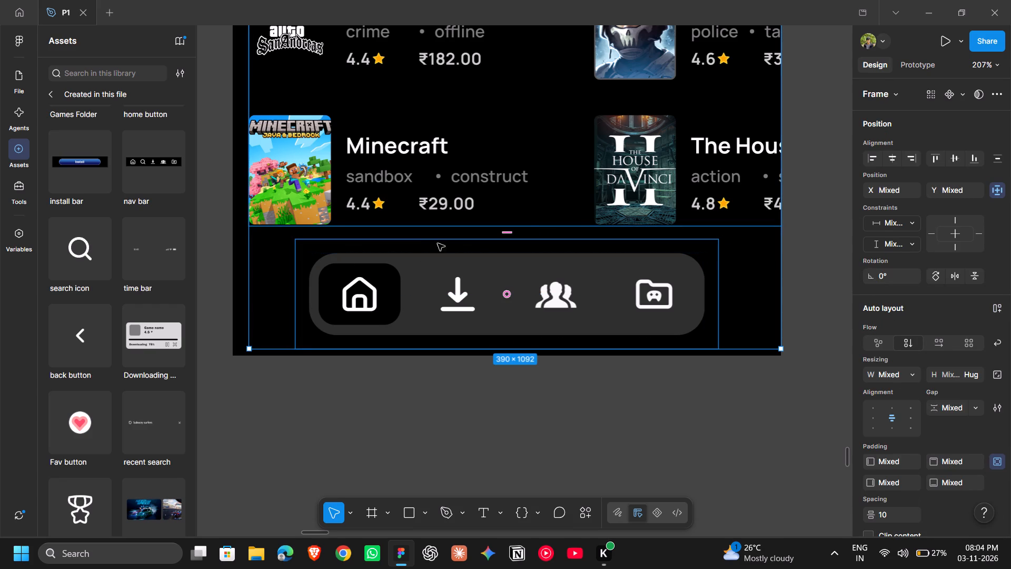
{"action": "left_click", "coordinate": [537, 415]}
{"action": "left_click", "coordinate": [546, 301]}
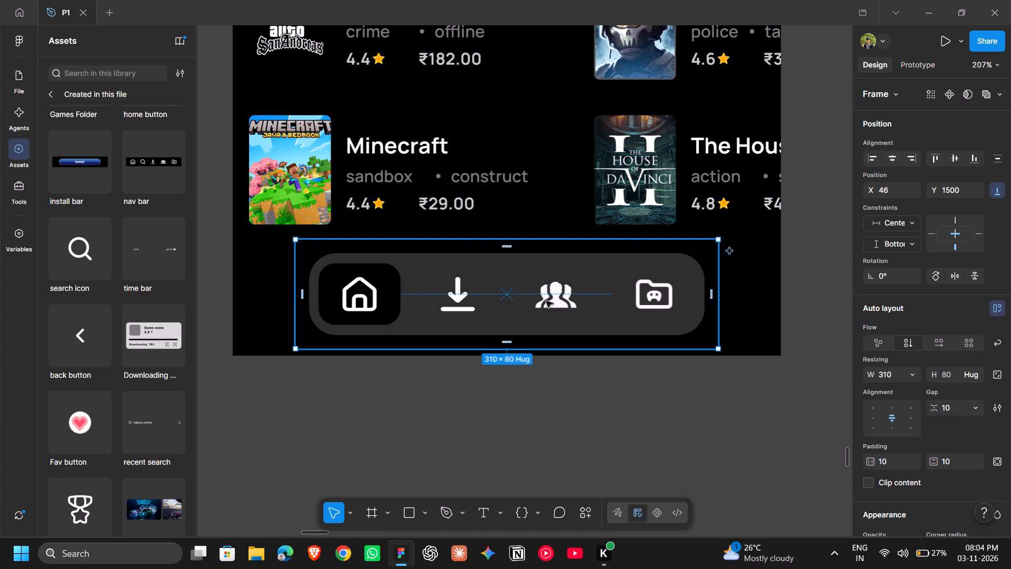
{"action": "key", "text": "Down"}
{"action": "key", "text": "Down"}
{"action": "key", "text": "Down"}
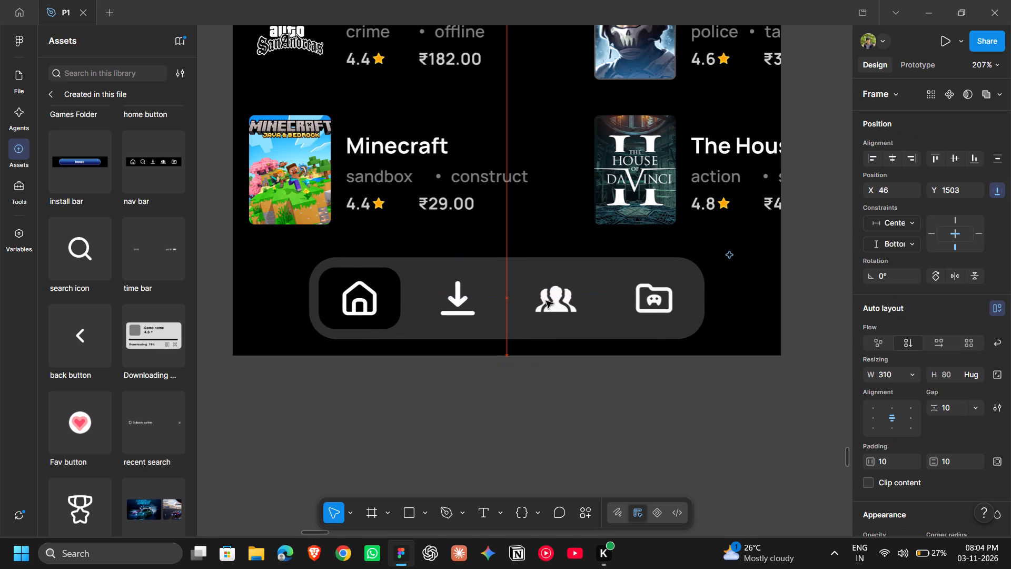
{"action": "key", "text": "Down"}
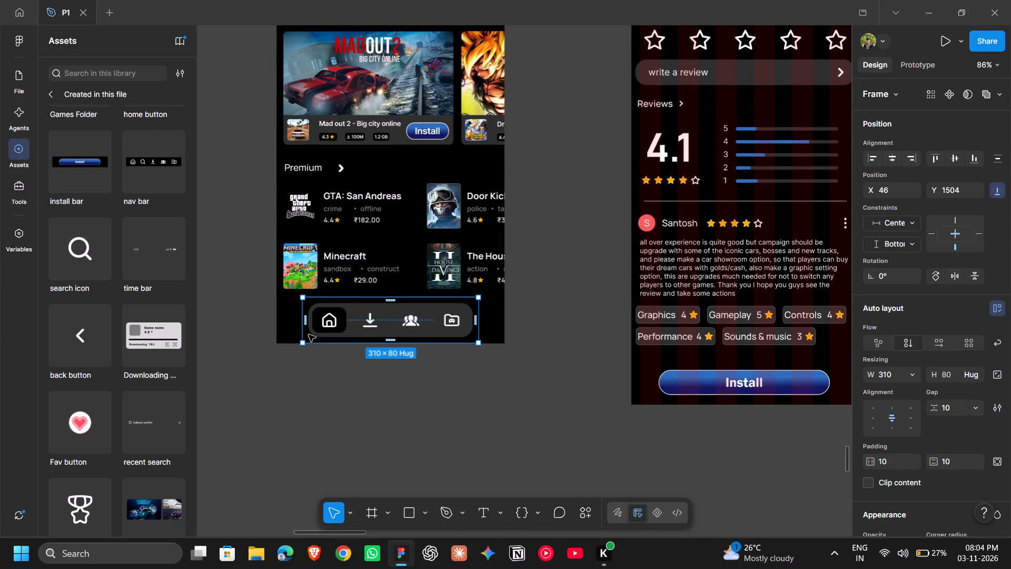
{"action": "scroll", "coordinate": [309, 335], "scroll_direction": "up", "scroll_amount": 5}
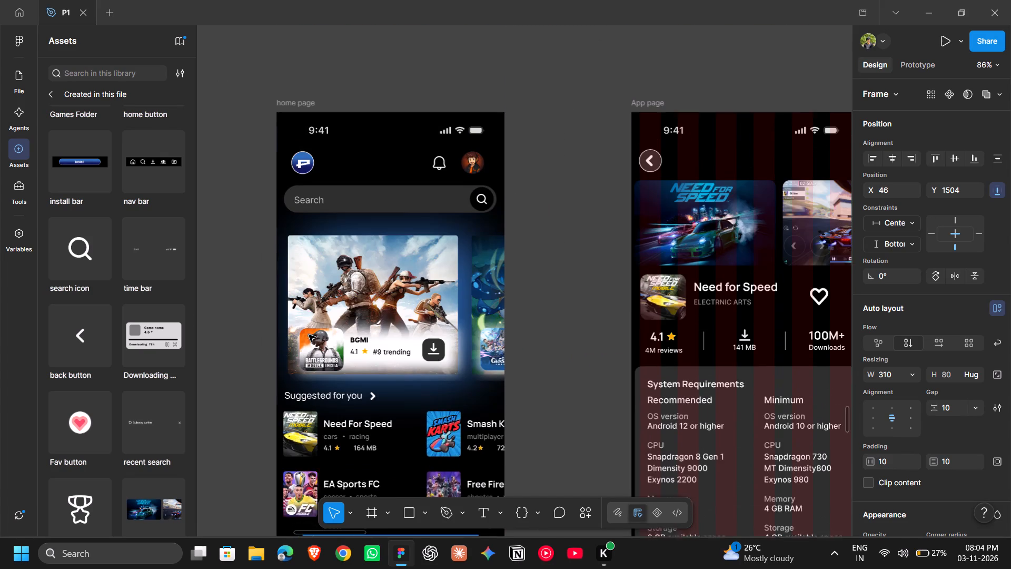
Shorten the home page frame from its bottom edge to a height of 1584.
{"action": "scroll", "coordinate": [309, 335], "scroll_direction": "up", "scroll_amount": 1}
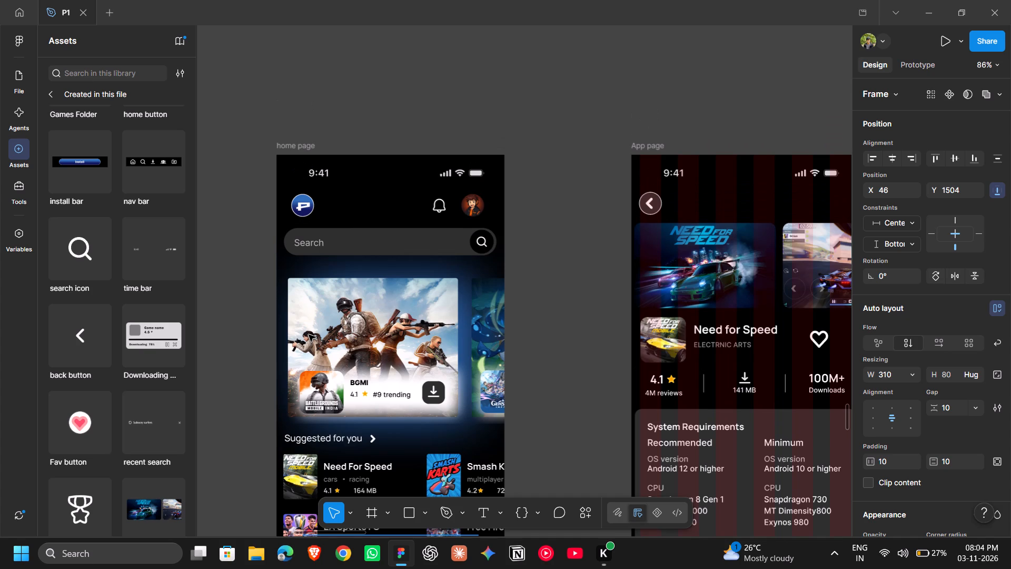
{"action": "left_click", "coordinate": [292, 144]}
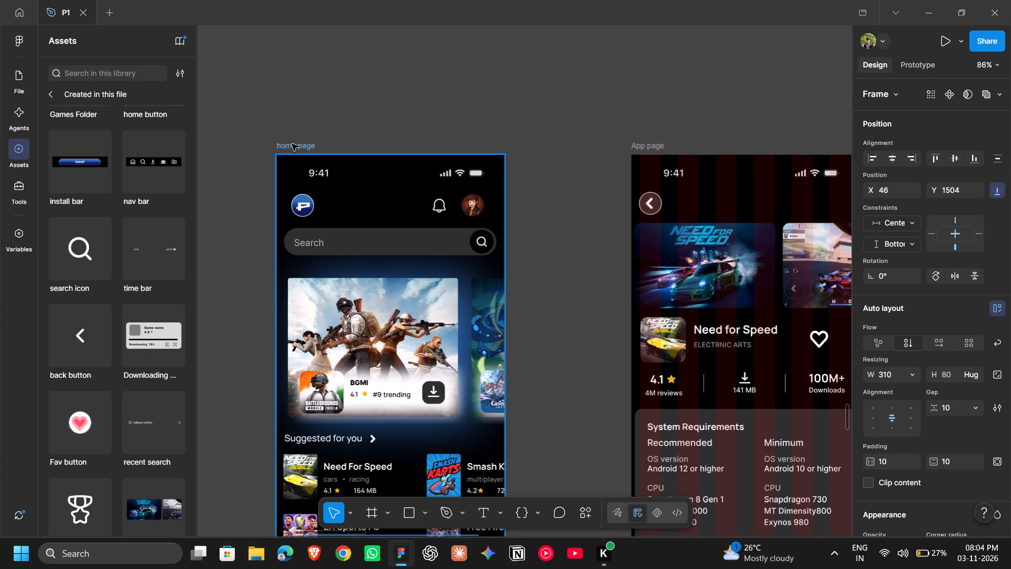
{"action": "scroll", "coordinate": [413, 350], "scroll_direction": "down", "scroll_amount": 7}
{"action": "scroll", "coordinate": [413, 350], "scroll_direction": "up", "scroll_amount": 1}
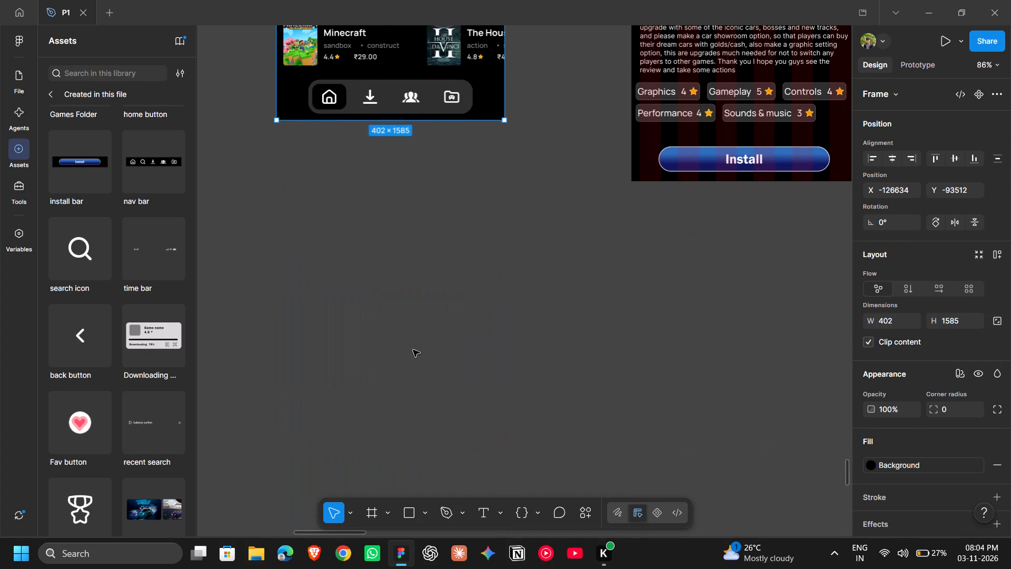
{"action": "scroll", "coordinate": [413, 350], "scroll_direction": "up", "scroll_amount": 5}
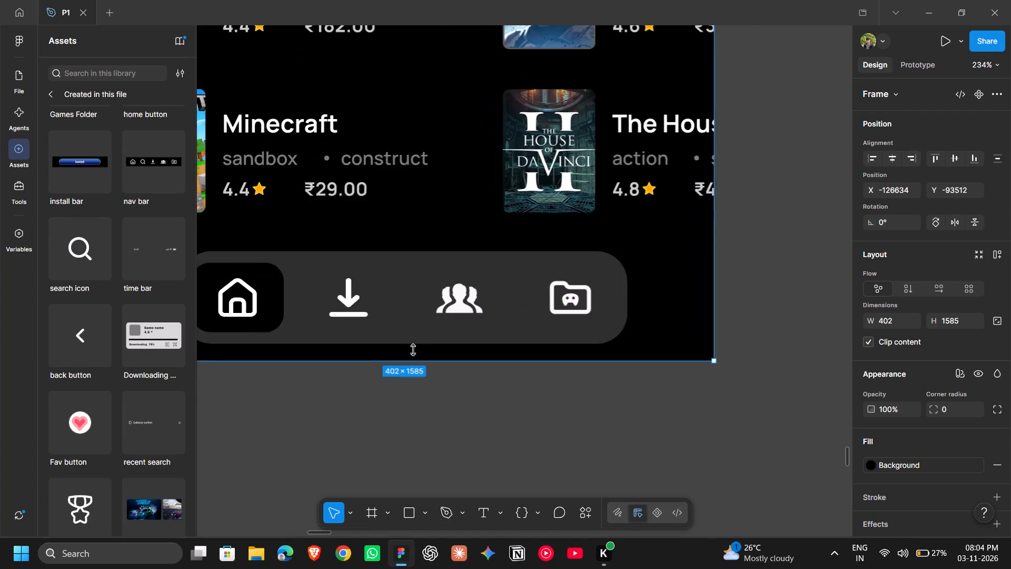
{"action": "scroll", "coordinate": [413, 350], "scroll_direction": "right", "scroll_amount": 2}
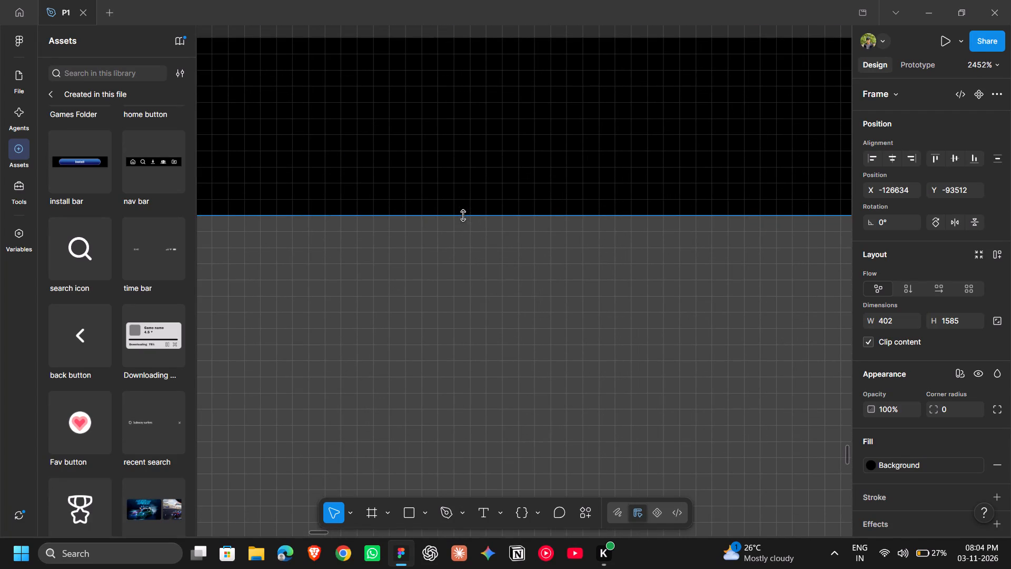
{"action": "left_click_drag", "start_coordinate": [463, 215], "coordinate": [469, 205]}
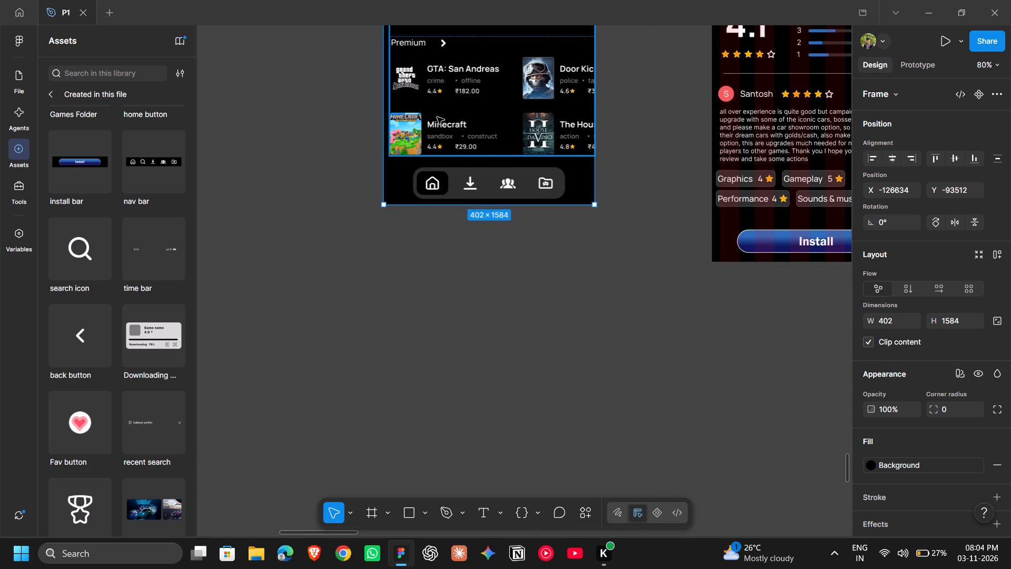
Check the spacing between the home page's game sections and the bottom navigation bar, and nudge the bar down to Y 1504.
{"action": "left_click", "coordinate": [437, 117]}
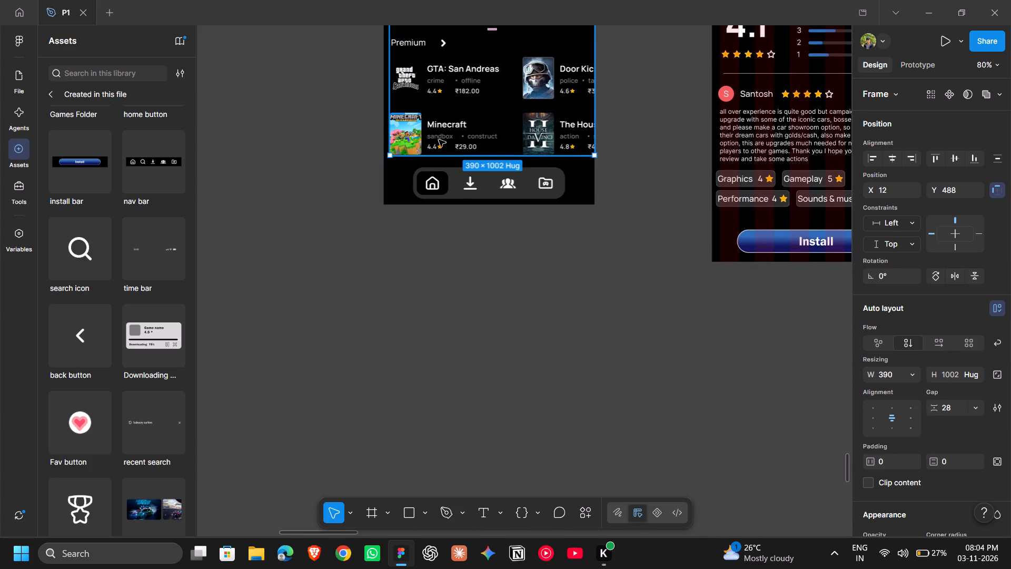
{"action": "left_click", "coordinate": [441, 180], "text": "shift"}
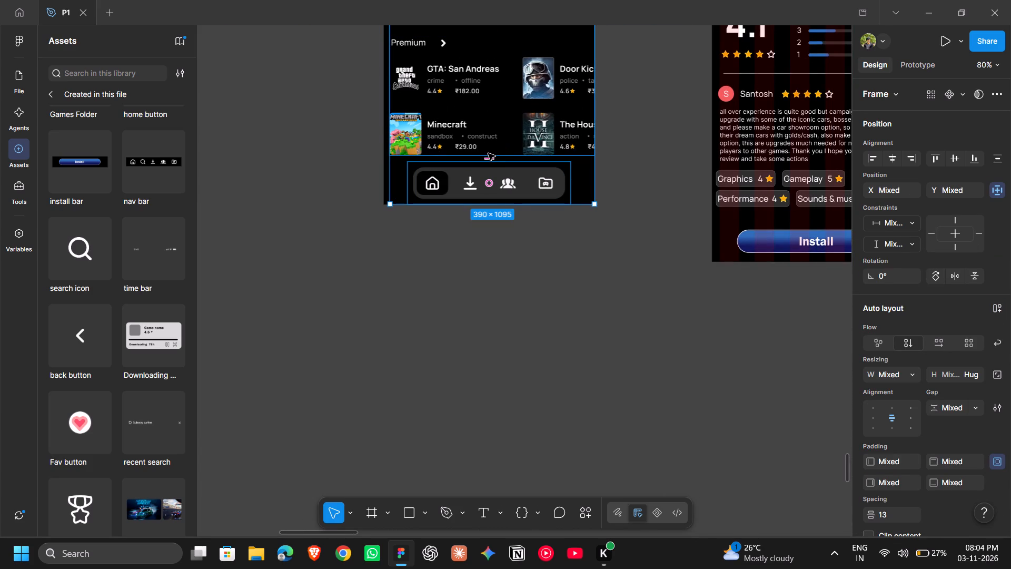
{"action": "left_click", "coordinate": [516, 254]}
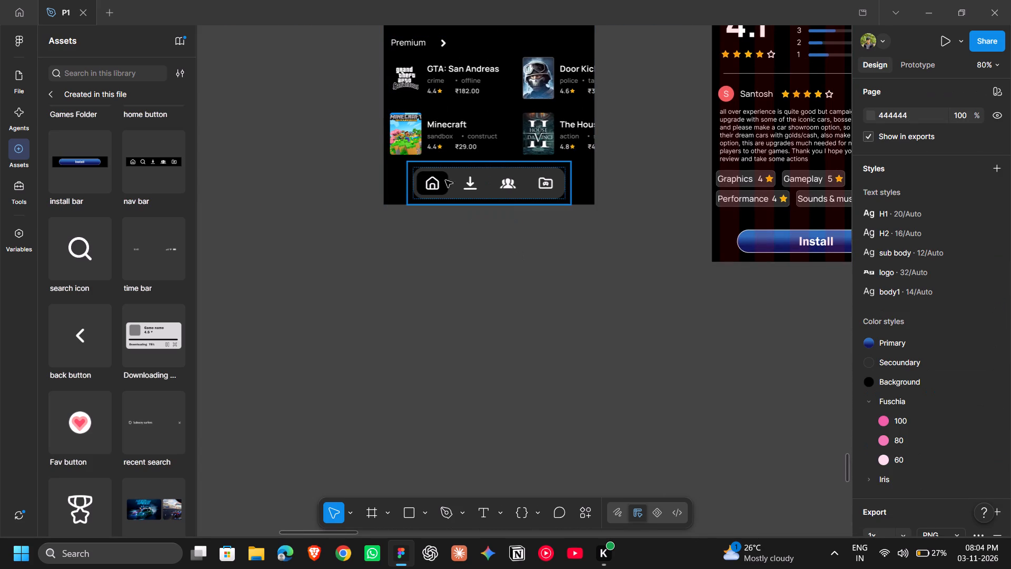
{"action": "left_click", "coordinate": [441, 176]}
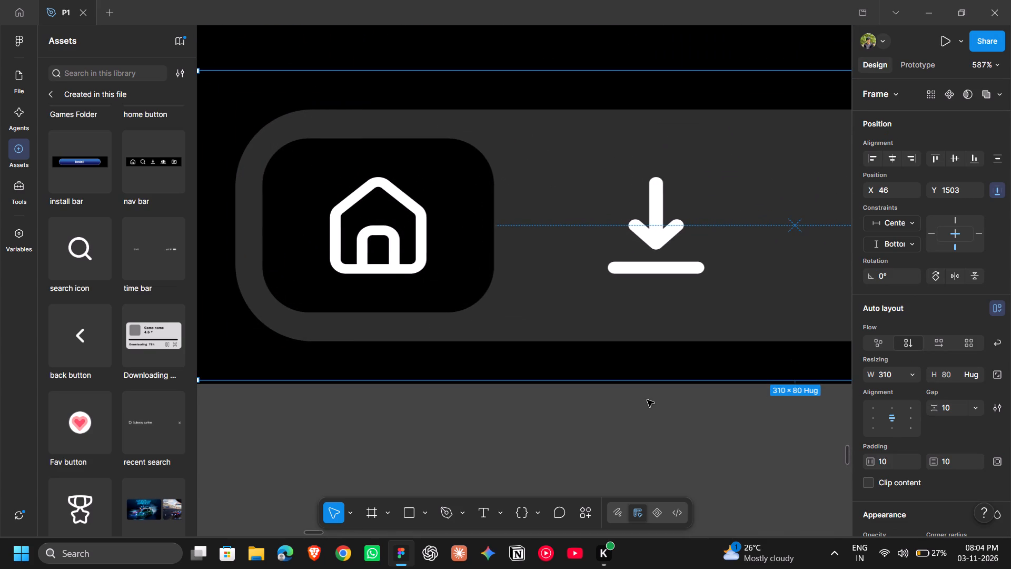
{"action": "key", "text": "Down"}
{"action": "left_click", "coordinate": [597, 446]}
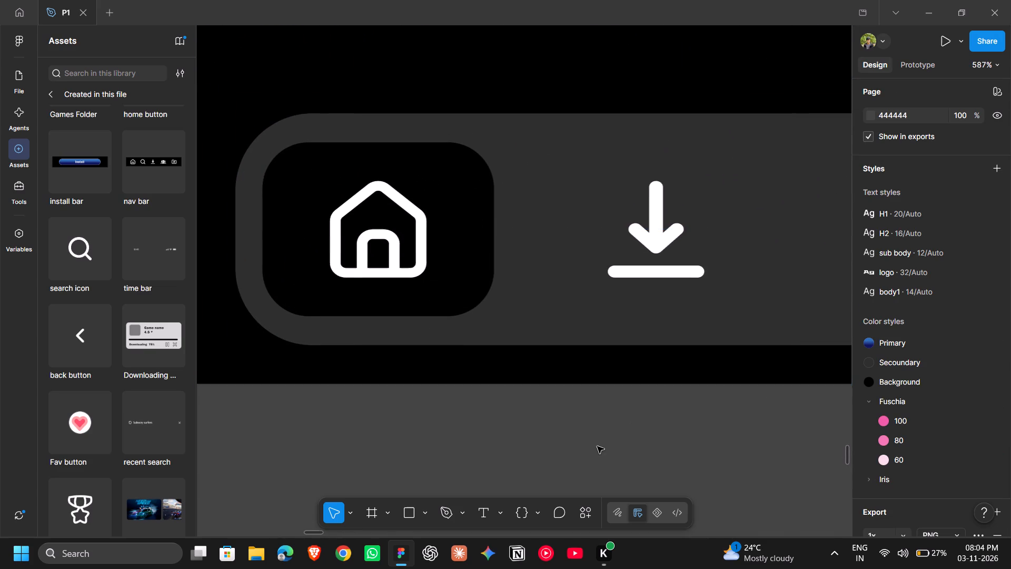
Inspect the home page navigation bar's prototype scroll behavior and the prototype connections between the pages.
{"action": "scroll", "coordinate": [597, 446], "scroll_direction": "left", "scroll_amount": 2}
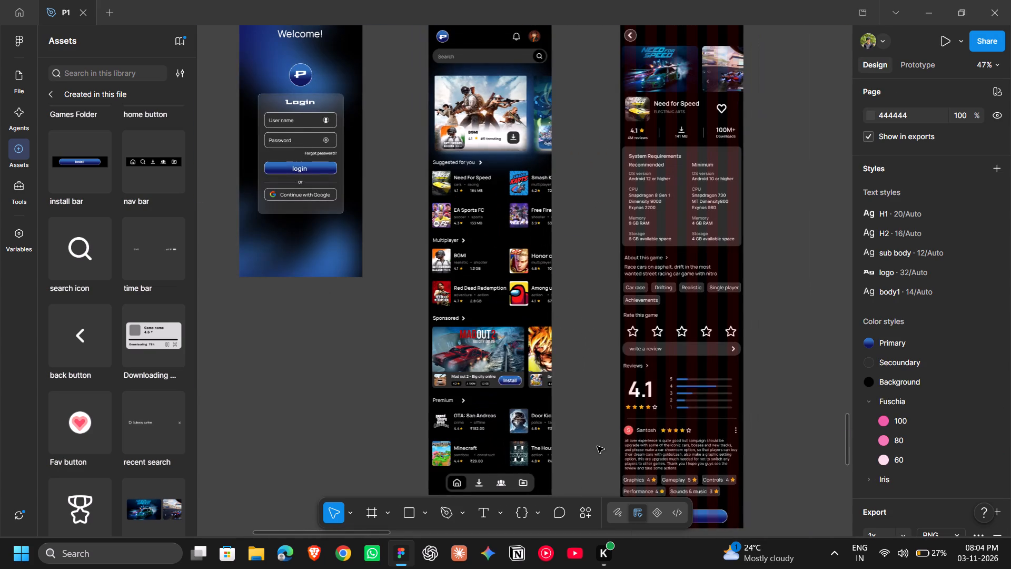
{"action": "scroll", "coordinate": [554, 404], "scroll_direction": "down", "scroll_amount": 2}
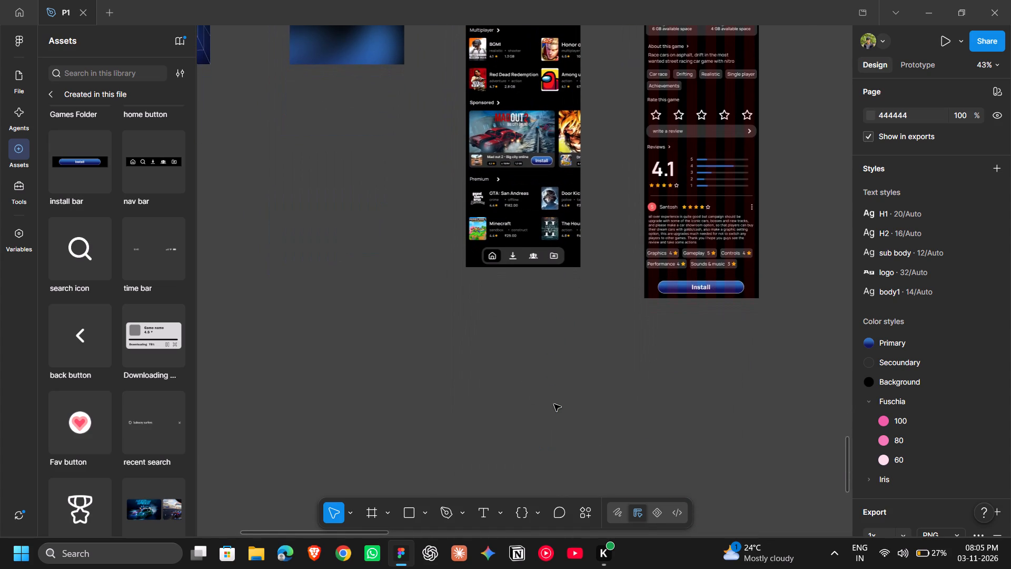
{"action": "left_click", "coordinate": [553, 257]}
{"action": "left_click", "coordinate": [928, 59]}
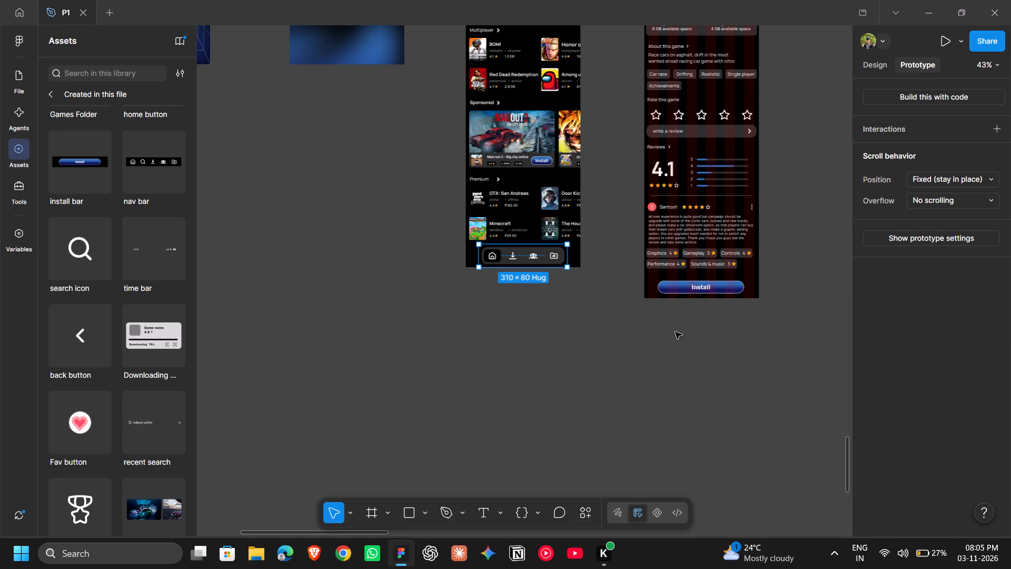
{"action": "left_click", "coordinate": [604, 348]}
{"action": "scroll", "coordinate": [604, 348], "scroll_direction": "up", "scroll_amount": 3}
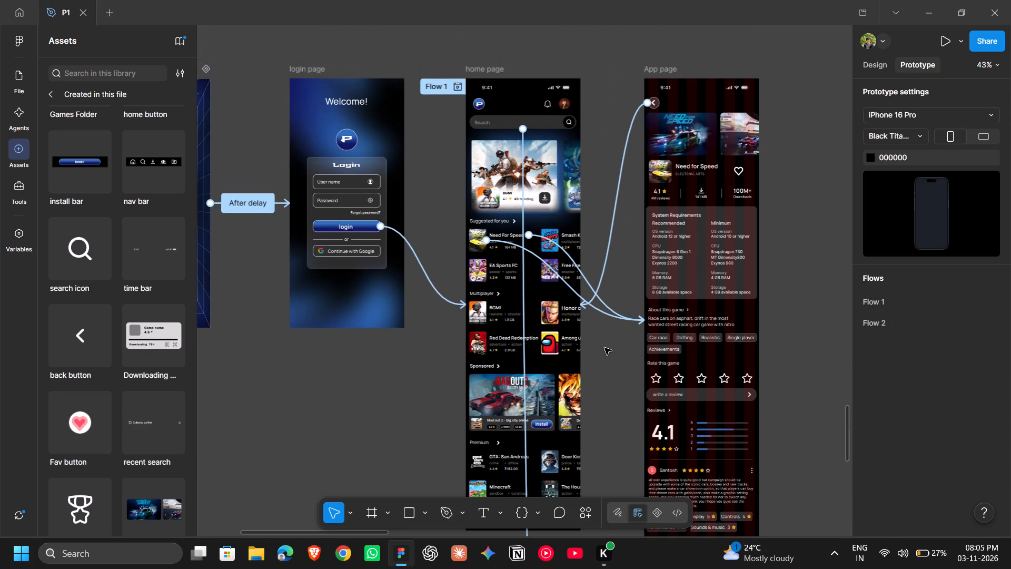
{"action": "left_click", "coordinate": [893, 57]}
{"action": "left_click", "coordinate": [877, 62]}
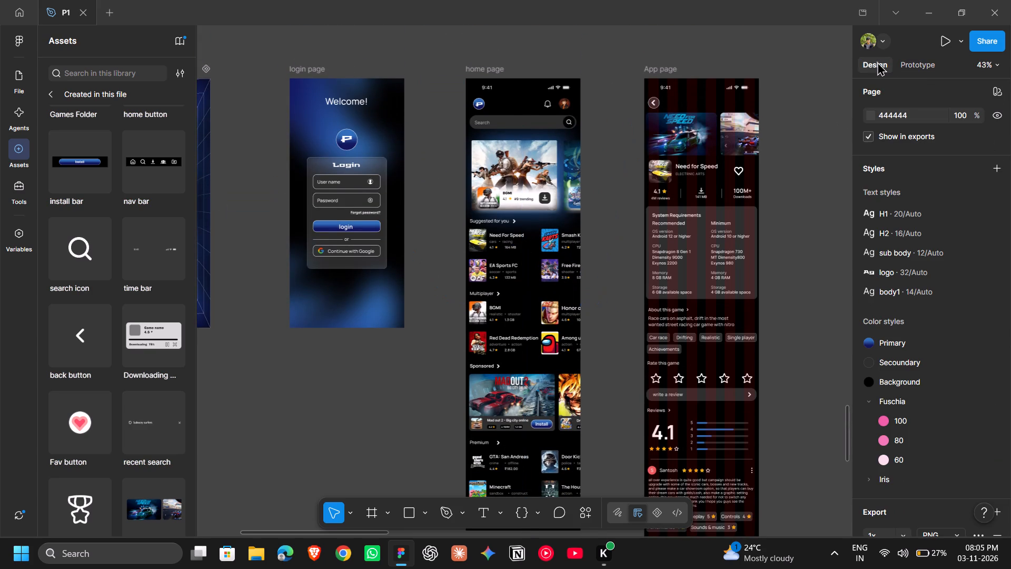
Preview the home page prototype, scroll through its game sections, test the search bar link and the search page's search bar, and close the preview.
{"action": "left_click", "coordinate": [471, 70]}
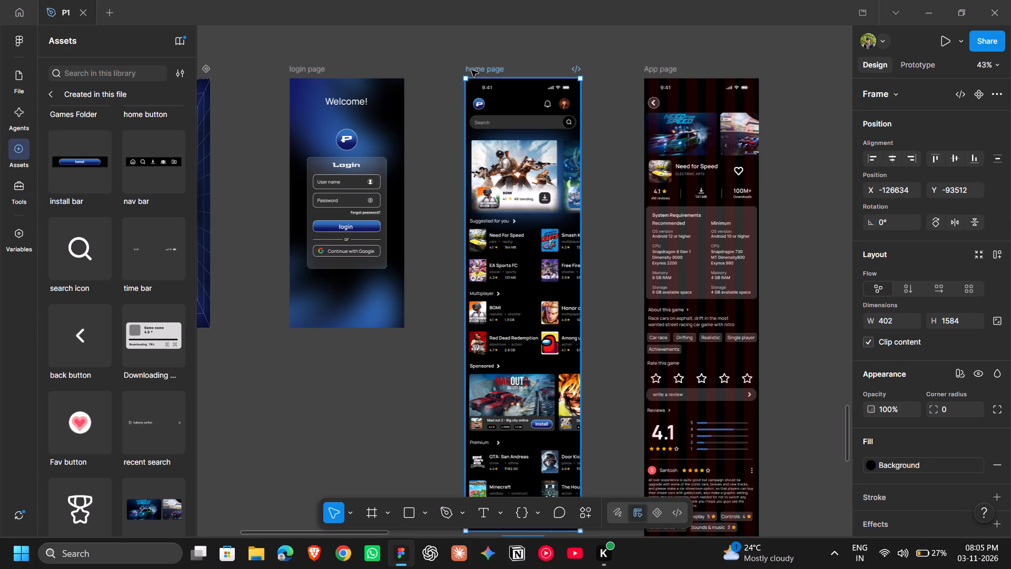
{"action": "key", "text": "shift+space"}
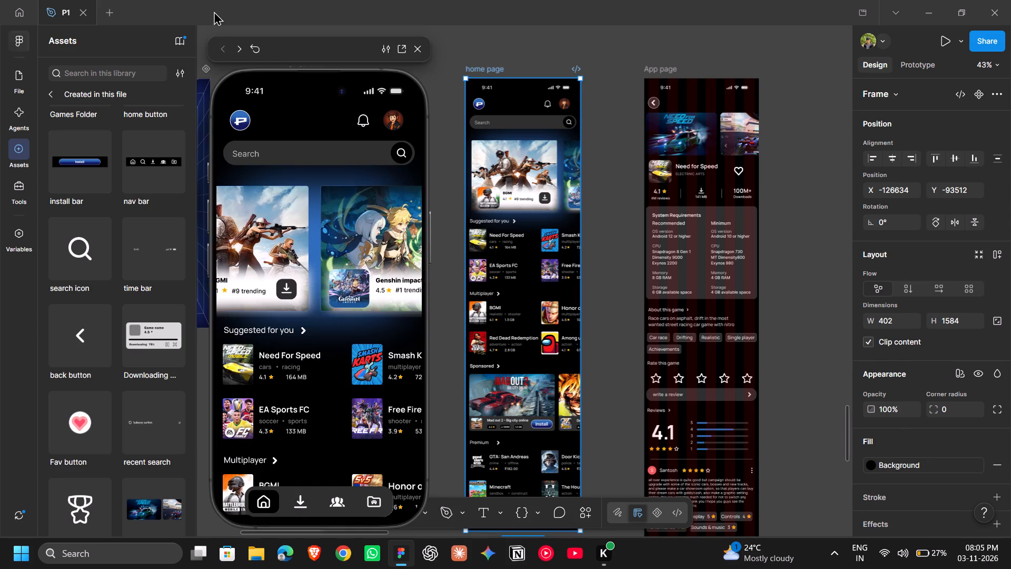
{"action": "scroll", "coordinate": [420, 258], "scroll_direction": "down", "scroll_amount": 7}
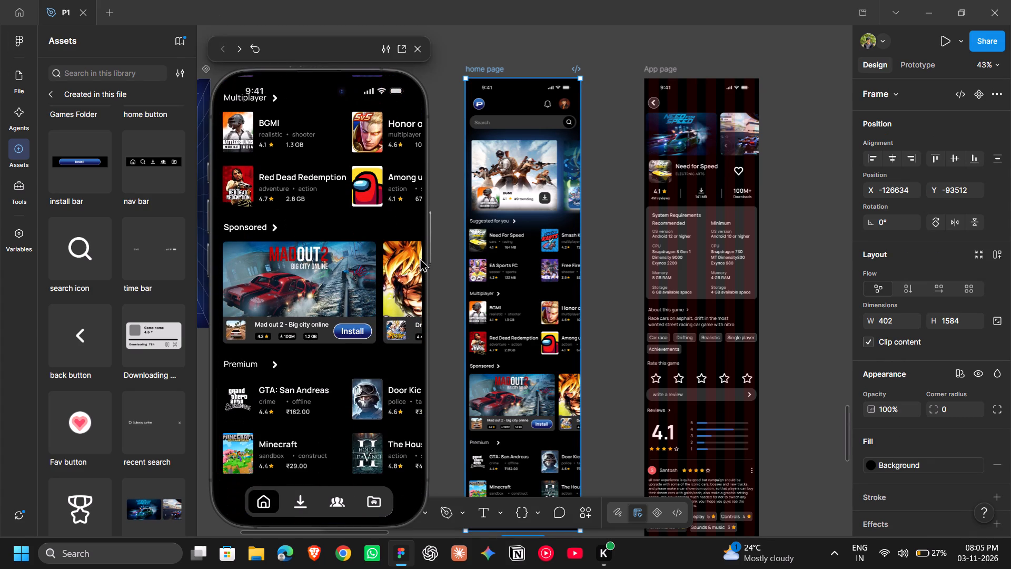
{"action": "scroll", "coordinate": [420, 258], "scroll_direction": "down", "scroll_amount": 2}
{"action": "scroll", "coordinate": [320, 307], "scroll_direction": "up", "scroll_amount": 12}
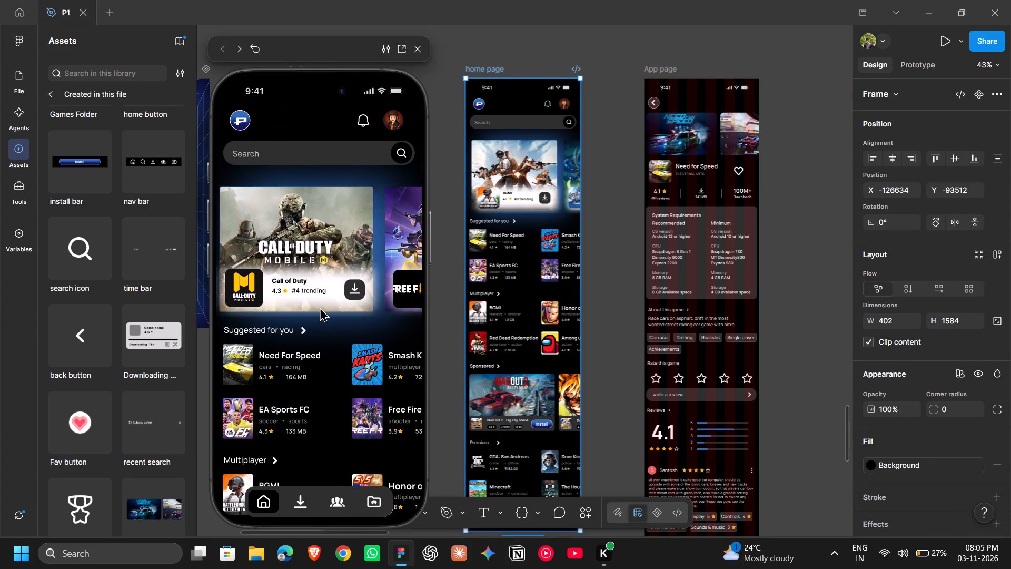
{"action": "scroll", "coordinate": [320, 307], "scroll_direction": "up", "scroll_amount": 2}
{"action": "left_click", "coordinate": [288, 155]}
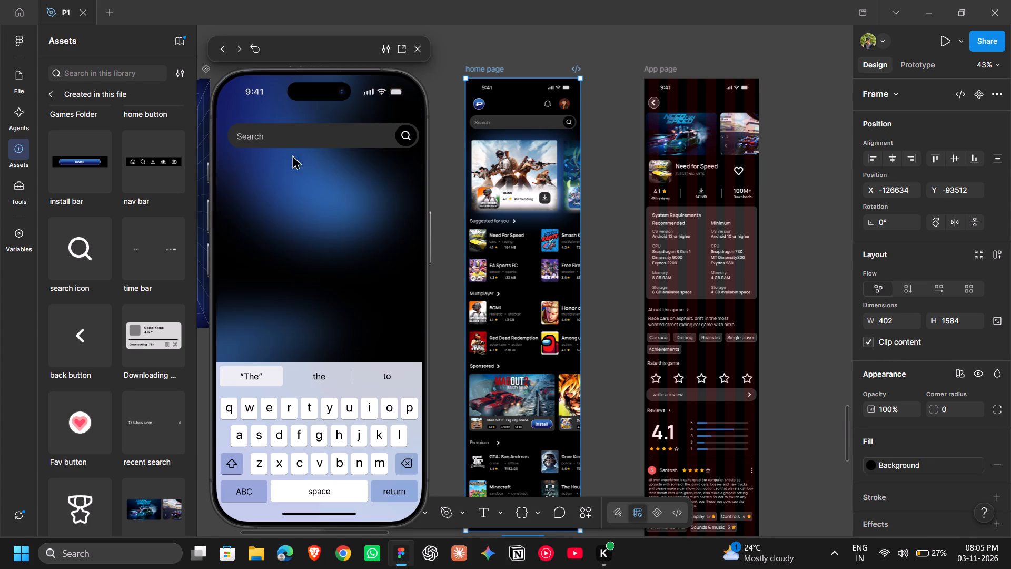
{"action": "left_click", "coordinate": [323, 131]}
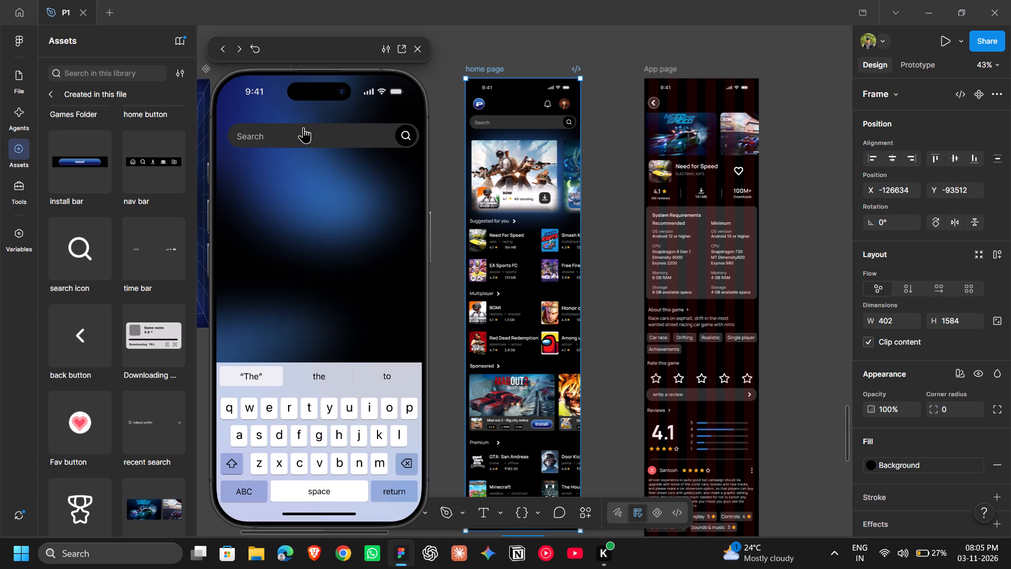
{"action": "left_click", "coordinate": [303, 127]}
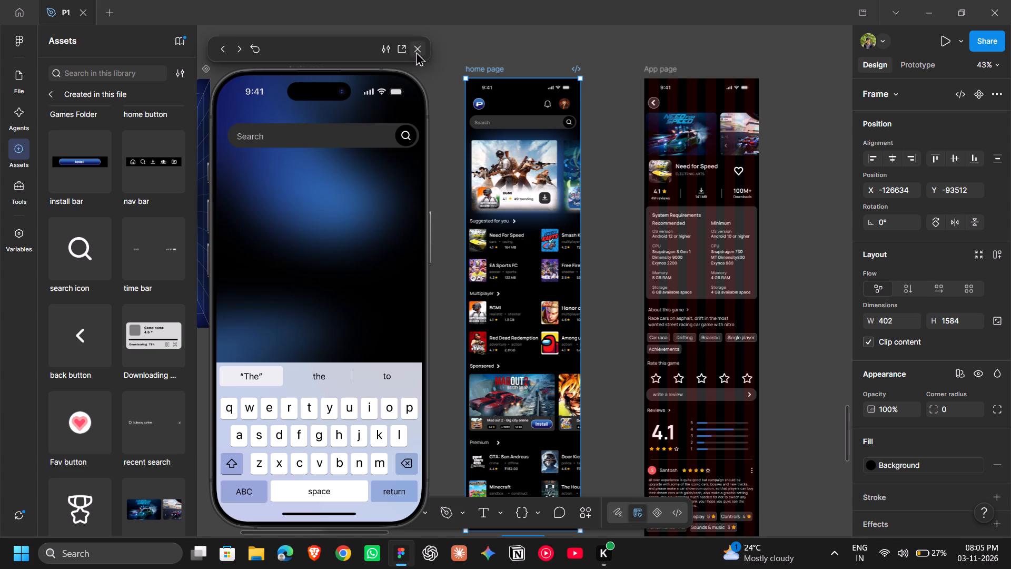
{"action": "left_click", "coordinate": [416, 52]}
Delete the tap interaction that links the search page's search bar to the search page.
{"action": "scroll", "coordinate": [438, 193], "scroll_direction": "down", "scroll_amount": 1}
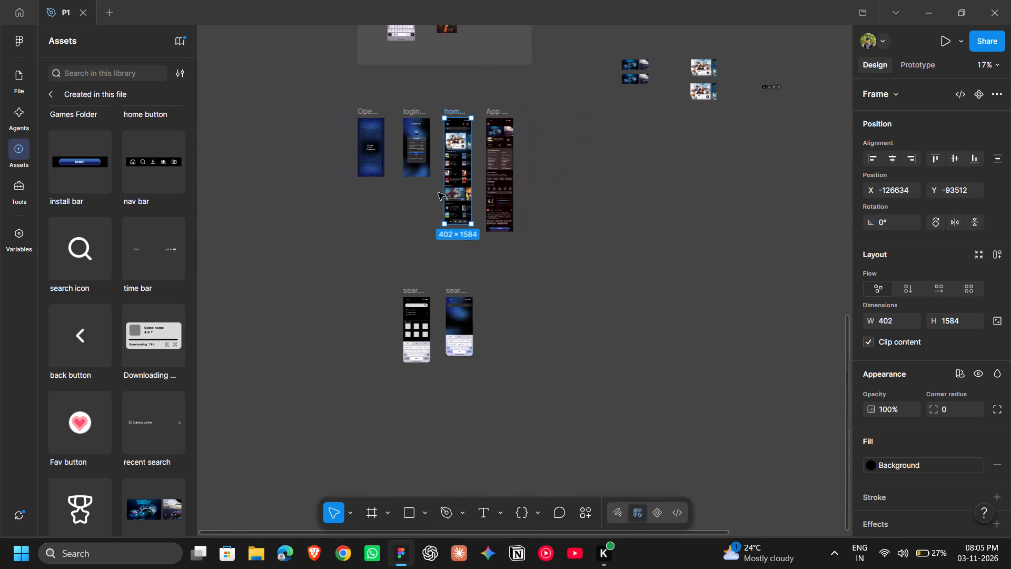
{"action": "left_click", "coordinate": [920, 65]}
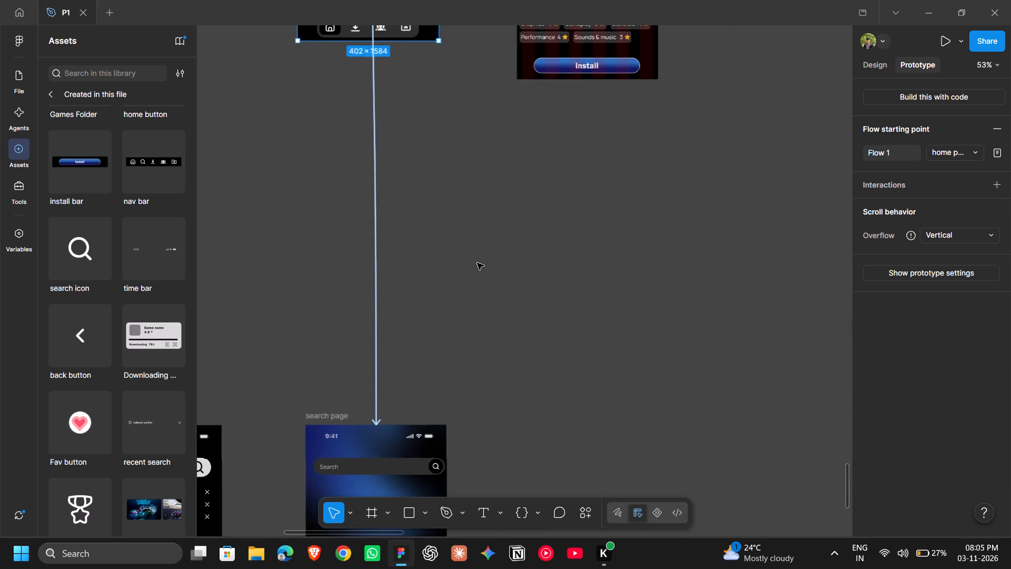
{"action": "scroll", "coordinate": [477, 263], "scroll_direction": "down", "scroll_amount": 1}
{"action": "left_click", "coordinate": [421, 335]}
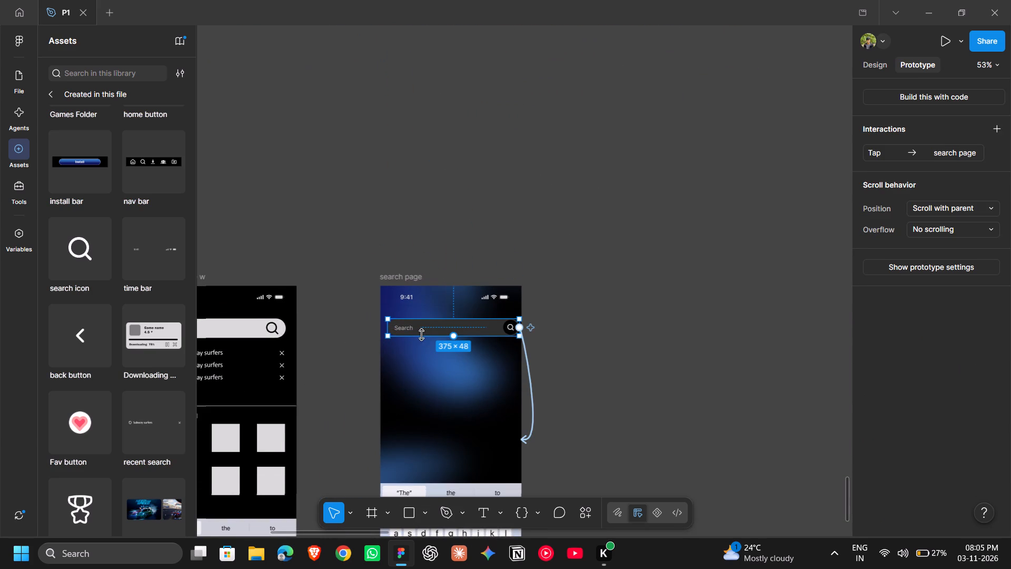
{"action": "left_click", "coordinate": [531, 395]}
{"action": "key", "text": "BackSpace"}
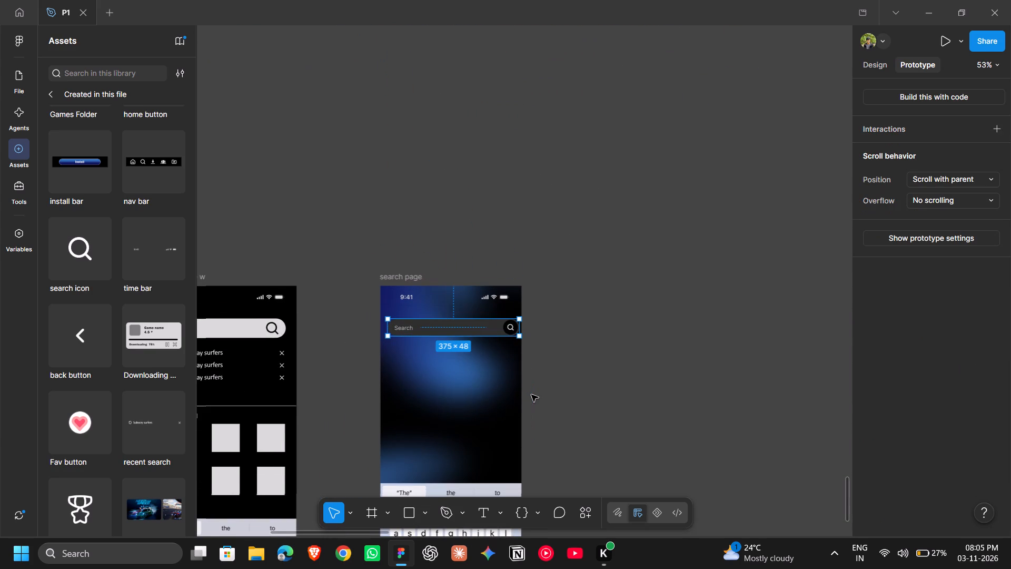
Review the prototype connections between the app pages and examine both search page frames, ending in design mode.
{"action": "scroll", "coordinate": [531, 395], "scroll_direction": "right", "scroll_amount": 2}
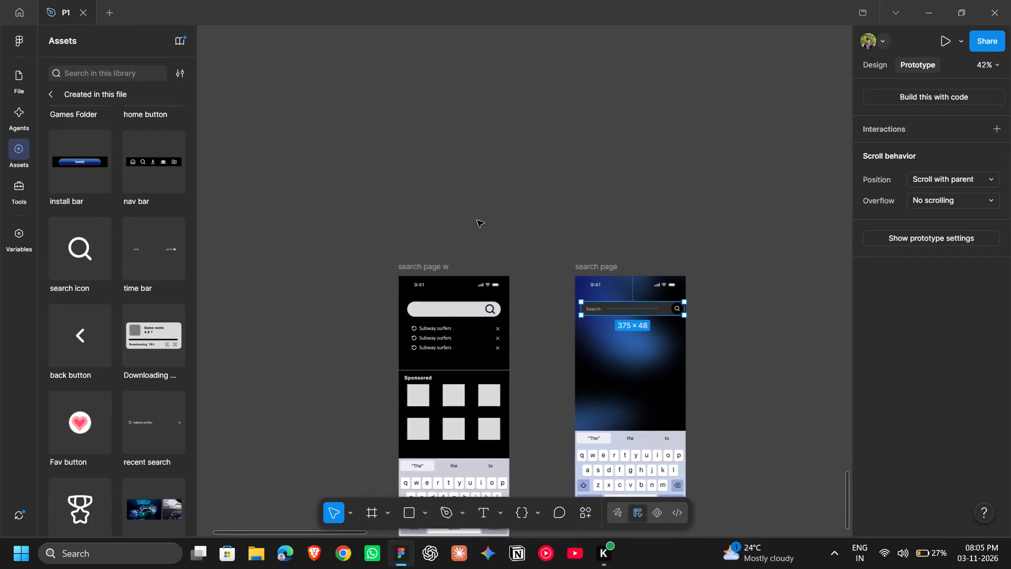
{"action": "scroll", "coordinate": [477, 220], "scroll_direction": "up", "scroll_amount": 2}
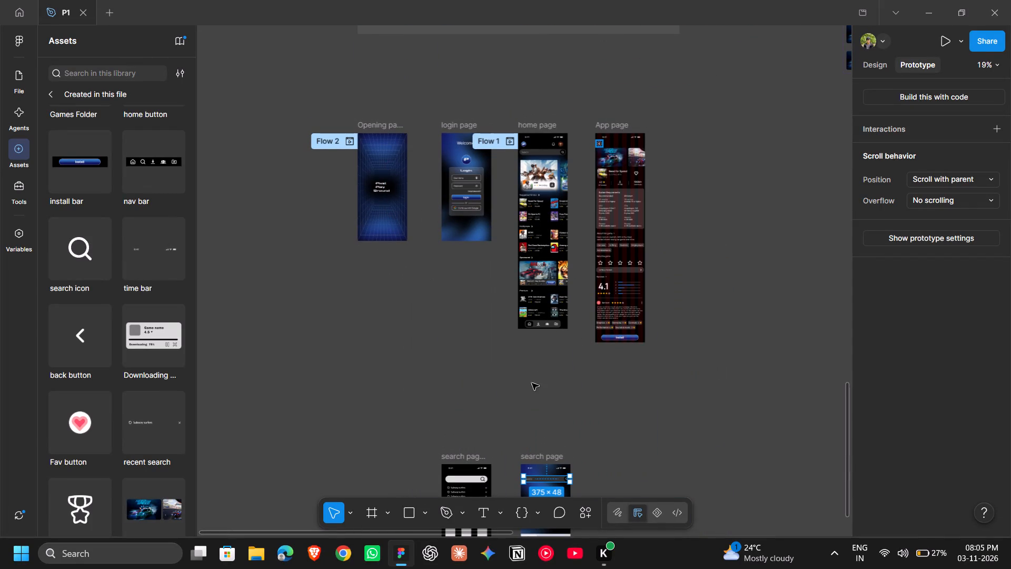
{"action": "scroll", "coordinate": [571, 480], "scroll_direction": "down", "scroll_amount": 3}
{"action": "left_click", "coordinate": [648, 401]}
{"action": "scroll", "coordinate": [648, 401], "scroll_direction": "up", "scroll_amount": 1}
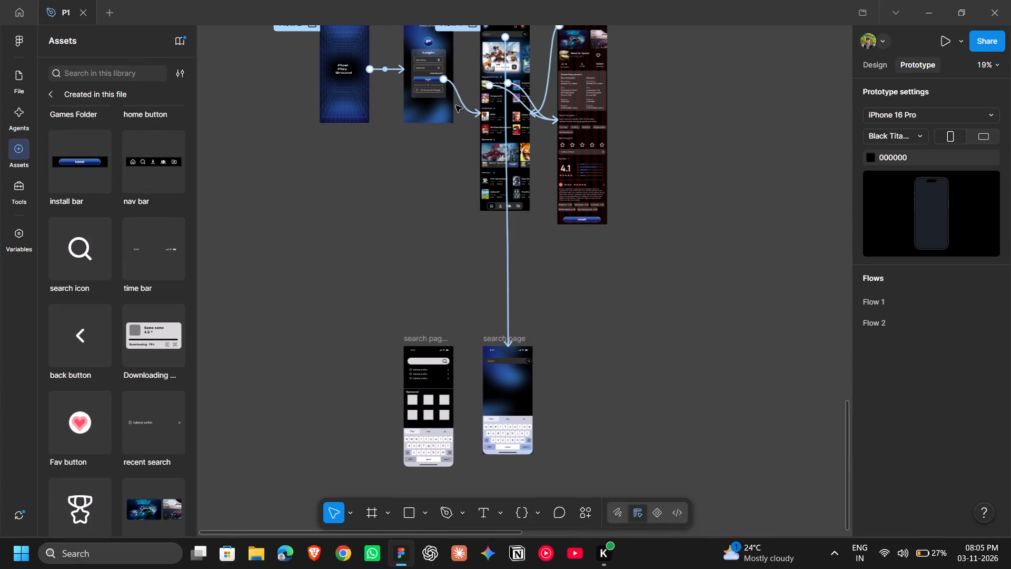
{"action": "scroll", "coordinate": [455, 105], "scroll_direction": "up", "scroll_amount": 2}
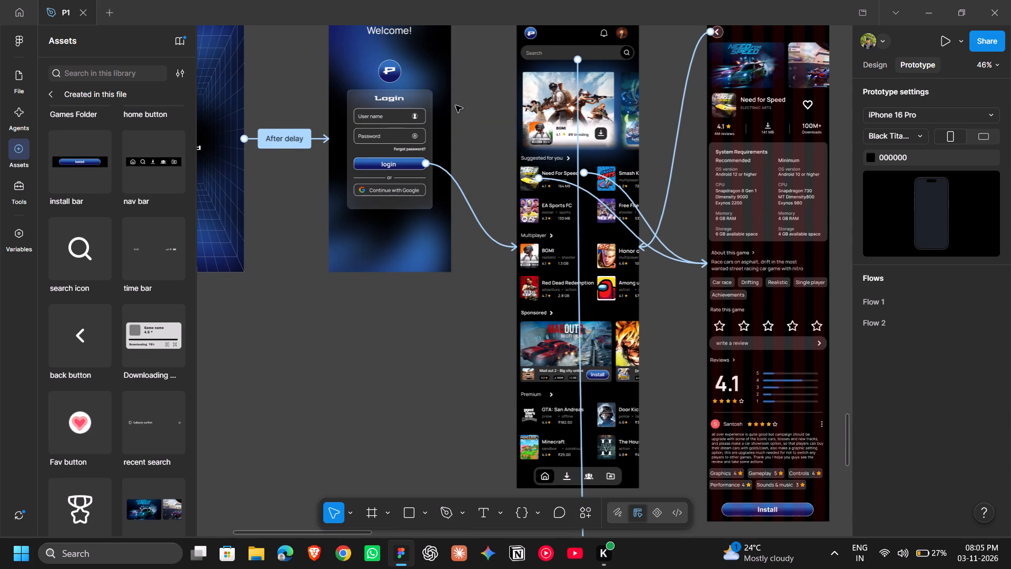
{"action": "scroll", "coordinate": [455, 105], "scroll_direction": "down", "scroll_amount": 8}
{"action": "scroll", "coordinate": [584, 116], "scroll_direction": "up", "scroll_amount": 1}
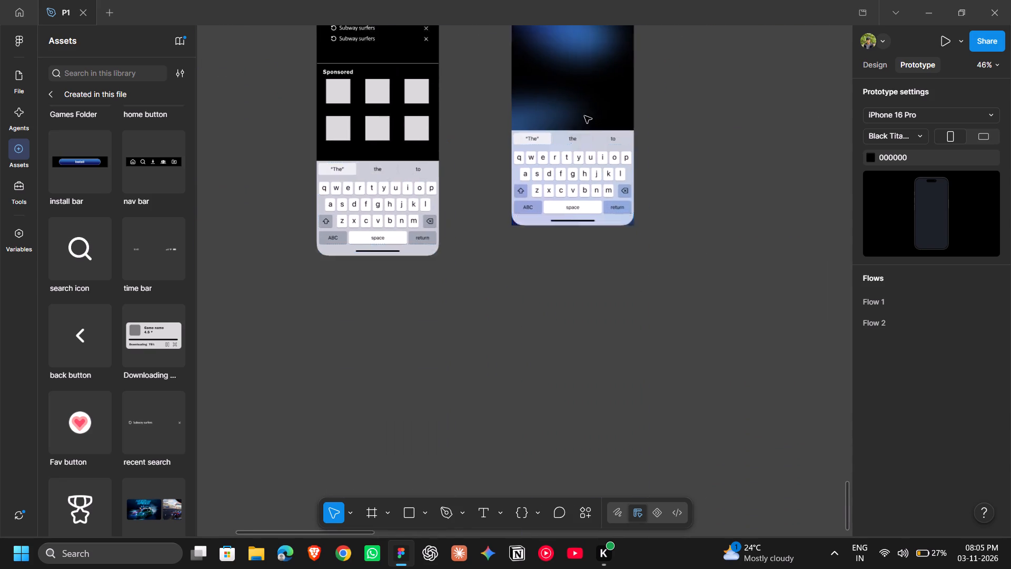
{"action": "scroll", "coordinate": [584, 116], "scroll_direction": "up", "scroll_amount": 1}
{"action": "left_click", "coordinate": [520, 130]}
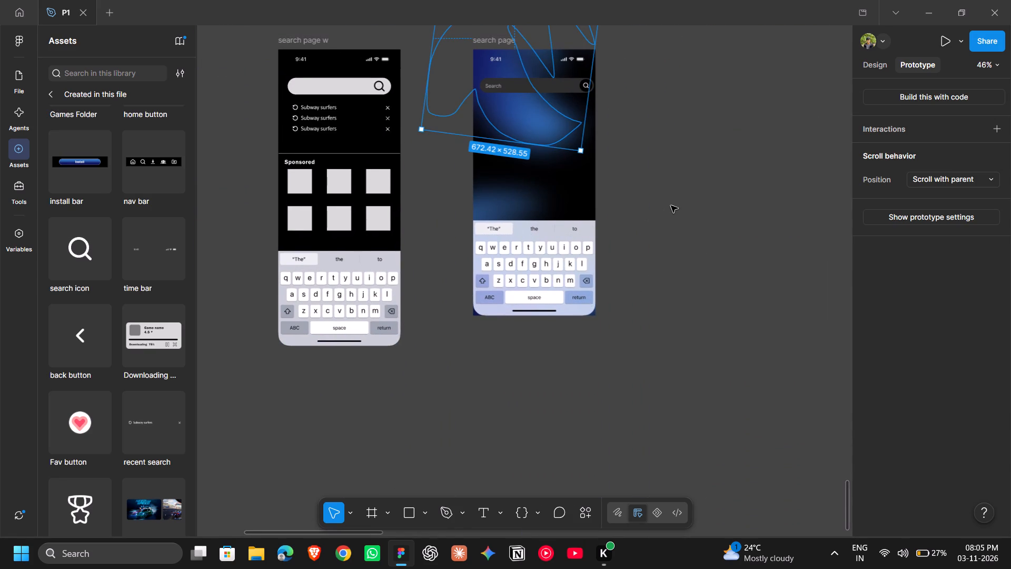
{"action": "left_click", "coordinate": [671, 205]}
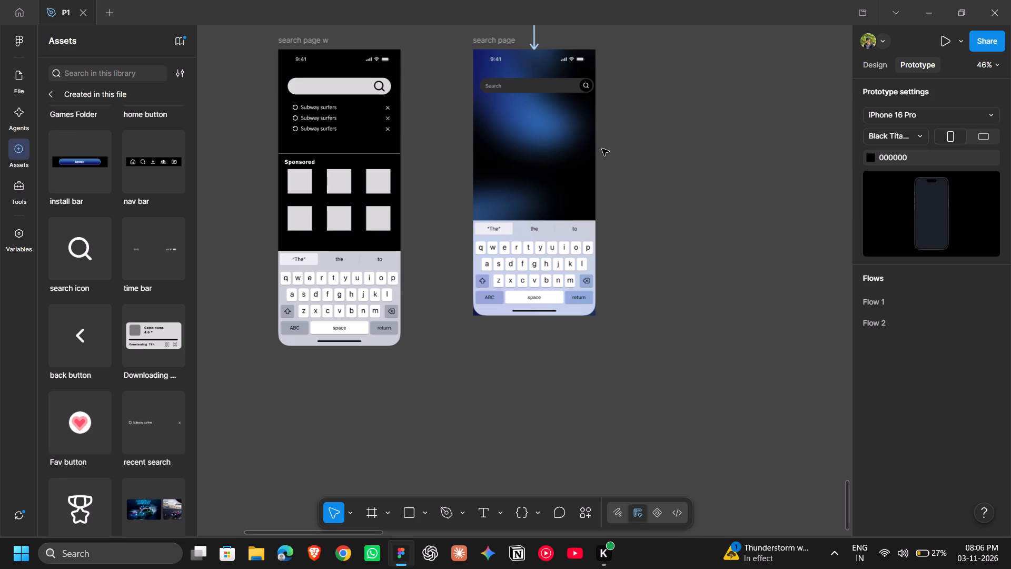
{"action": "left_click", "coordinate": [877, 60]}
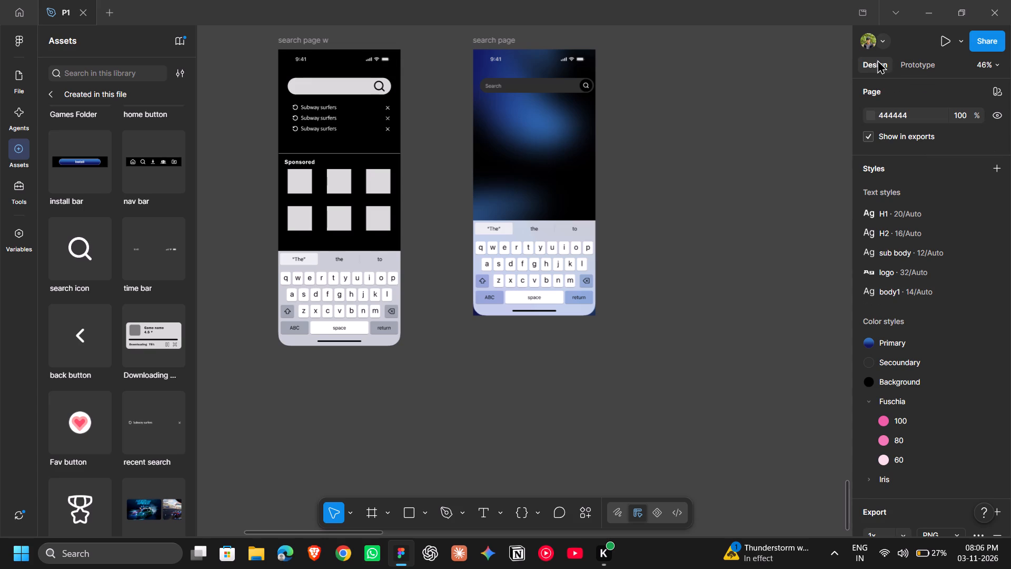
Open a prototype preview of the home page.
{"action": "scroll", "coordinate": [737, 157], "scroll_direction": "up", "scroll_amount": 1}
{"action": "scroll", "coordinate": [737, 157], "scroll_direction": "left", "scroll_amount": 1}
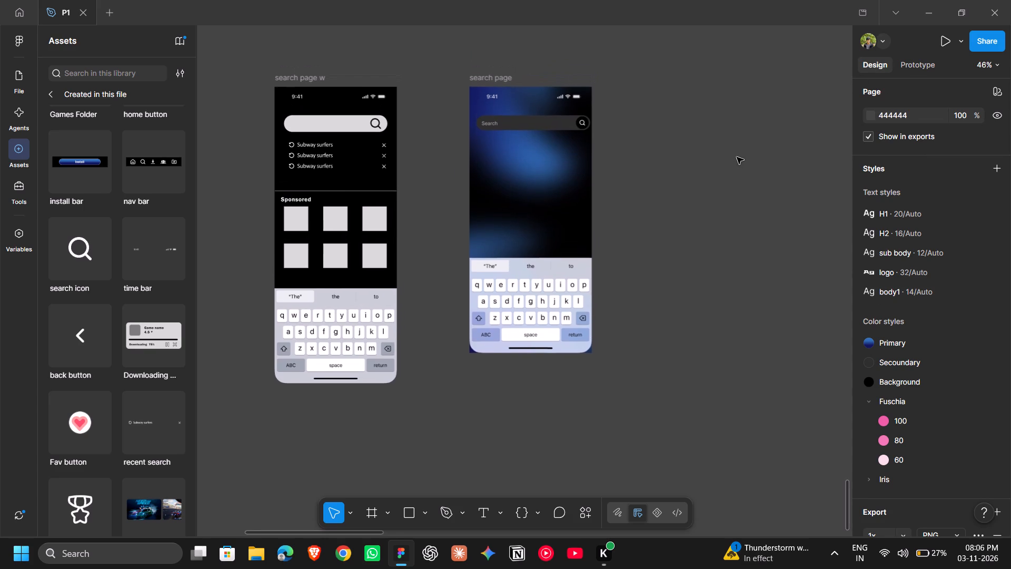
{"action": "scroll", "coordinate": [737, 157], "scroll_direction": "left", "scroll_amount": 1}
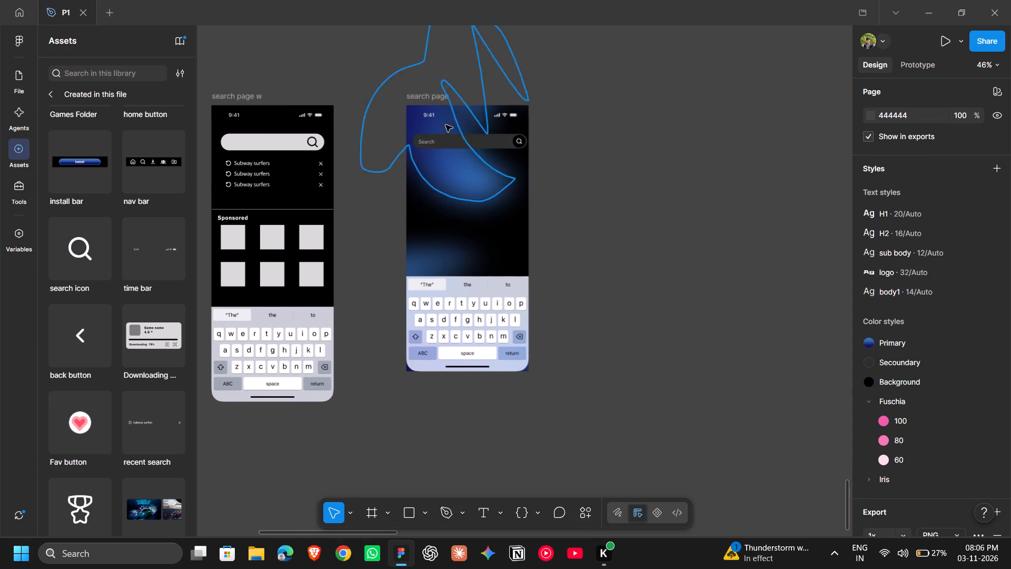
{"action": "scroll", "coordinate": [533, 99], "scroll_direction": "up", "scroll_amount": 7}
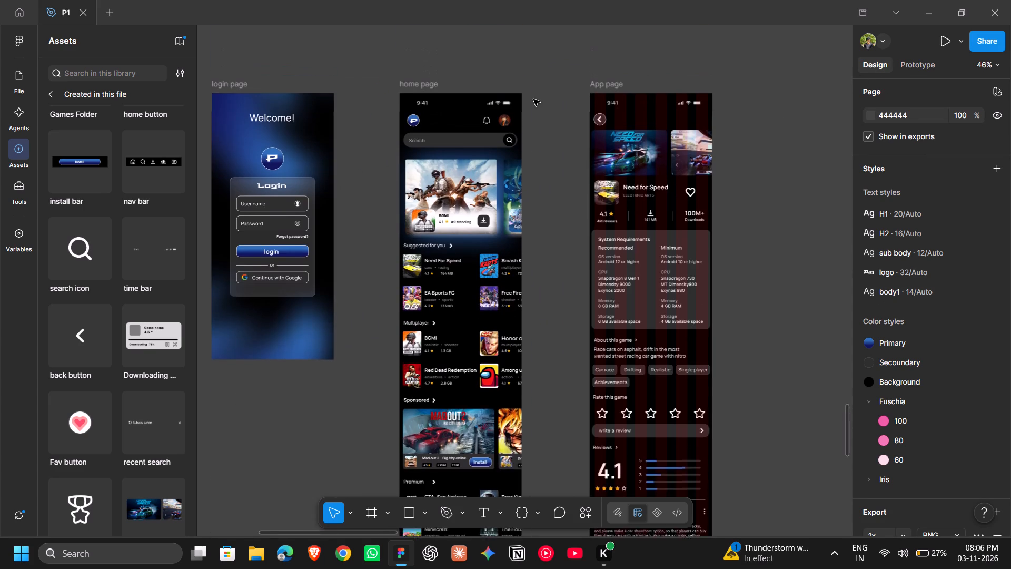
{"action": "scroll", "coordinate": [533, 99], "scroll_direction": "up", "scroll_amount": 1}
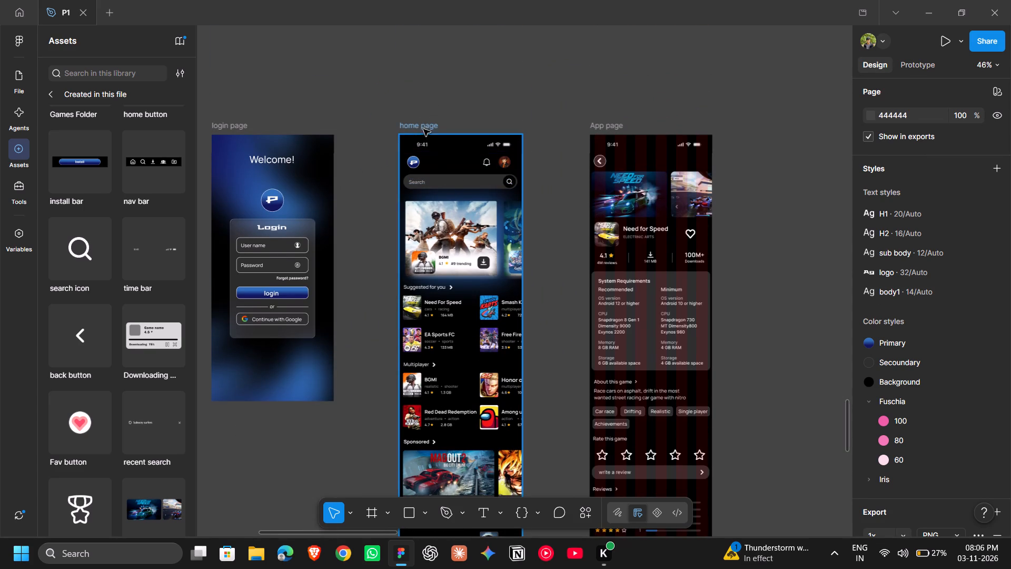
{"action": "left_click", "coordinate": [423, 126]}
{"action": "key", "text": "shift+space"}
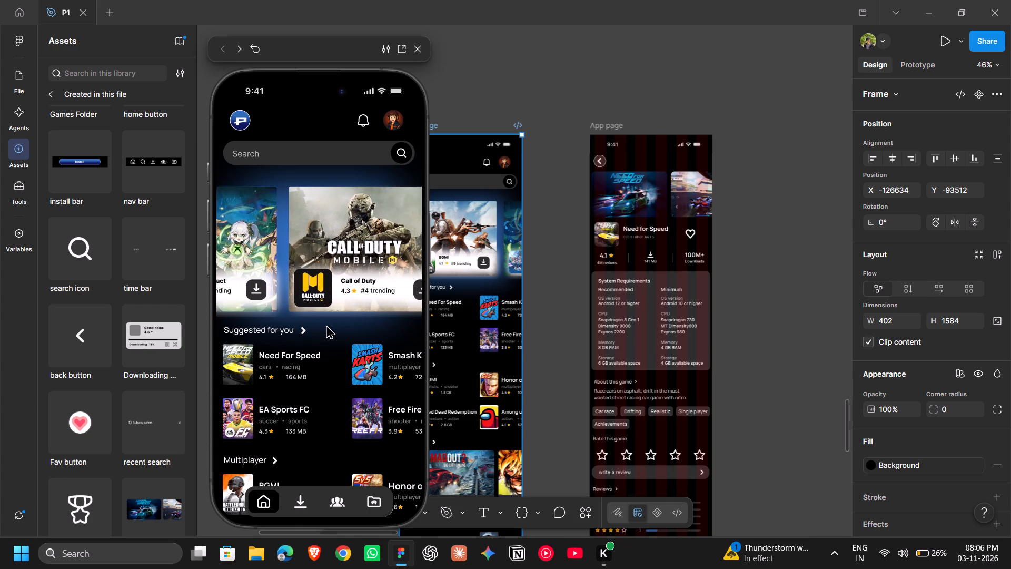
Set the vertical spacing between the home page's search bar and the featured game carousel to 14.
{"action": "left_click", "coordinate": [496, 90]}
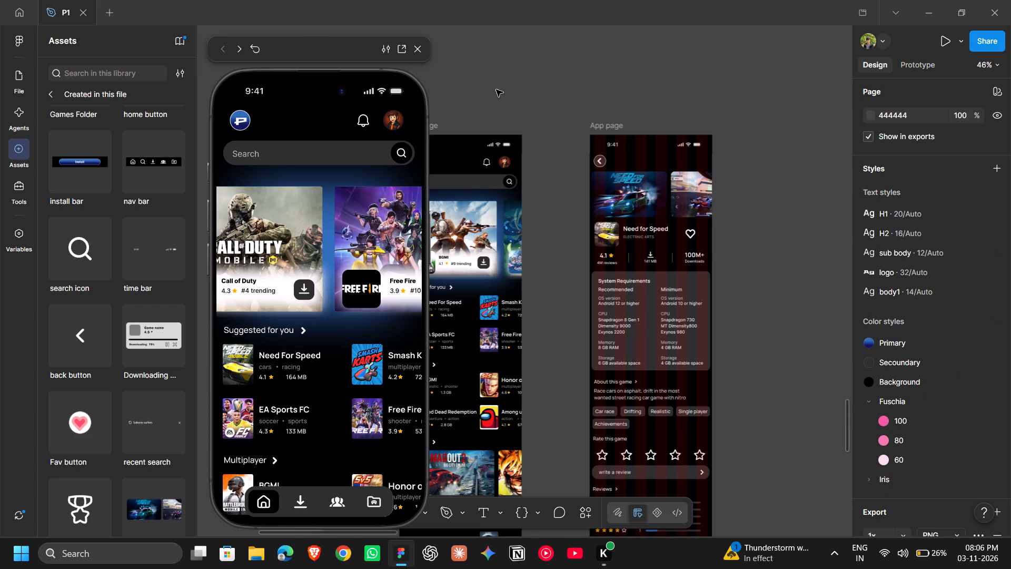
{"action": "scroll", "coordinate": [487, 70], "scroll_direction": "right", "scroll_amount": 2}
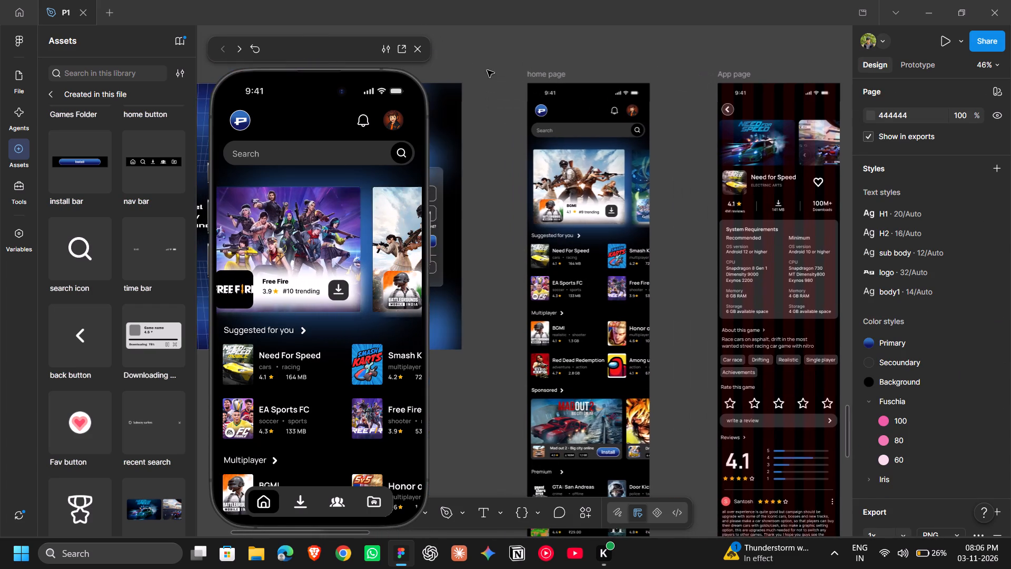
{"action": "scroll", "coordinate": [487, 70], "scroll_direction": "right", "scroll_amount": 1}
{"action": "left_click", "coordinate": [608, 135]}
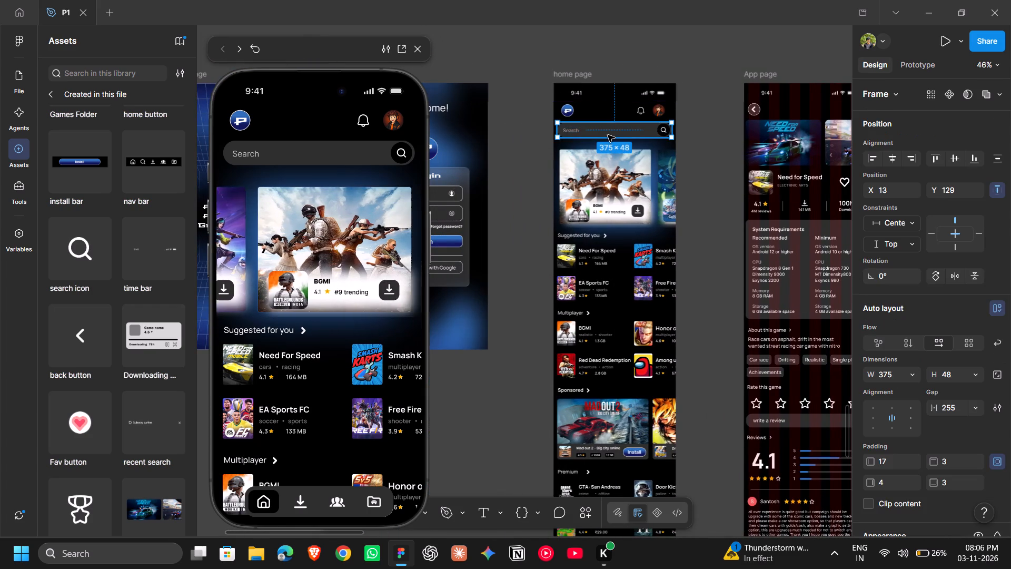
{"action": "scroll", "coordinate": [608, 135], "scroll_direction": "left", "scroll_amount": 2}
{"action": "scroll", "coordinate": [608, 135], "scroll_direction": "up", "scroll_amount": 1}
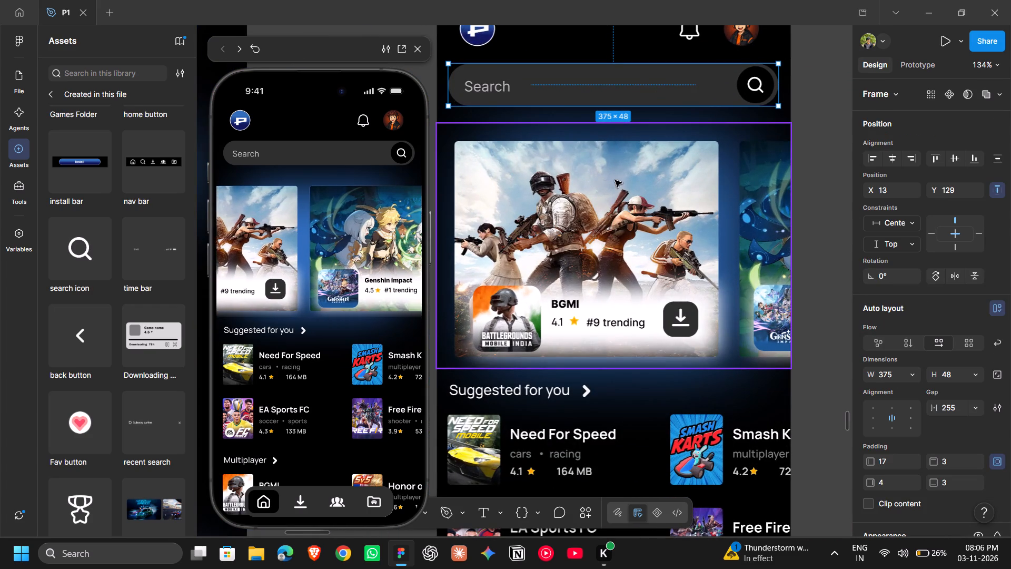
{"action": "scroll", "coordinate": [664, 106], "scroll_direction": "up", "scroll_amount": 1}
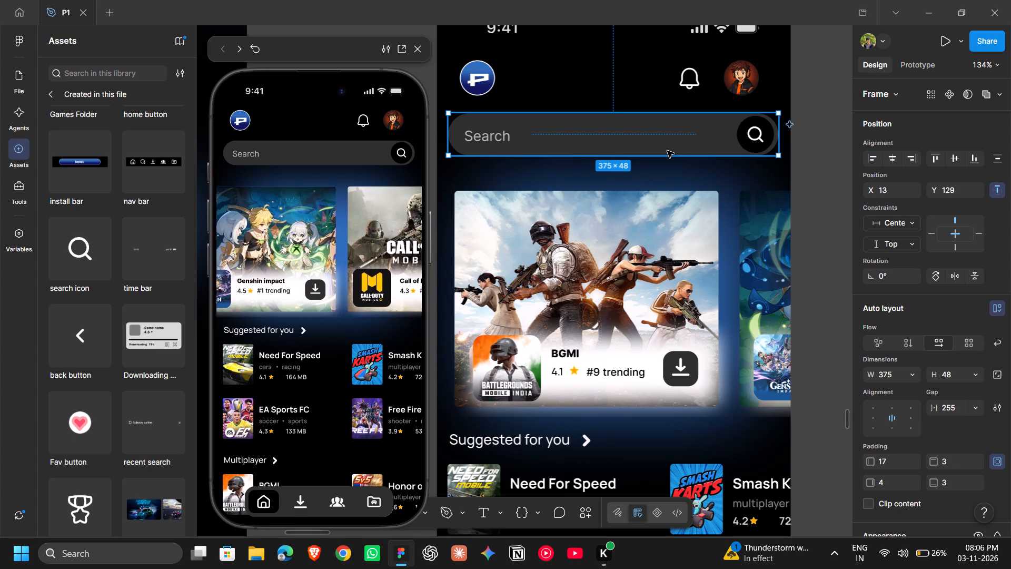
{"action": "left_click", "coordinate": [662, 218], "text": "shift"}
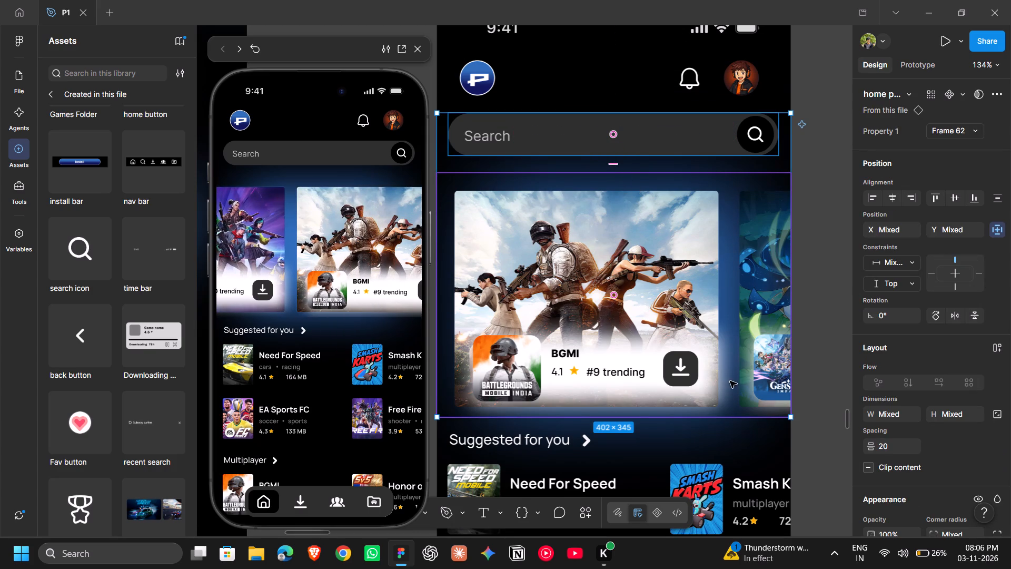
{"action": "left_click", "coordinate": [891, 442]}
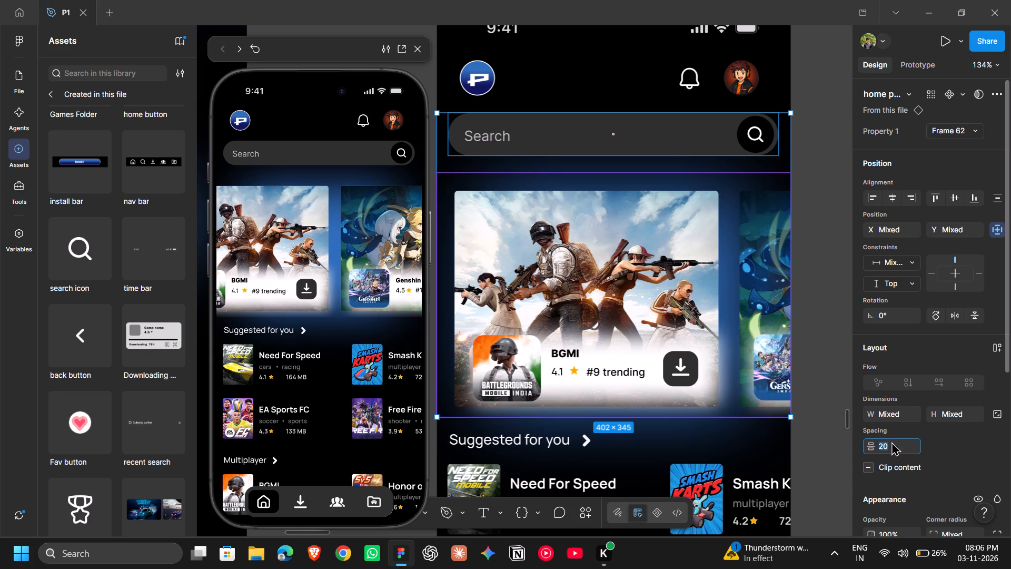
{"action": "key", "text": "BackSpace"}
{"action": "key", "text": "1"}
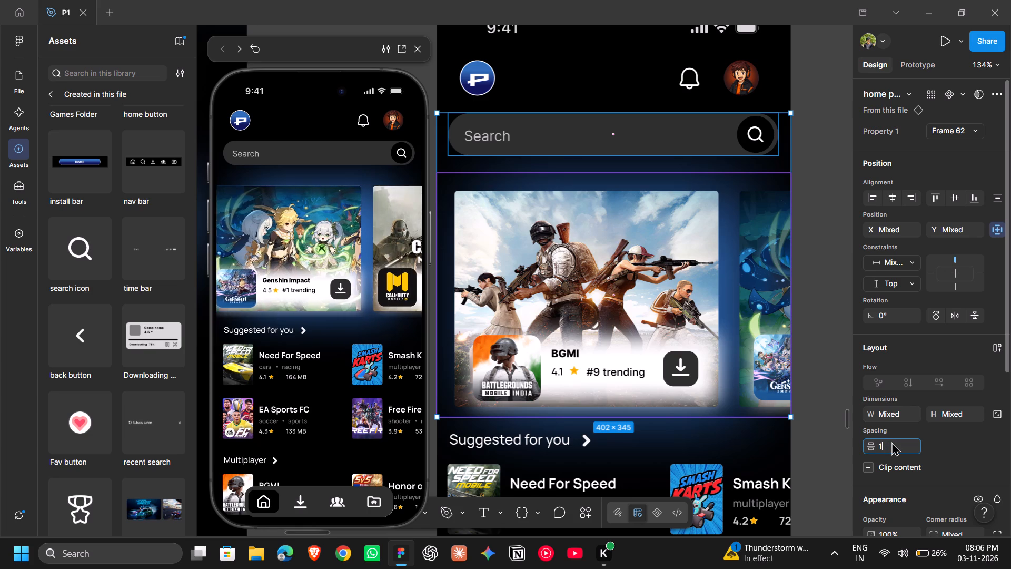
{"action": "key", "text": "4"}
{"action": "key", "text": "Return"}
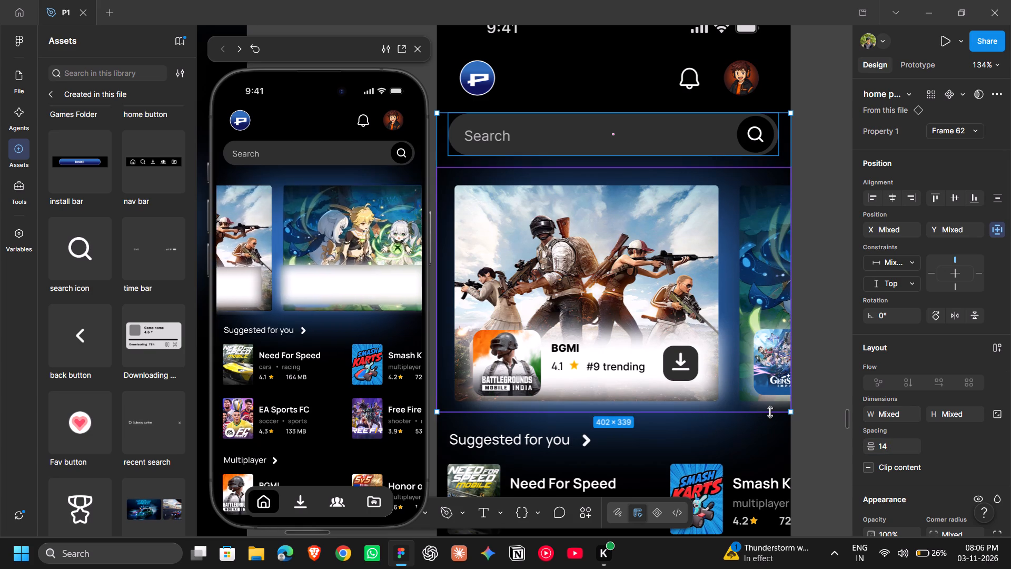
Set the vertical spacing between the featured game carousel and the Suggested for you section to 14.
{"action": "left_click", "coordinate": [829, 360]}
{"action": "left_click", "coordinate": [687, 322]}
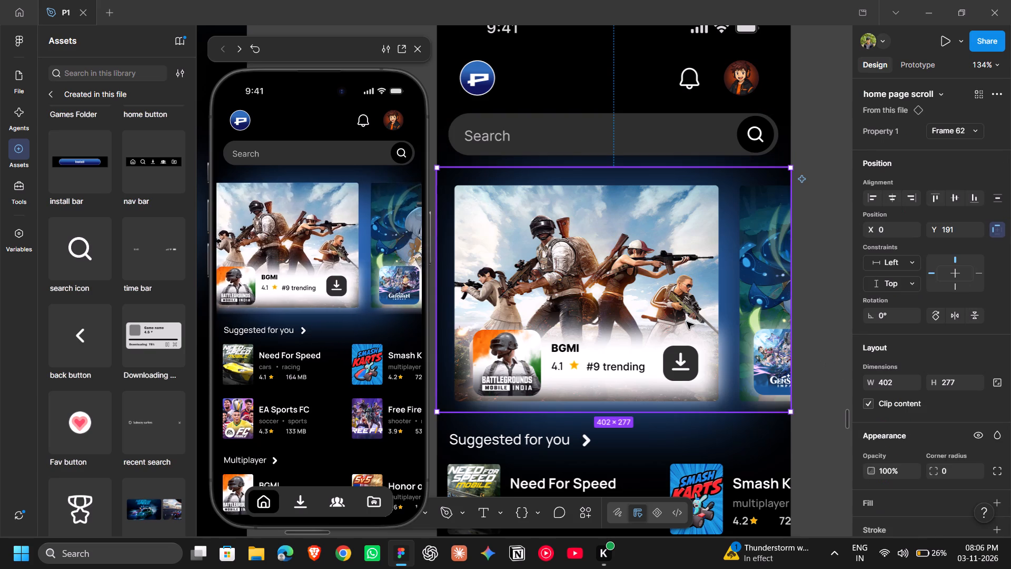
{"action": "left_click", "coordinate": [592, 448], "text": "shift"}
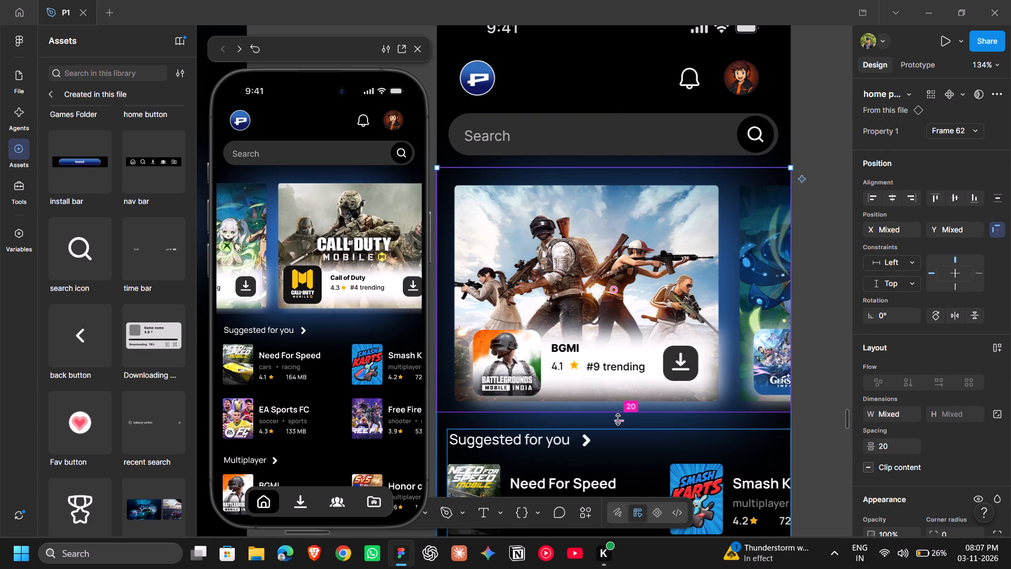
{"action": "left_click", "coordinate": [891, 448]}
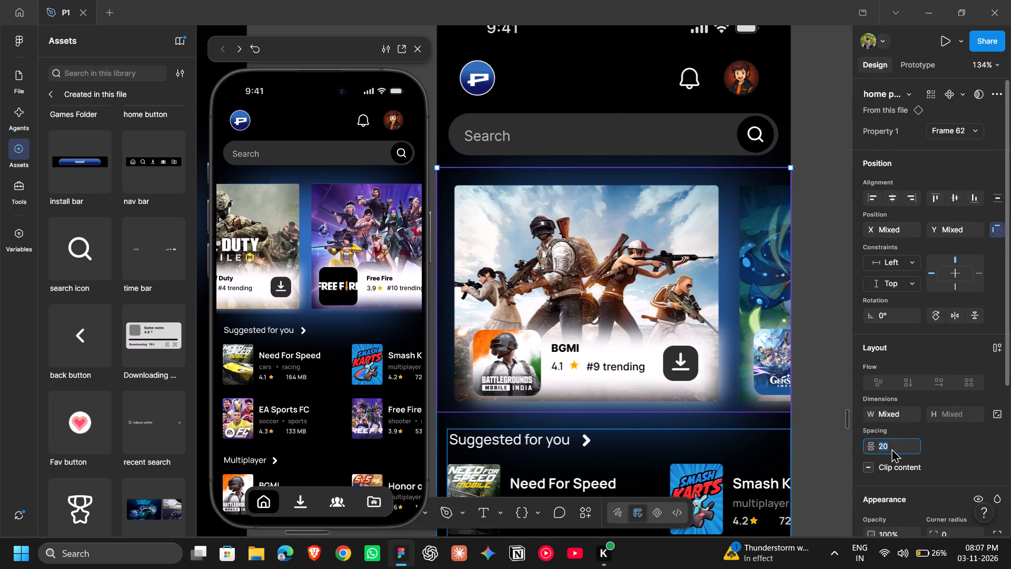
{"action": "key", "text": "BackSpace"}
{"action": "type", "text": "14"}
{"action": "key", "text": "Return"}
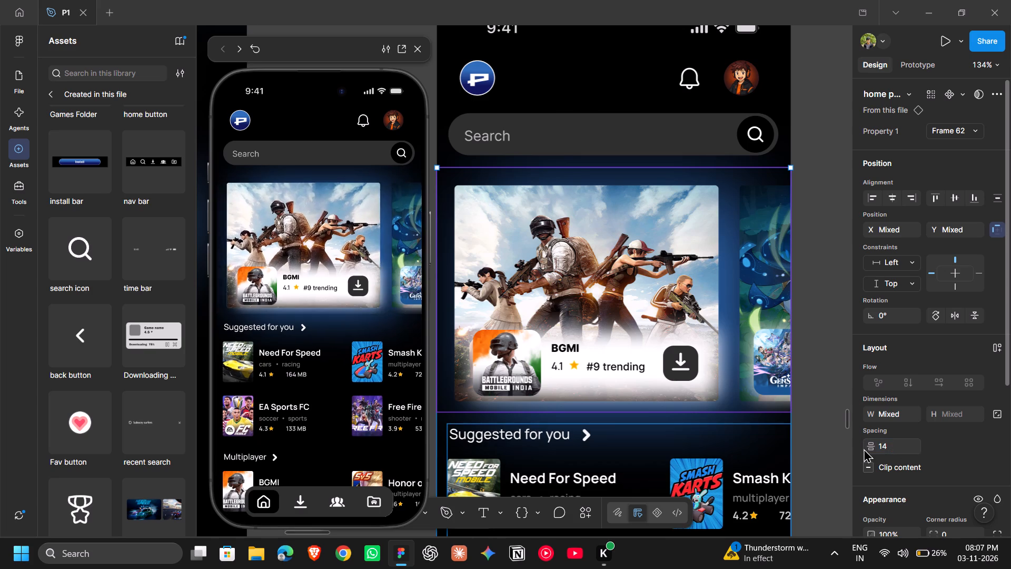
Check the spacing between the home page's lowest game section and the bottom navigation bar.
{"action": "scroll", "coordinate": [792, 421], "scroll_direction": "down", "scroll_amount": 6}
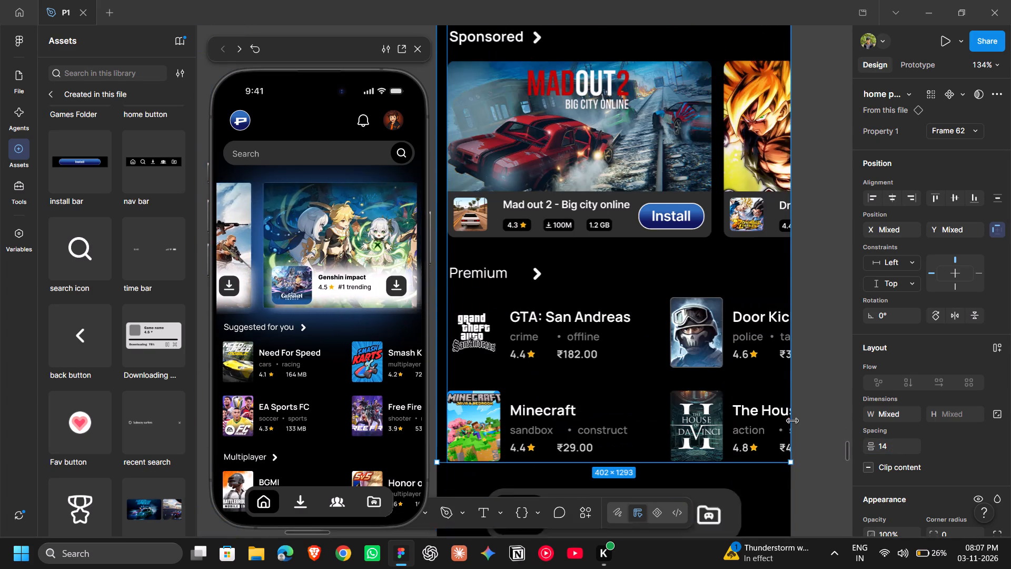
{"action": "scroll", "coordinate": [792, 421], "scroll_direction": "down", "scroll_amount": 1}
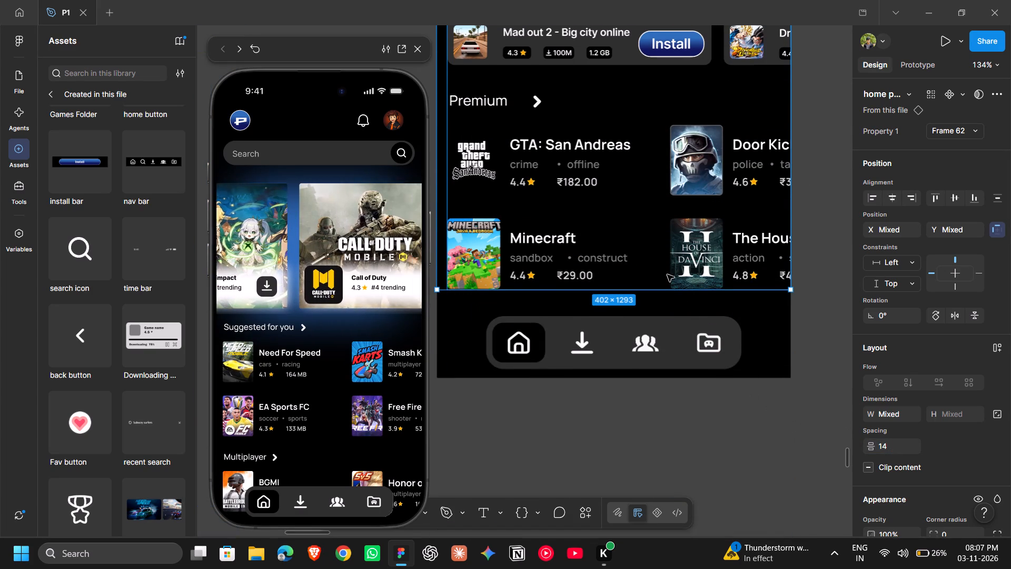
{"action": "left_click", "coordinate": [667, 274]}
{"action": "left_click", "coordinate": [666, 326], "text": "shift"}
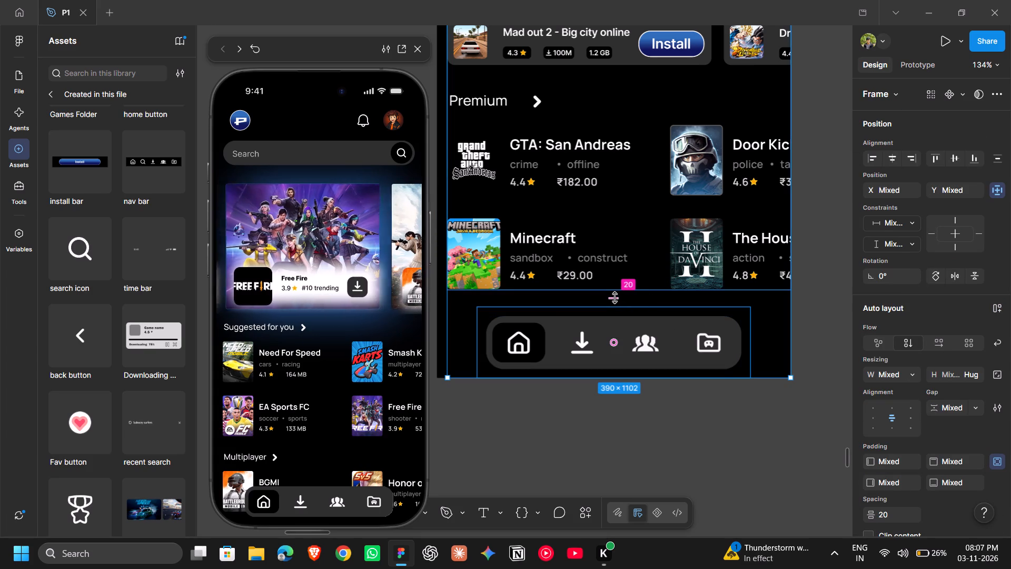
{"action": "left_click", "coordinate": [689, 421]}
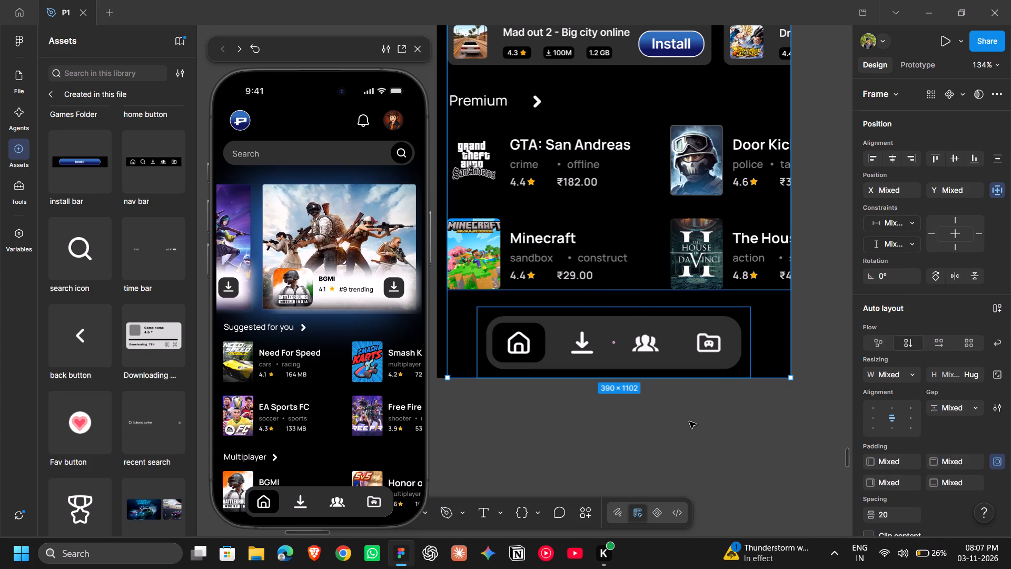
Scroll through the home page's game sections in the prototype preview and test the search bar's link to the search page.
{"action": "scroll", "coordinate": [689, 421], "scroll_direction": "up", "scroll_amount": 4}
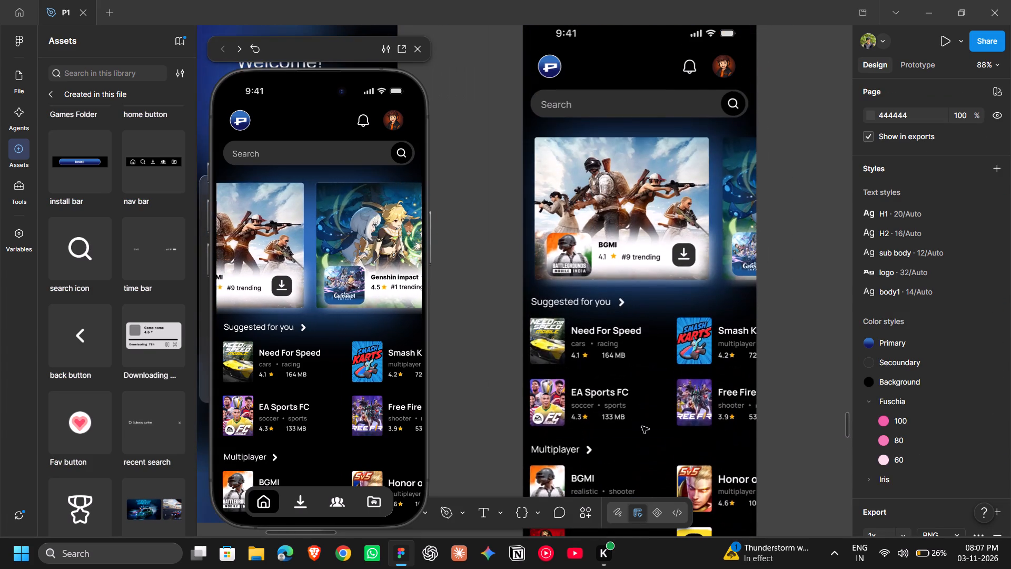
{"action": "scroll", "coordinate": [343, 356], "scroll_direction": "down", "scroll_amount": 11}
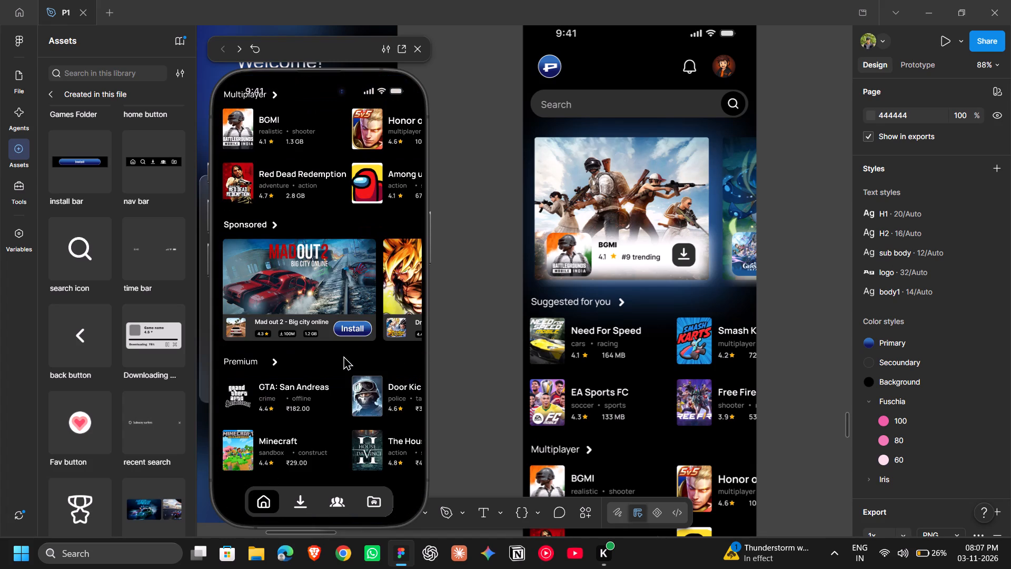
{"action": "scroll", "coordinate": [343, 356], "scroll_direction": "down", "scroll_amount": 2}
{"action": "scroll", "coordinate": [343, 356], "scroll_direction": "up", "scroll_amount": 14}
{"action": "scroll", "coordinate": [343, 356], "scroll_direction": "down", "scroll_amount": 9}
{"action": "scroll", "coordinate": [343, 356], "scroll_direction": "up", "scroll_amount": 9}
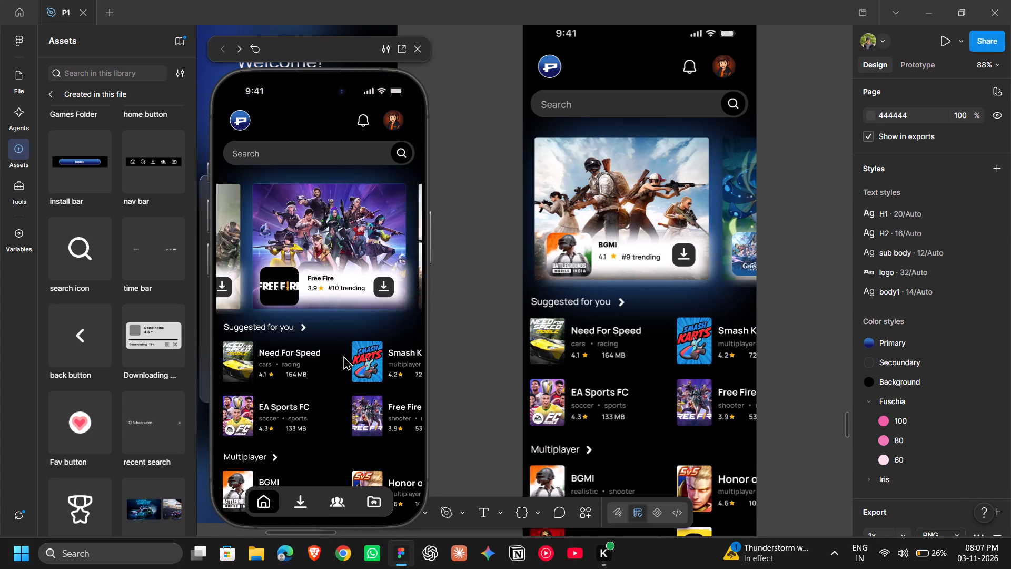
{"action": "scroll", "coordinate": [343, 356], "scroll_direction": "down", "scroll_amount": 10}
{"action": "scroll", "coordinate": [343, 356], "scroll_direction": "up", "scroll_amount": 10}
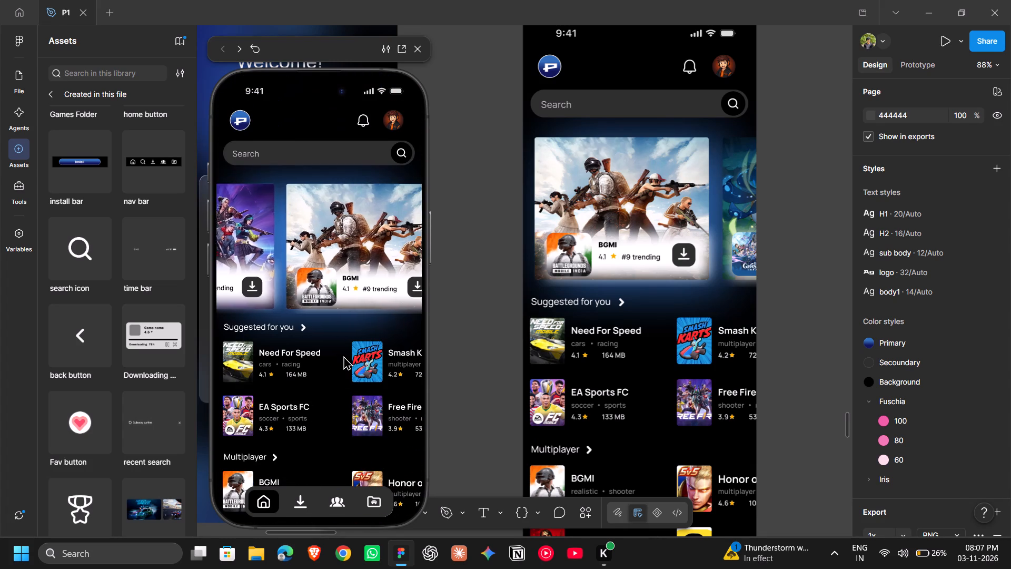
{"action": "scroll", "coordinate": [343, 356], "scroll_direction": "down", "scroll_amount": 10}
{"action": "scroll", "coordinate": [343, 356], "scroll_direction": "up", "scroll_amount": 13}
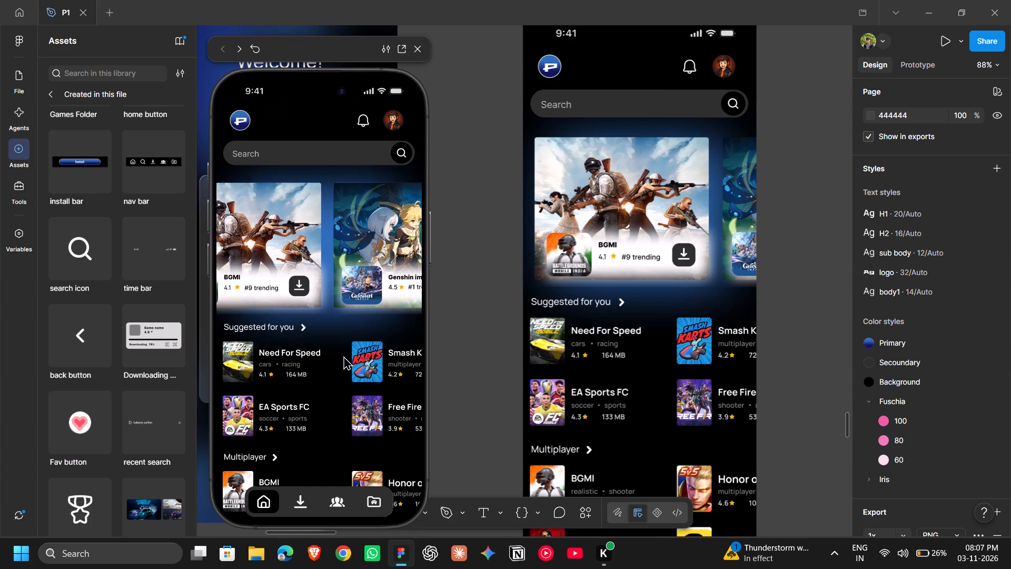
{"action": "left_click", "coordinate": [297, 154]}
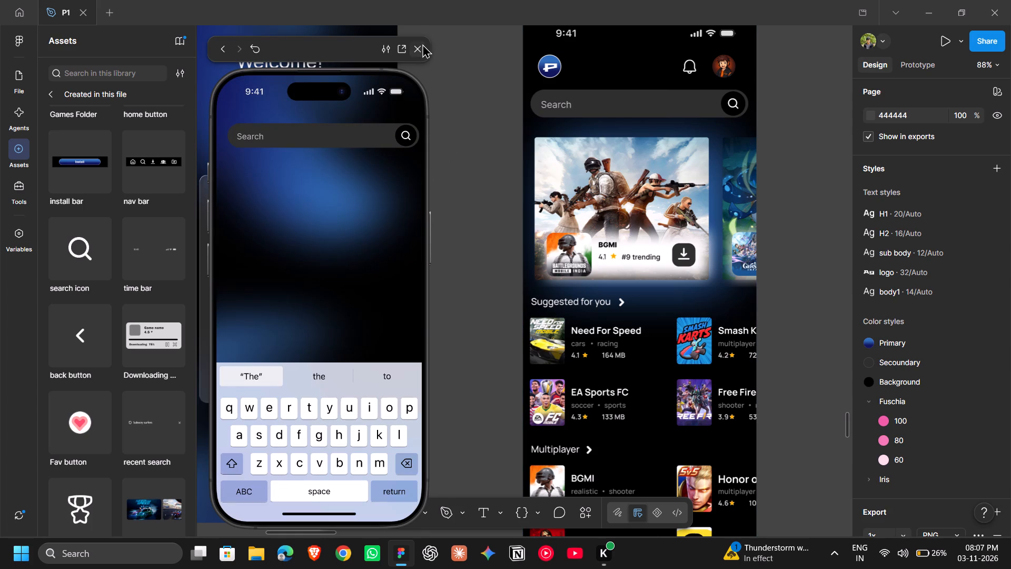
Check the home page's spacing between the logo and profile row and the search bar, and between the time bar and that row.
{"action": "left_click", "coordinate": [455, 150]}
{"action": "scroll", "coordinate": [455, 150], "scroll_direction": "up", "scroll_amount": 1}
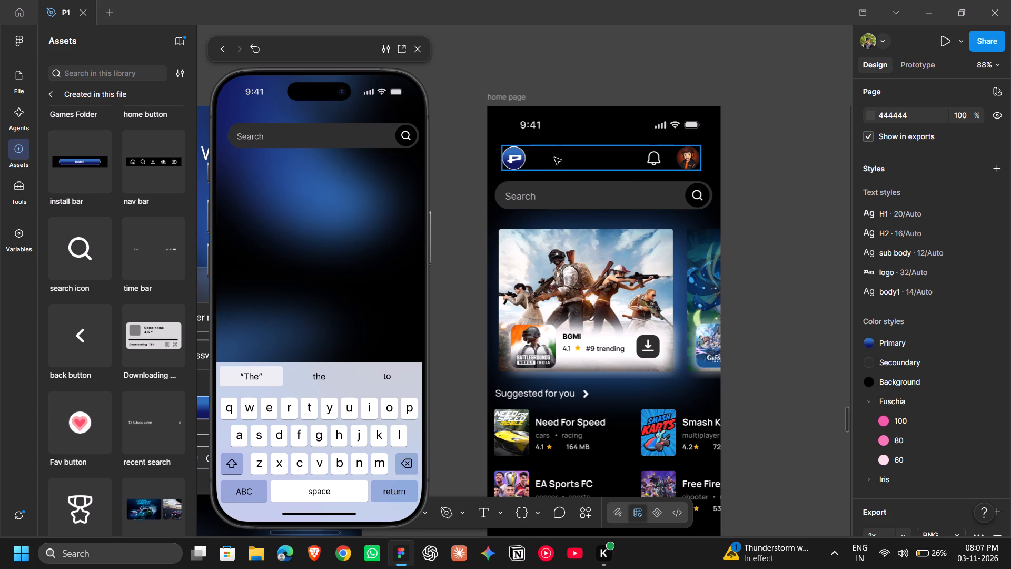
{"action": "left_click", "coordinate": [556, 161]}
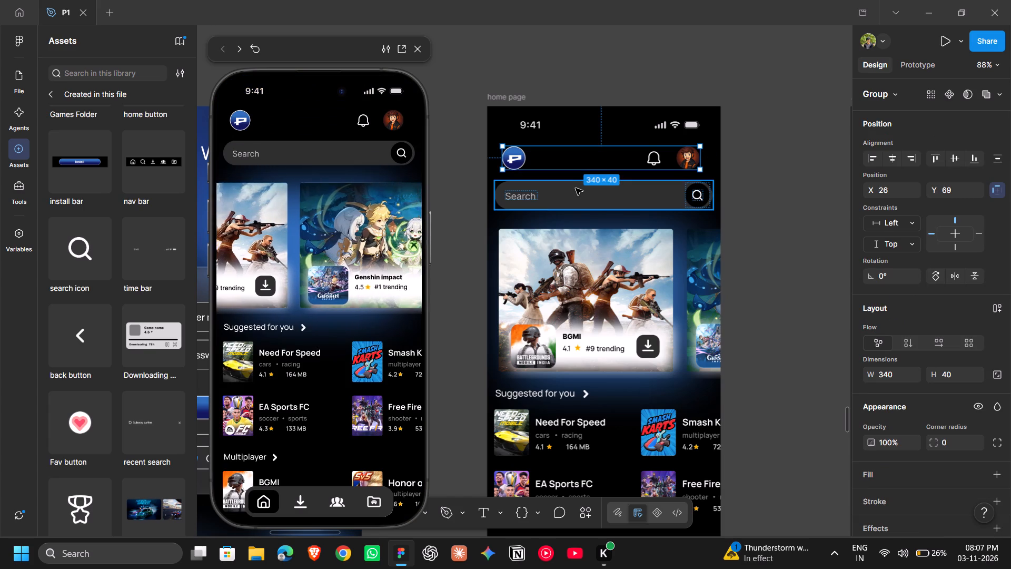
{"action": "left_click", "coordinate": [576, 188], "text": "shift"}
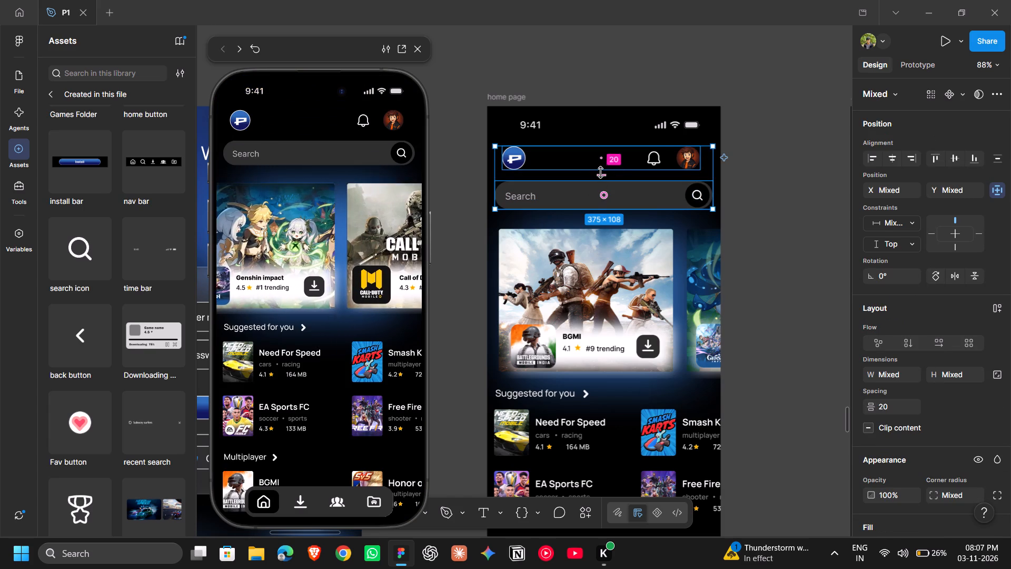
{"action": "left_click", "coordinate": [626, 47]}
{"action": "left_click", "coordinate": [594, 115]}
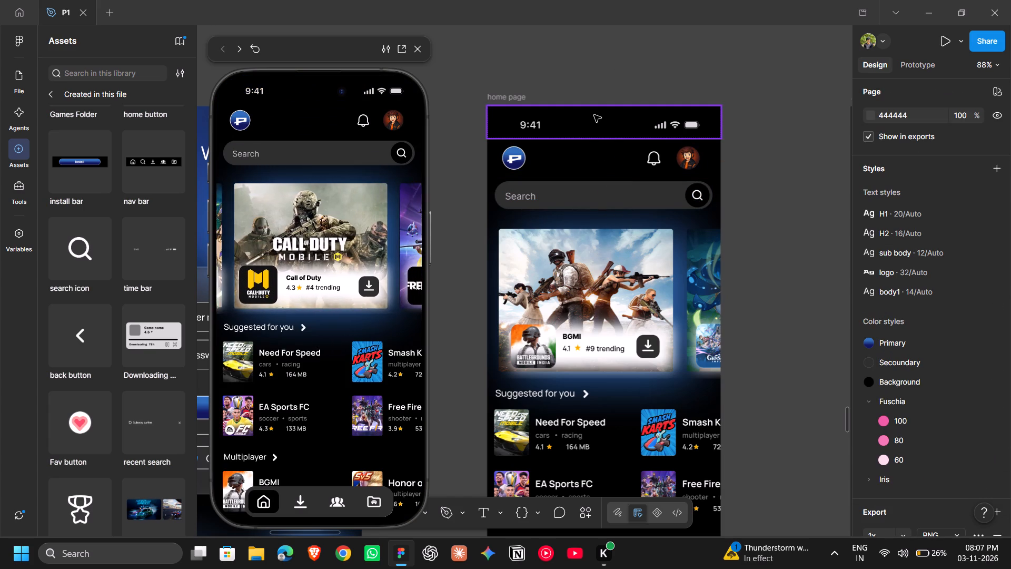
{"action": "left_click", "coordinate": [579, 166], "text": "shift"}
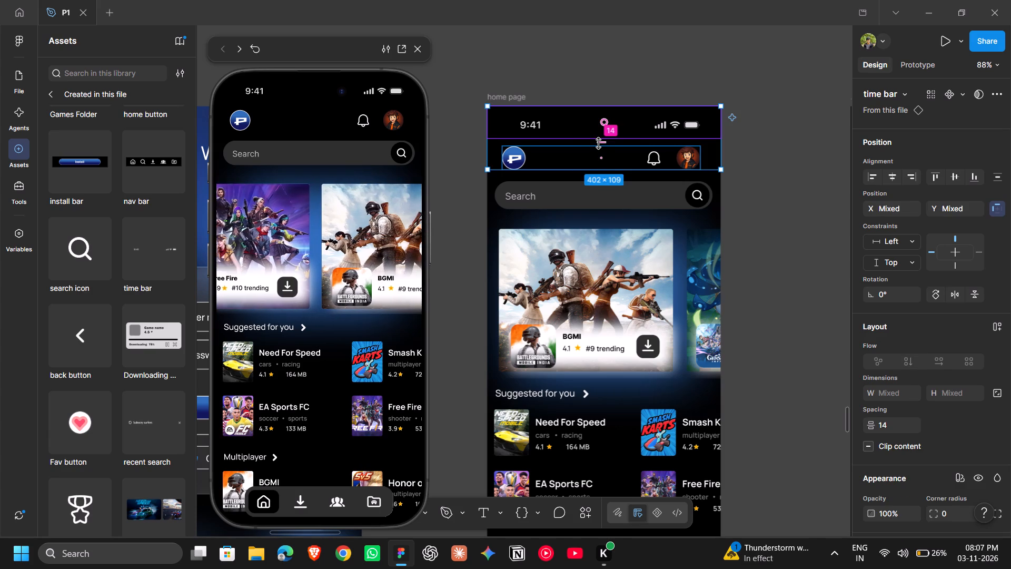
Set the vertical spacing between the time bar and the search bar on the search page to 20.
{"action": "left_click", "coordinate": [641, 93]}
{"action": "scroll", "coordinate": [641, 93], "scroll_direction": "down", "scroll_amount": 6}
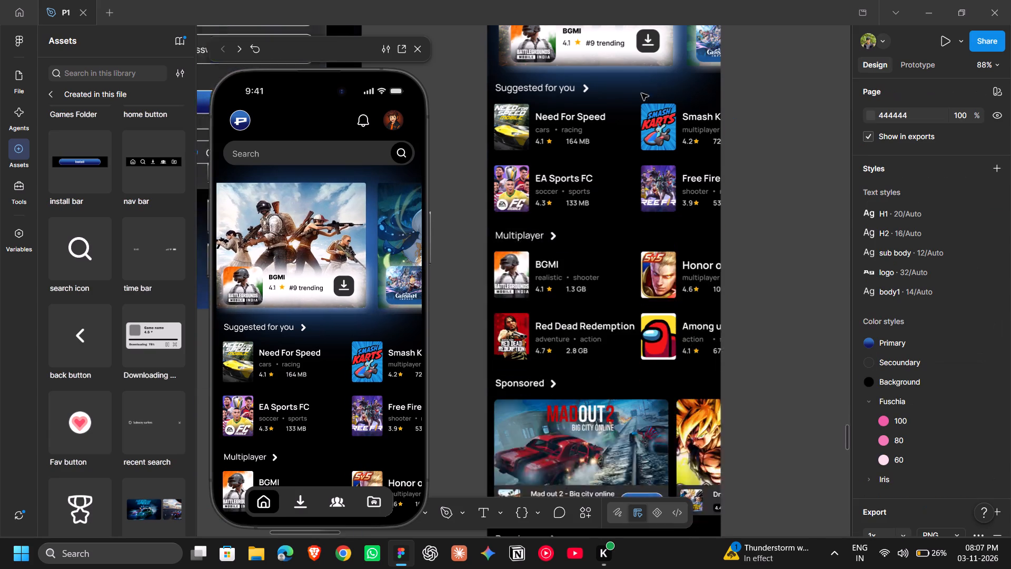
{"action": "scroll", "coordinate": [641, 93], "scroll_direction": "down", "scroll_amount": 2}
{"action": "scroll", "coordinate": [641, 93], "scroll_direction": "right", "scroll_amount": 1}
{"action": "scroll", "coordinate": [641, 93], "scroll_direction": "up", "scroll_amount": 2}
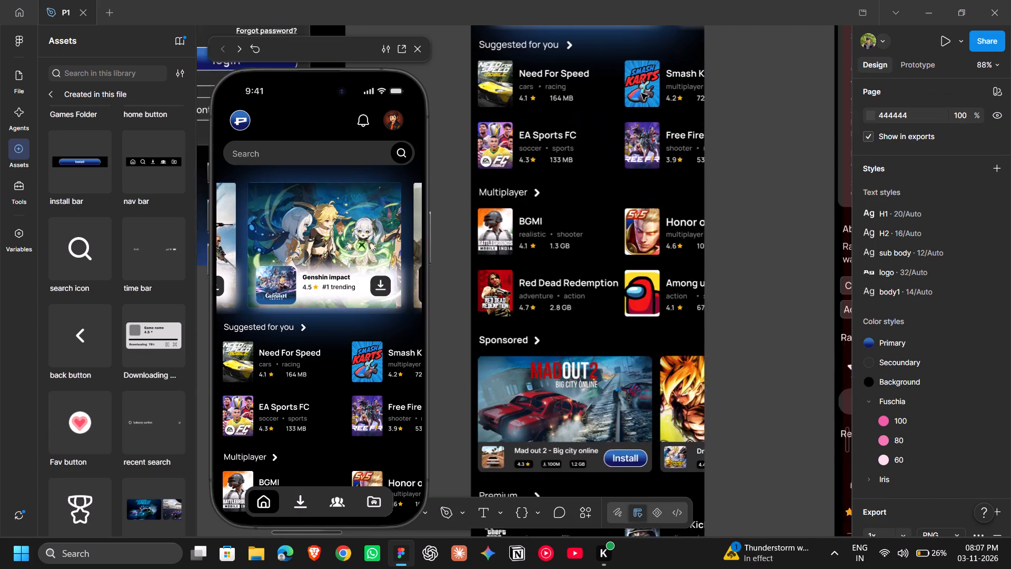
{"action": "scroll", "coordinate": [641, 93], "scroll_direction": "up", "scroll_amount": 2}
{"action": "scroll", "coordinate": [641, 93], "scroll_direction": "down", "scroll_amount": 4}
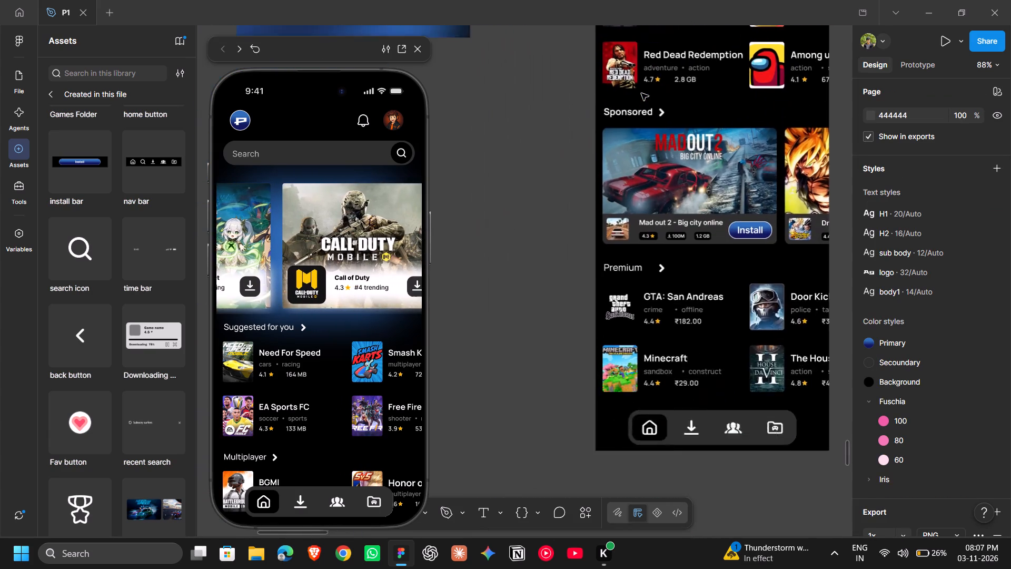
{"action": "scroll", "coordinate": [641, 93], "scroll_direction": "down", "scroll_amount": 5}
{"action": "scroll", "coordinate": [641, 93], "scroll_direction": "right", "scroll_amount": 1}
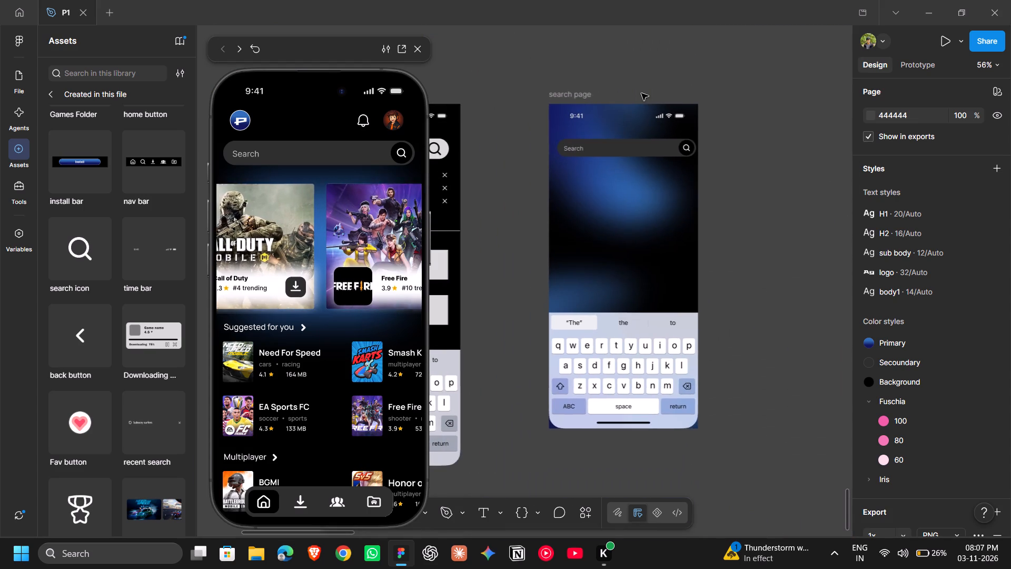
{"action": "left_click", "coordinate": [573, 93]}
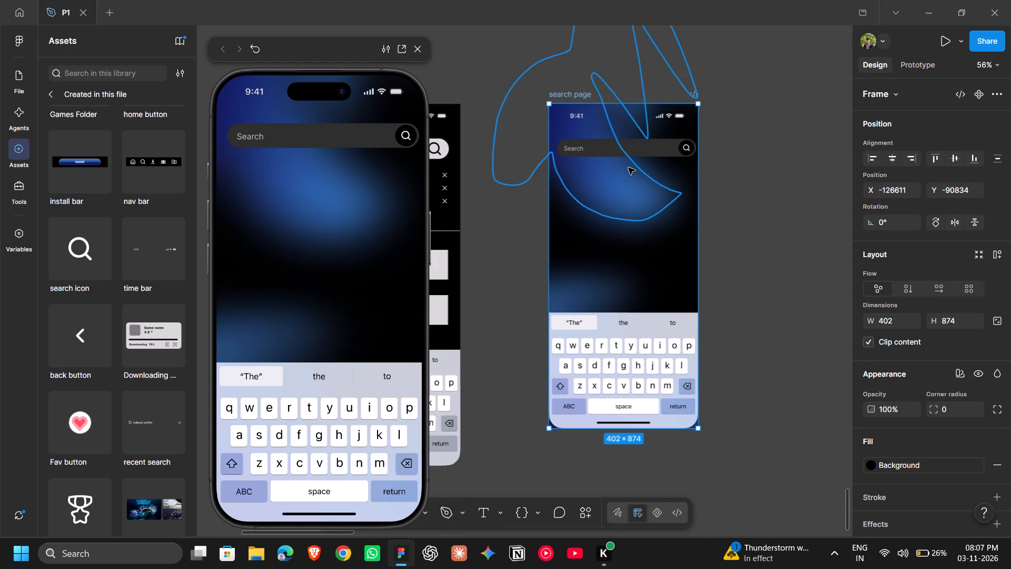
{"action": "left_click", "coordinate": [618, 119]}
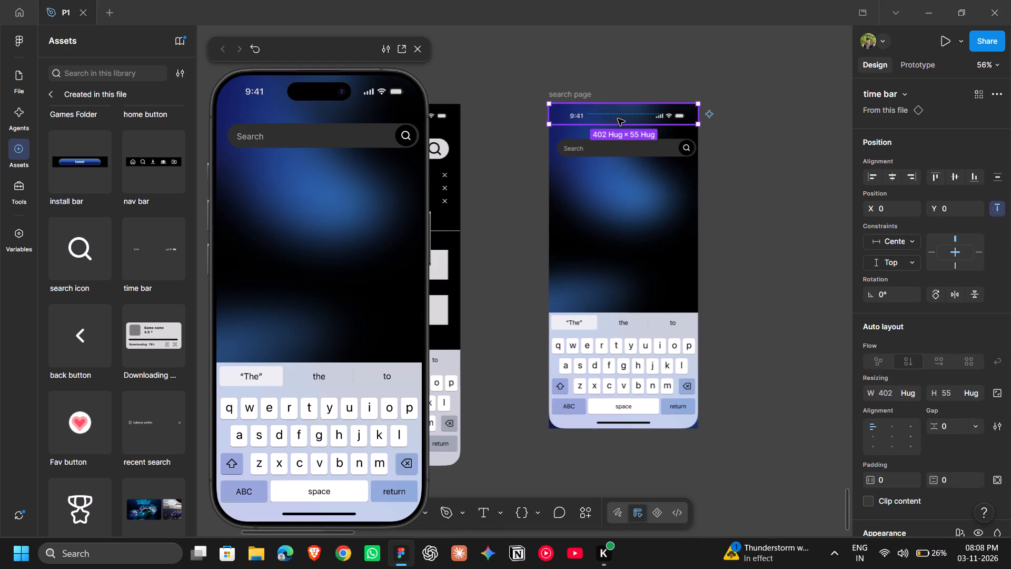
{"action": "left_click", "coordinate": [611, 148], "text": "shift"}
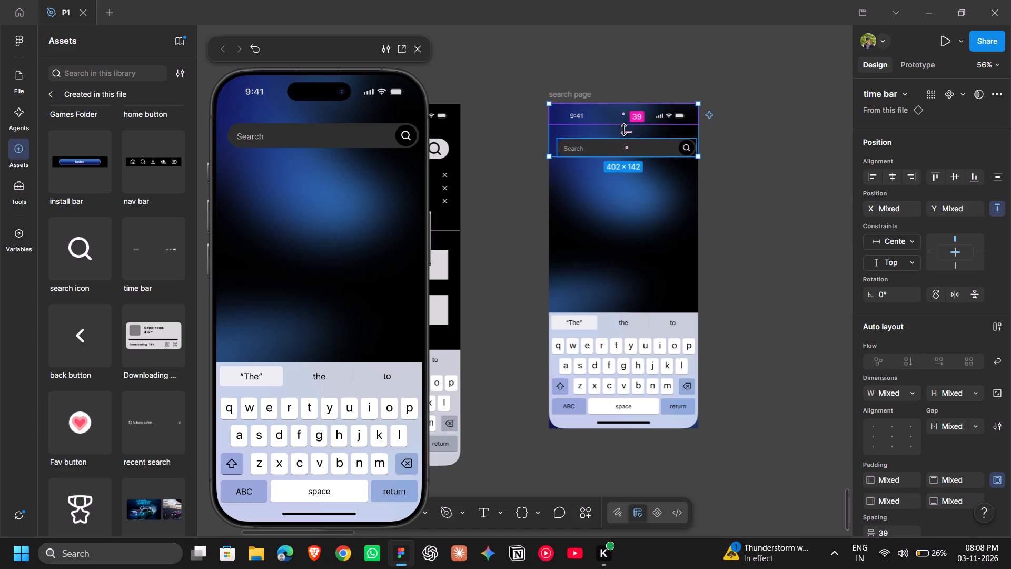
{"action": "scroll", "coordinate": [924, 477], "scroll_direction": "down", "scroll_amount": 1}
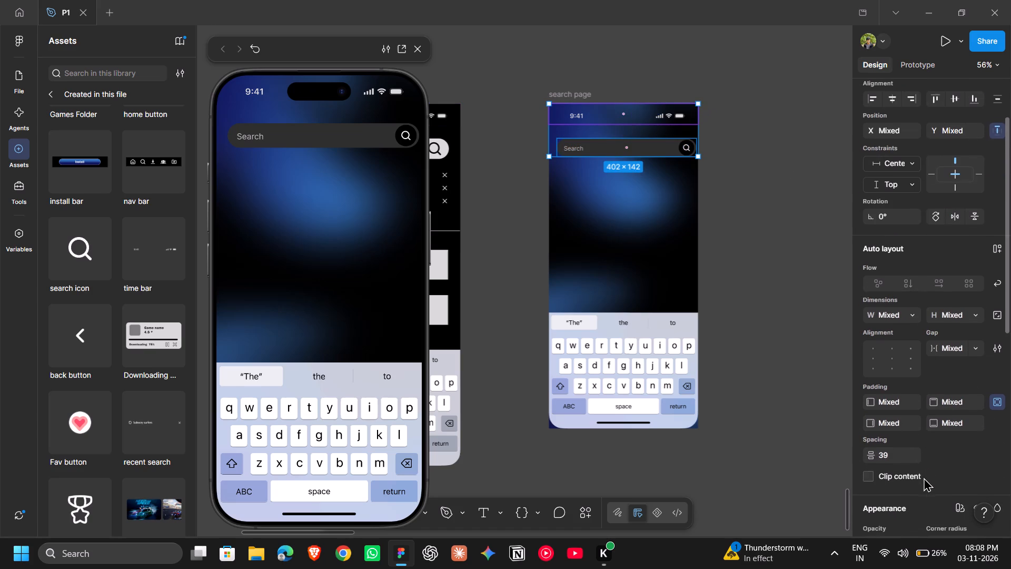
{"action": "scroll", "coordinate": [924, 477], "scroll_direction": "down", "scroll_amount": 1}
{"action": "left_click", "coordinate": [901, 450]}
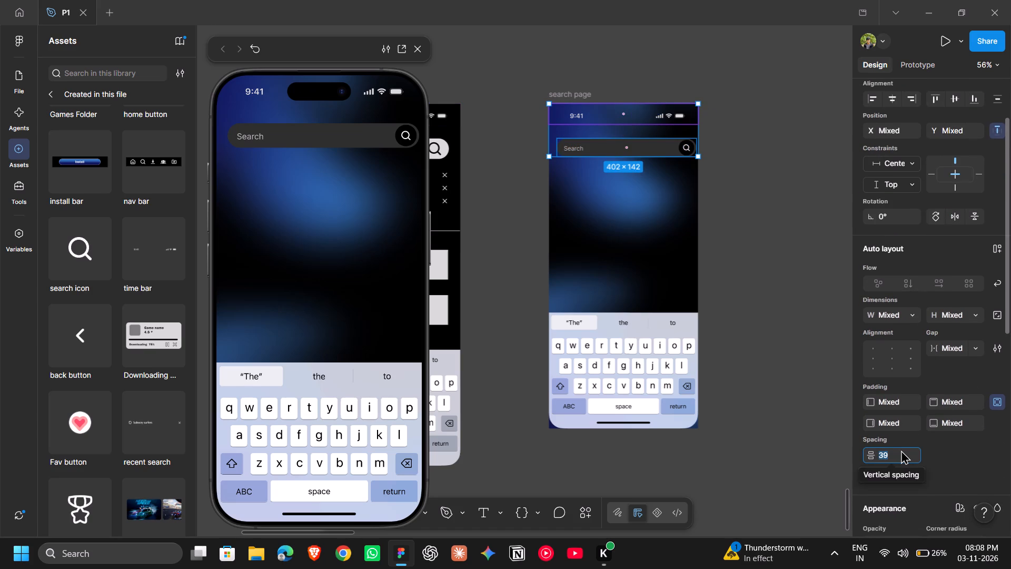
{"action": "key", "text": "BackSpace"}
{"action": "key", "text": "3"}
{"action": "key", "text": "BackSpace"}
{"action": "type", "text": "20"}
{"action": "key", "text": "Return"}
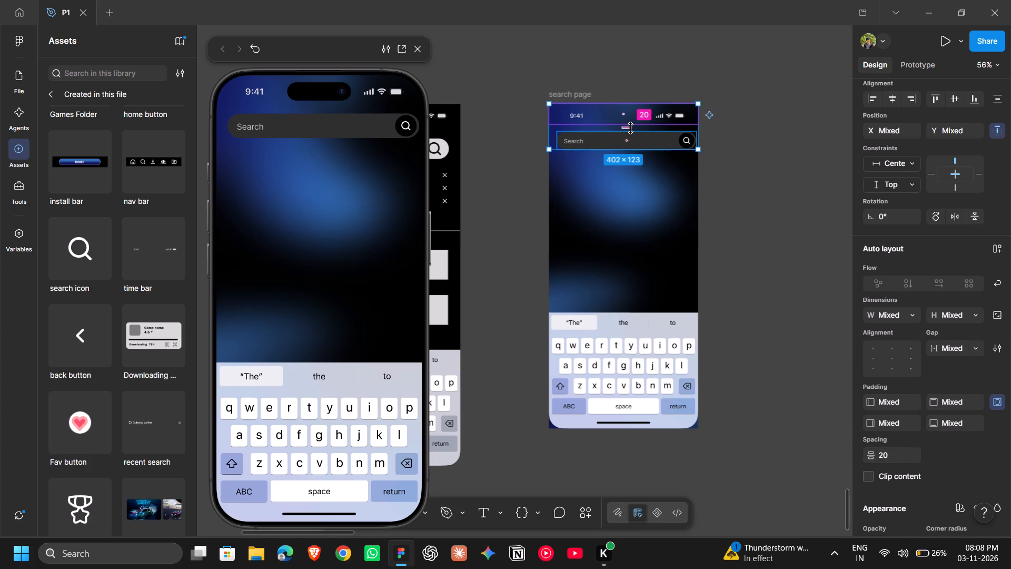
{"action": "left_click", "coordinate": [747, 159]}
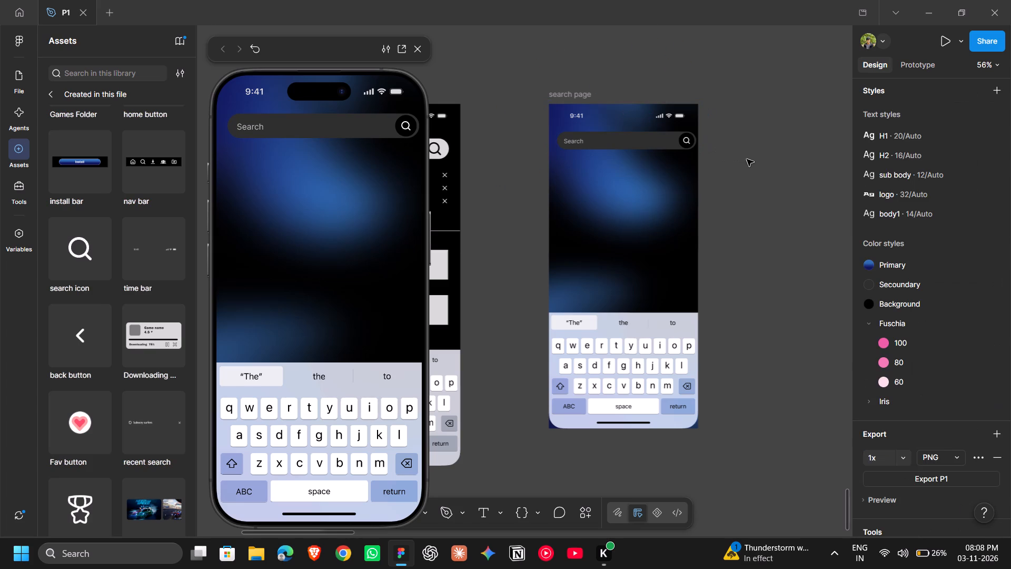
Centre the search bar horizontally on the search page.
{"action": "left_click", "coordinate": [627, 148]}
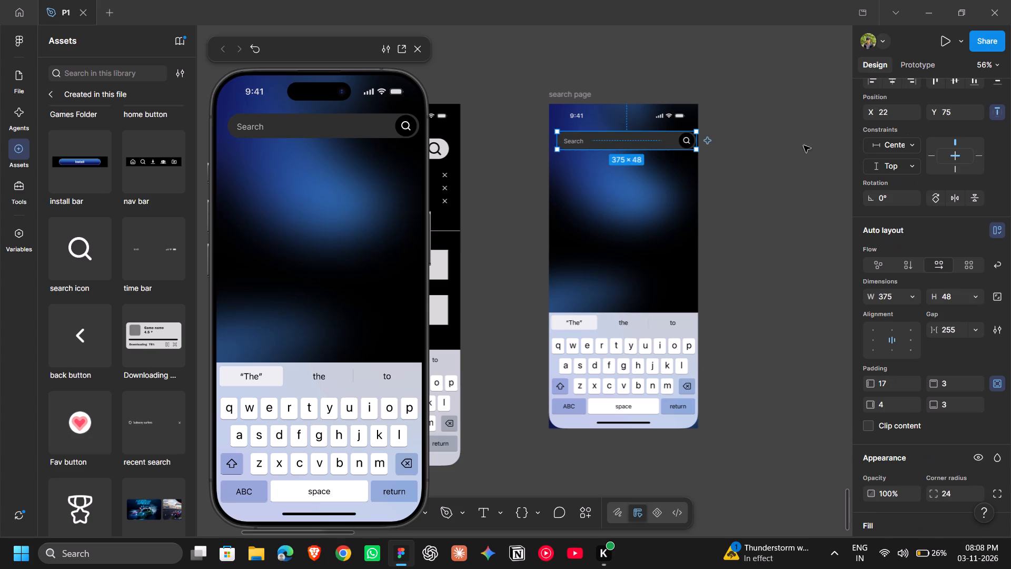
{"action": "scroll", "coordinate": [935, 201], "scroll_direction": "up", "scroll_amount": 3}
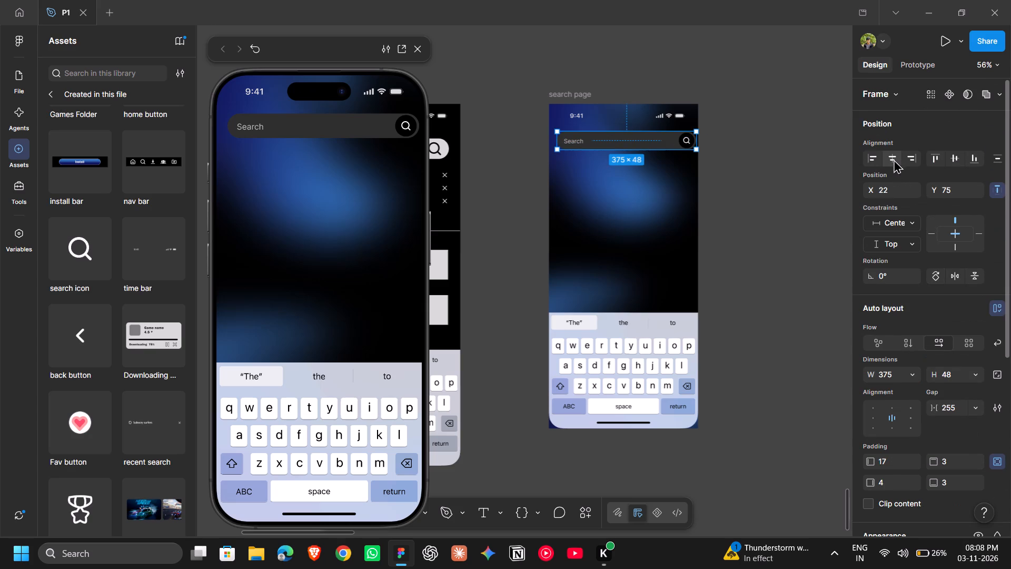
{"action": "left_click", "coordinate": [894, 158]}
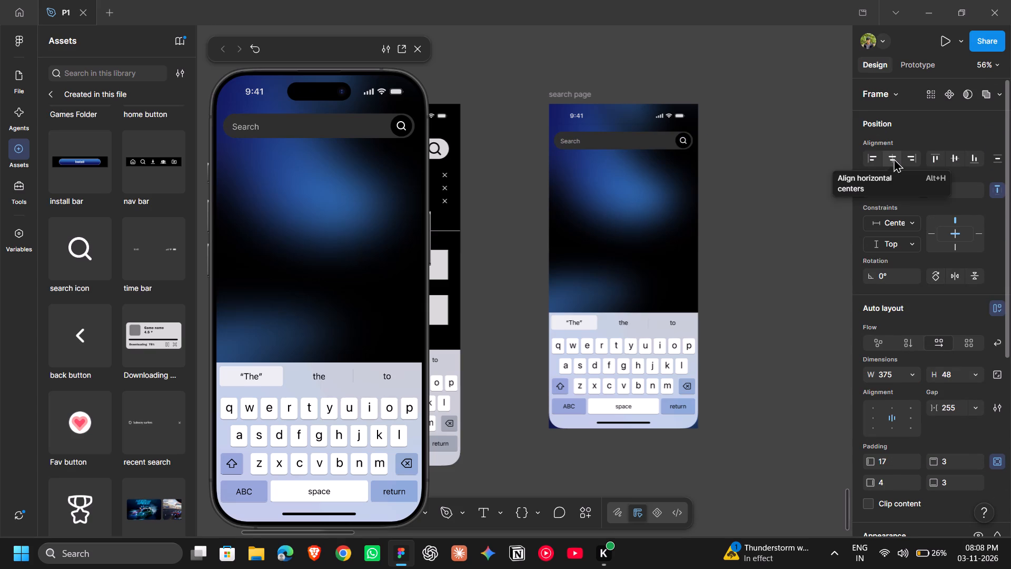
{"action": "left_click", "coordinate": [795, 164]}
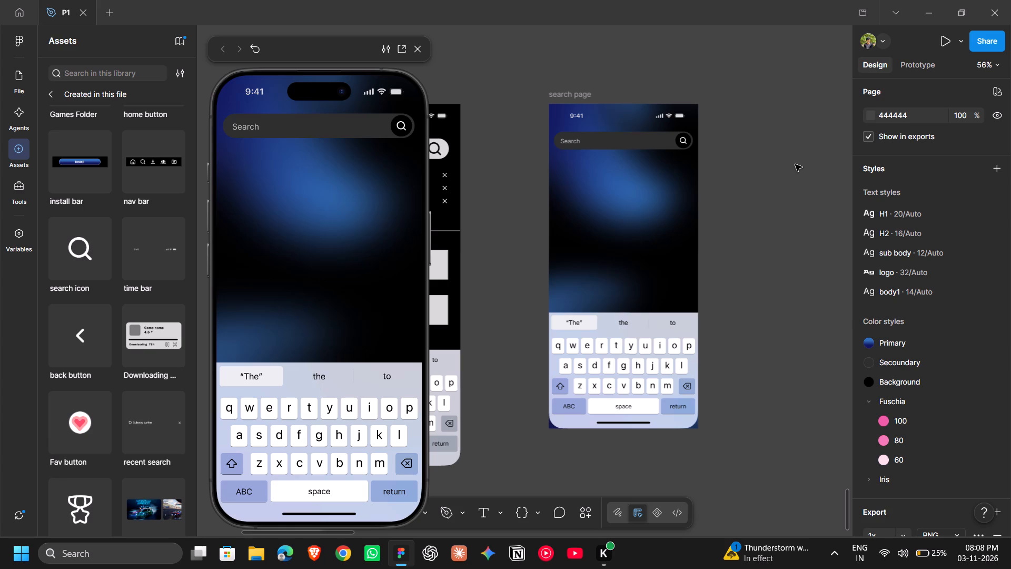
Apply the H2 text style to all three Subway surfers recent search entries on the wireframe search page.
{"action": "scroll", "coordinate": [716, 156], "scroll_direction": "right", "scroll_amount": 1}
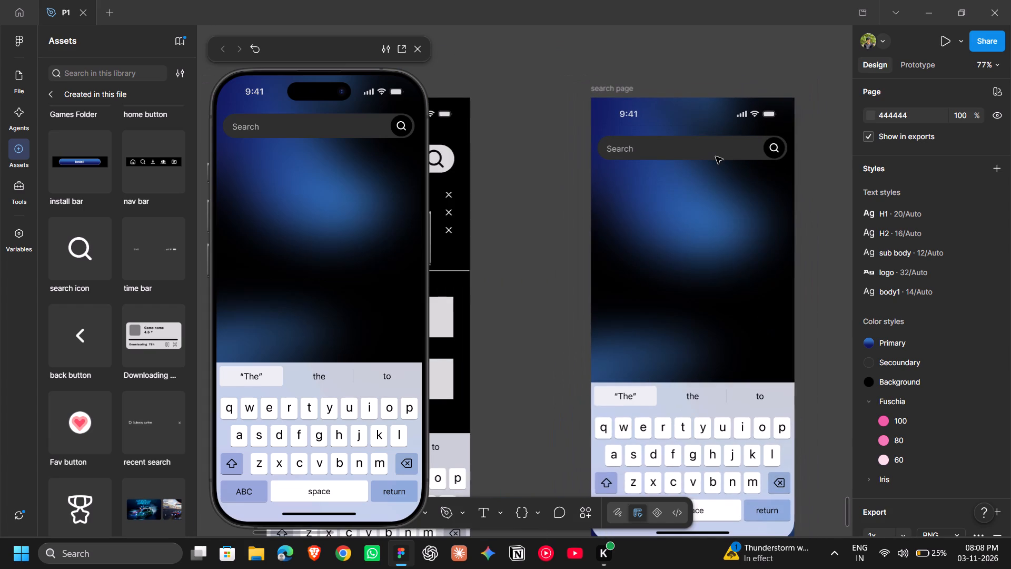
{"action": "scroll", "coordinate": [716, 156], "scroll_direction": "right", "scroll_amount": 3}
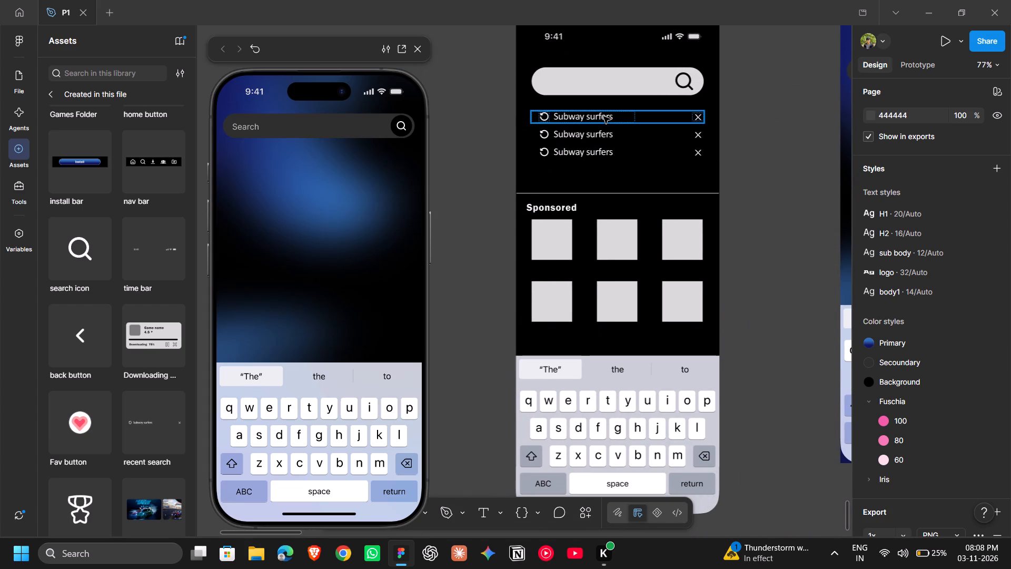
{"action": "double_click", "coordinate": [603, 116]}
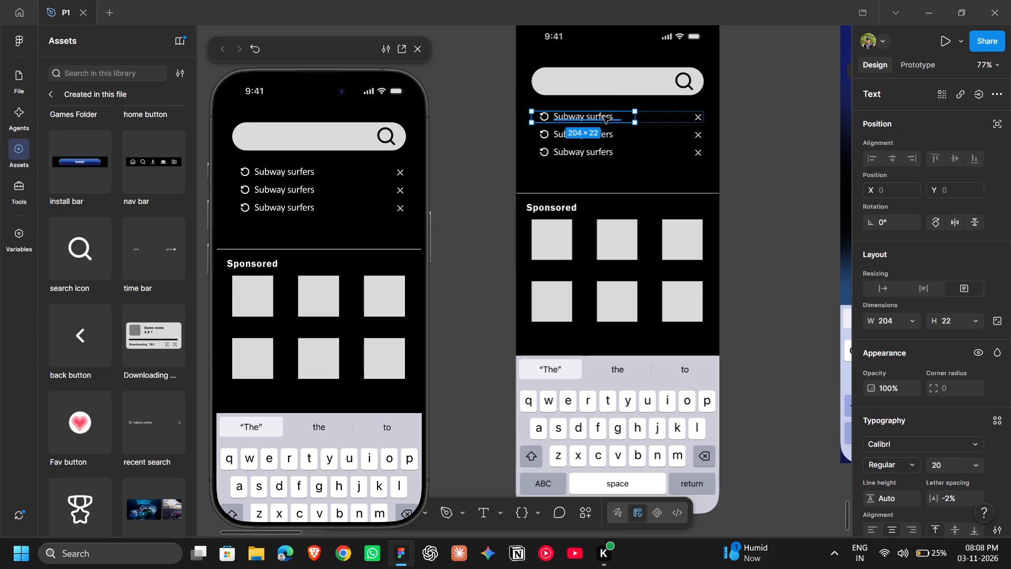
{"action": "double_click", "coordinate": [602, 136], "text": "shift"}
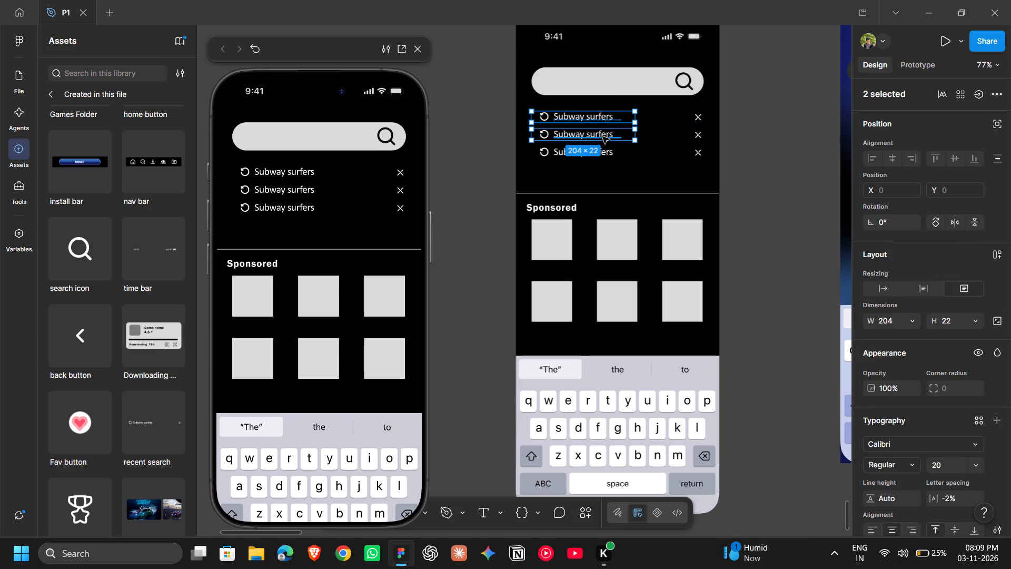
{"action": "double_click", "coordinate": [559, 150], "text": "shift"}
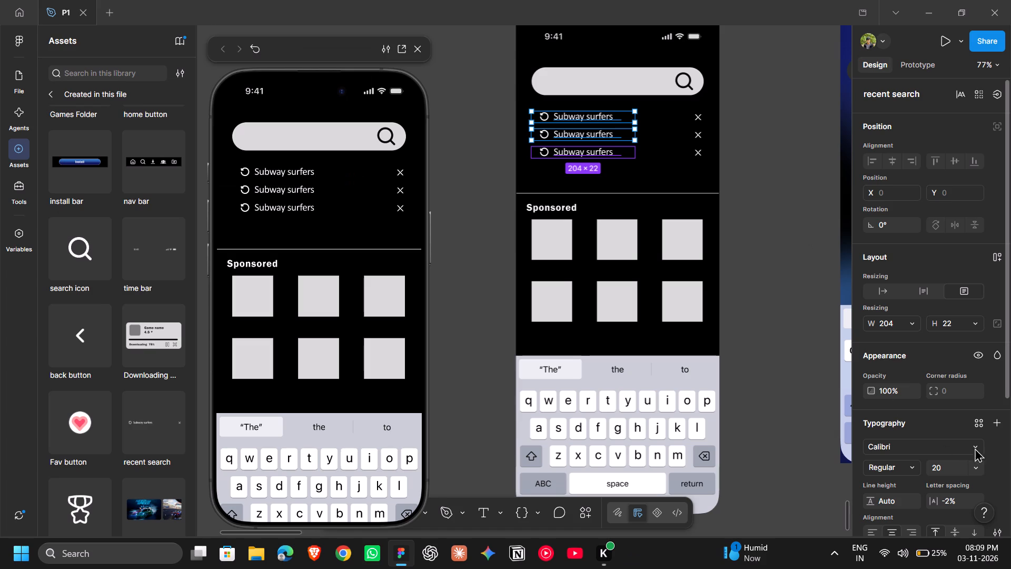
{"action": "left_click", "coordinate": [979, 422], "text": "shift"}
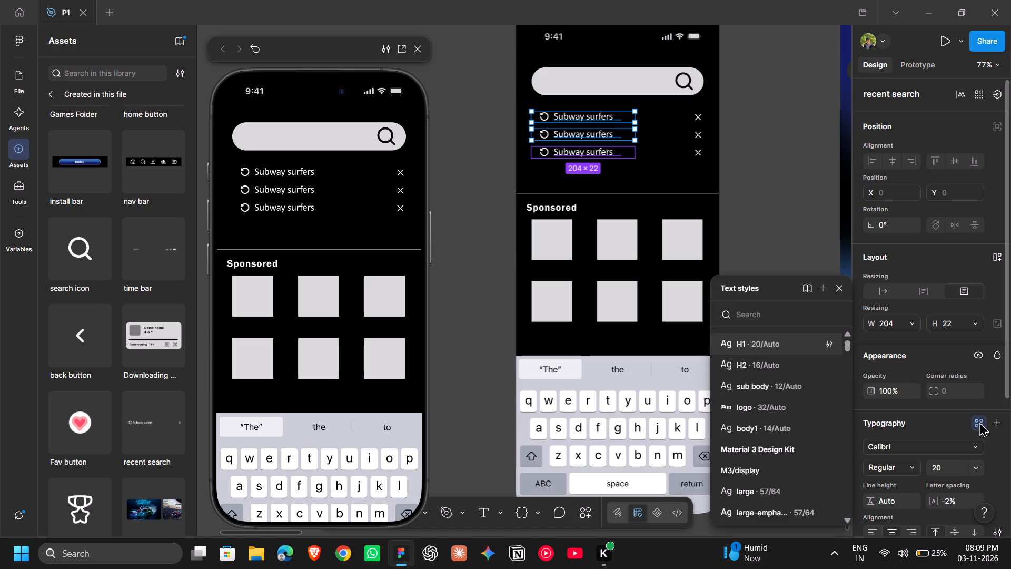
{"action": "left_click", "coordinate": [772, 367], "text": "shift"}
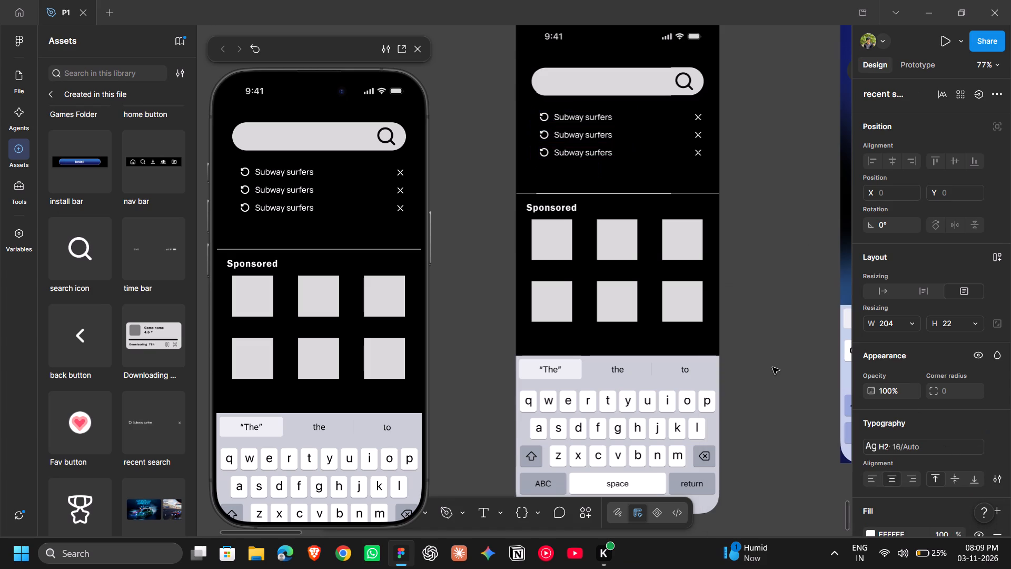
{"action": "left_click", "coordinate": [770, 233], "text": "shift"}
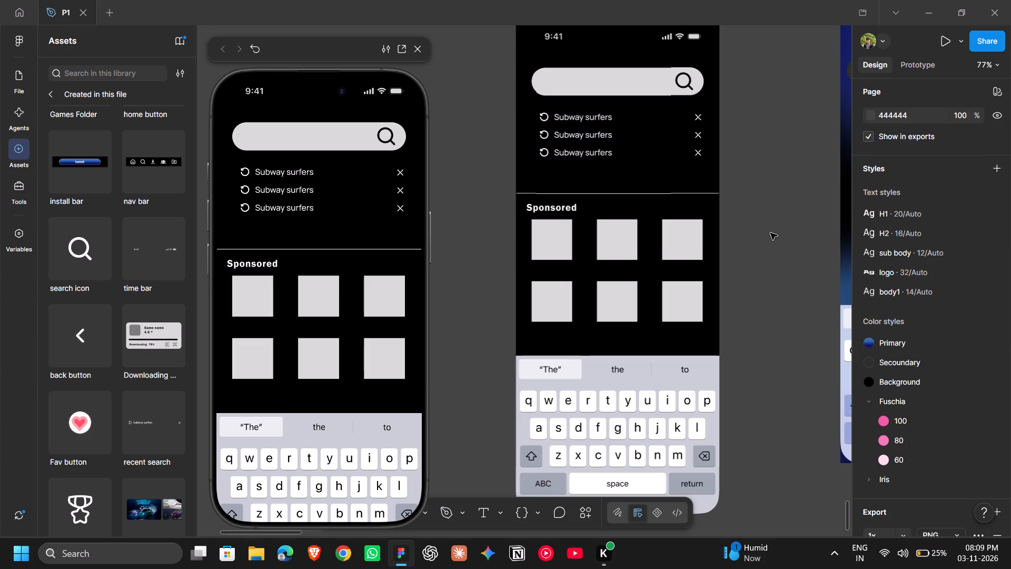
Detach the lowest recent search entry on the wireframe search page from its component.
{"action": "left_click", "coordinate": [593, 152], "text": "shift"}
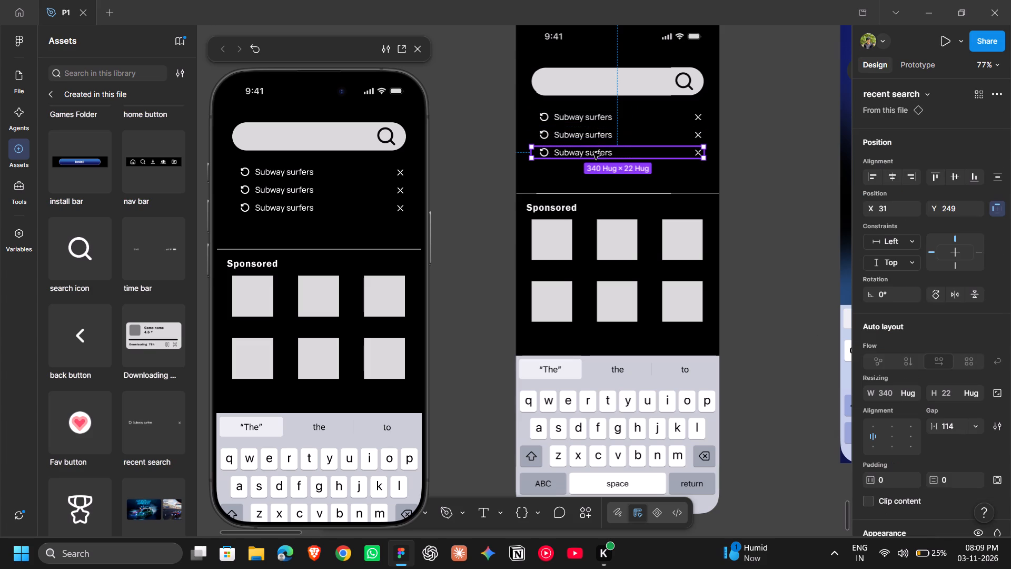
{"action": "right_click", "coordinate": [593, 152], "text": "shift"}
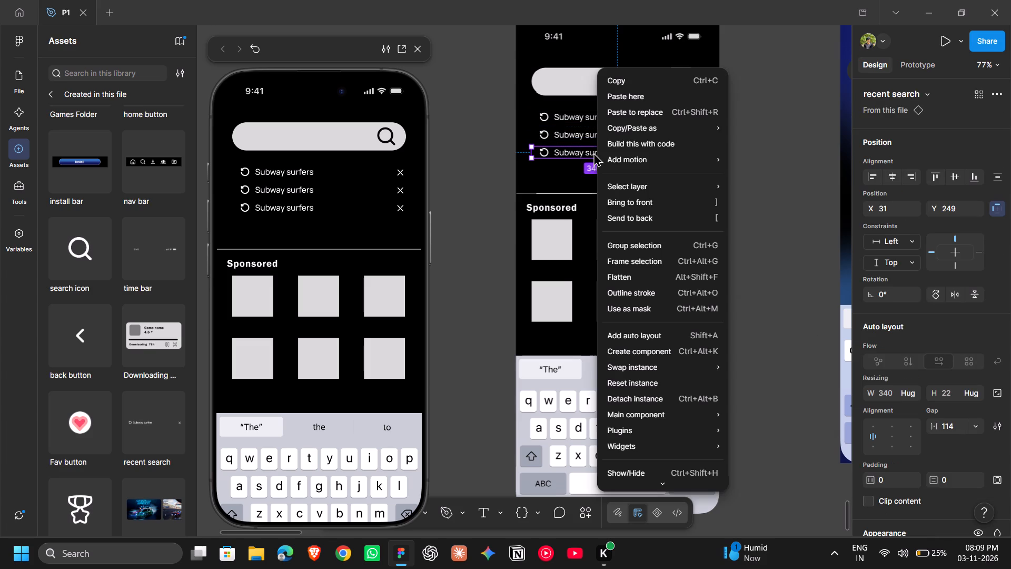
{"action": "left_click", "coordinate": [647, 403], "text": "shift"}
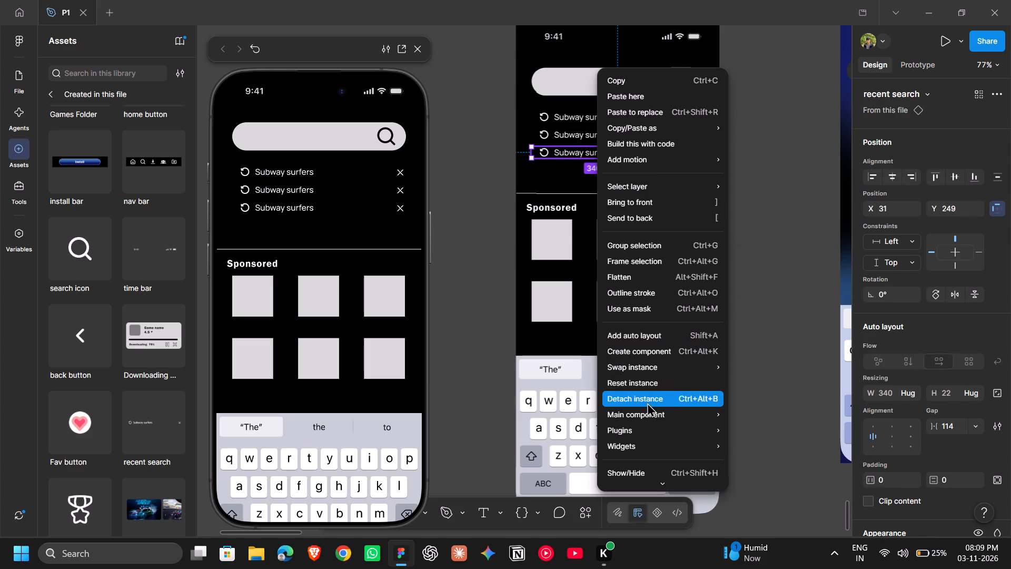
{"action": "left_click", "coordinate": [730, 205], "text": "shift"}
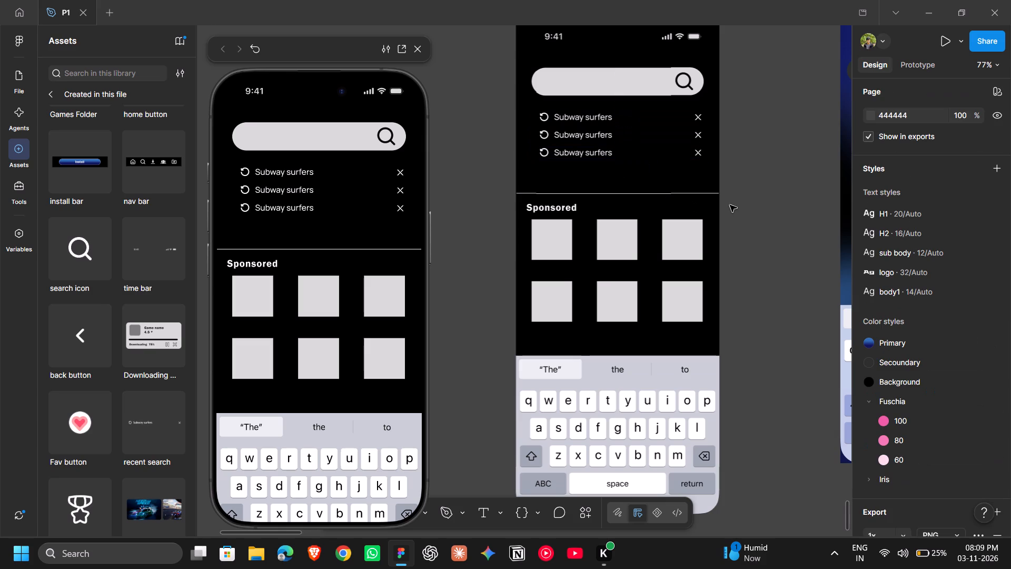
Apply the H2 text style to the Search placeholder in the home page's search bar.
{"action": "scroll", "coordinate": [664, 195], "scroll_direction": "left", "scroll_amount": 2, "text": "shift"}
{"action": "scroll", "coordinate": [664, 195], "scroll_direction": "up", "scroll_amount": 1, "text": "shift"}
{"action": "scroll", "coordinate": [664, 195], "scroll_direction": "right", "scroll_amount": 2, "text": "shift"}
{"action": "scroll", "coordinate": [664, 195], "scroll_direction": "down", "scroll_amount": 1, "text": "shift"}
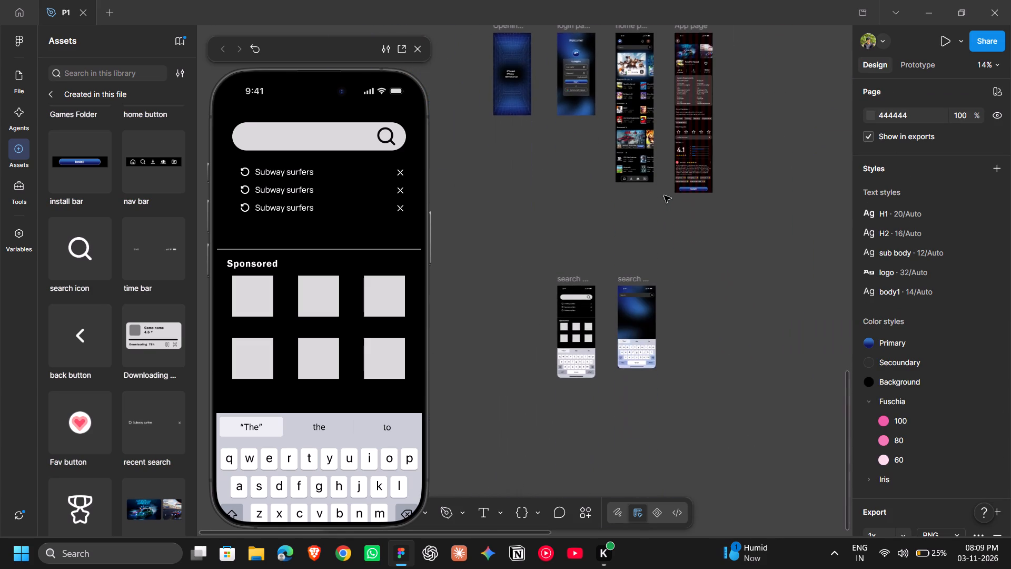
{"action": "scroll", "coordinate": [664, 195], "scroll_direction": "down", "scroll_amount": 1, "text": "shift"}
{"action": "scroll", "coordinate": [664, 195], "scroll_direction": "right", "scroll_amount": 3, "text": "shift"}
{"action": "scroll", "coordinate": [664, 195], "scroll_direction": "down", "scroll_amount": 1, "text": "shift"}
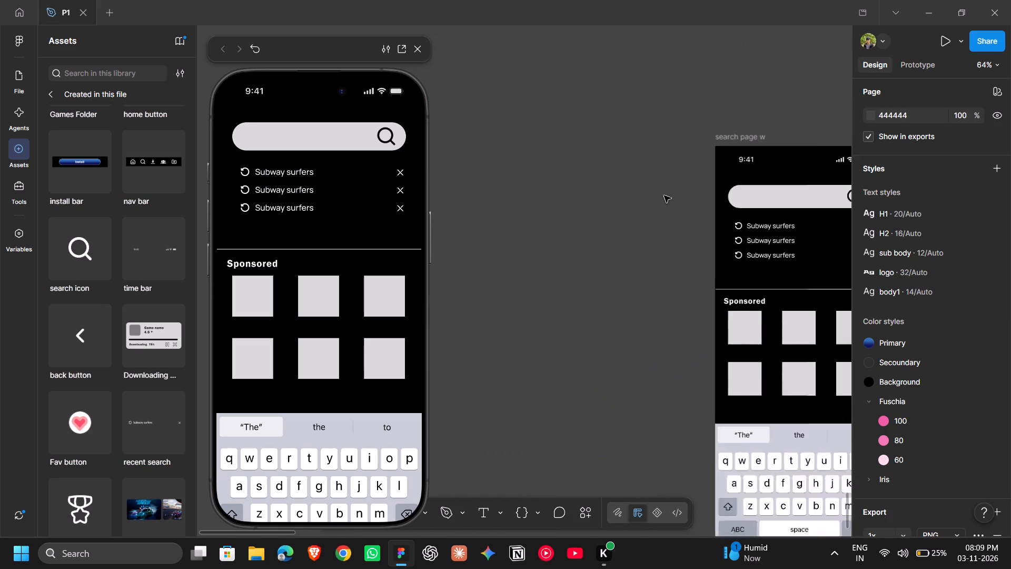
{"action": "scroll", "coordinate": [664, 195], "scroll_direction": "down", "scroll_amount": 1, "text": "shift"}
{"action": "scroll", "coordinate": [664, 195], "scroll_direction": "up", "scroll_amount": 1, "text": "shift"}
{"action": "scroll", "coordinate": [643, 82], "scroll_direction": "up", "scroll_amount": 3, "text": "shift"}
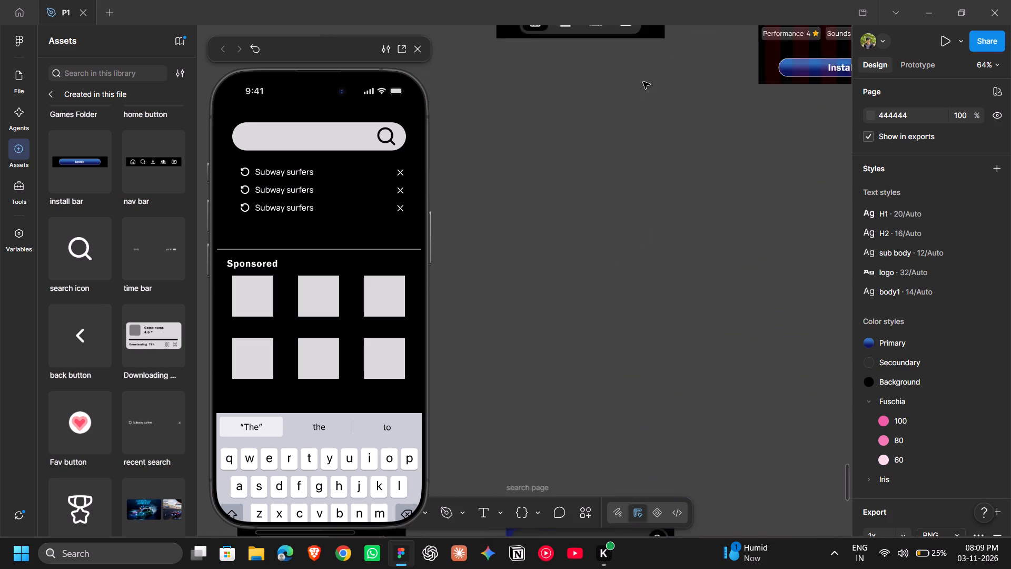
{"action": "scroll", "coordinate": [643, 82], "scroll_direction": "up", "scroll_amount": 4, "text": "shift"}
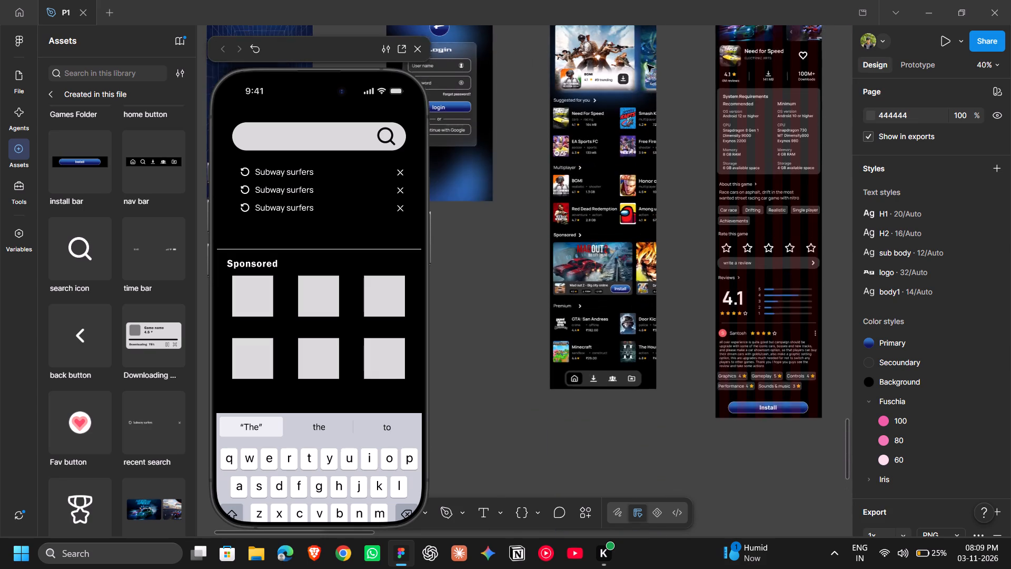
{"action": "scroll", "coordinate": [647, 65], "scroll_direction": "up", "scroll_amount": 1, "text": "shift"}
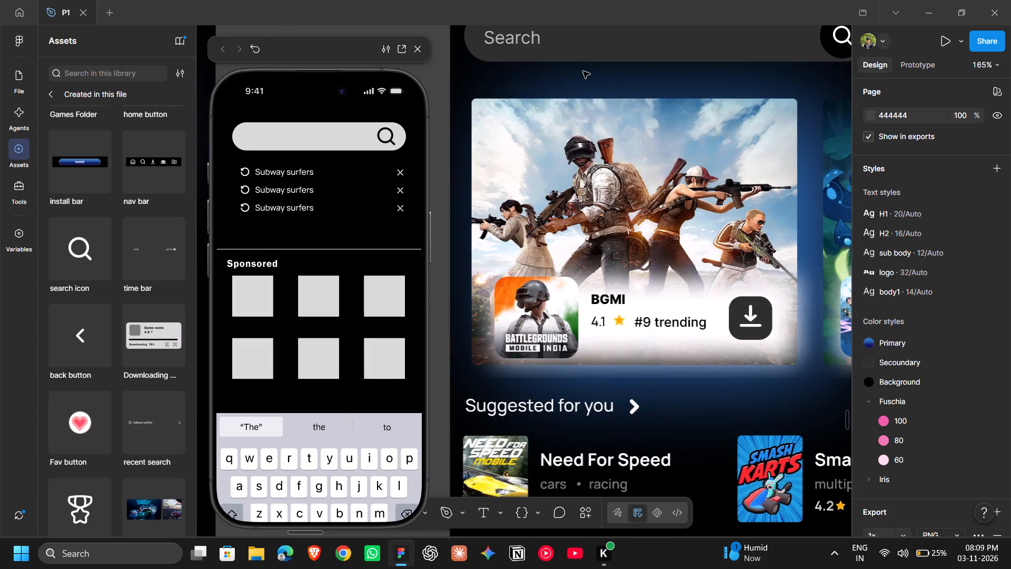
{"action": "scroll", "coordinate": [583, 71], "scroll_direction": "up", "scroll_amount": 1, "text": "shift"}
{"action": "double_click", "coordinate": [509, 87], "text": "shift"}
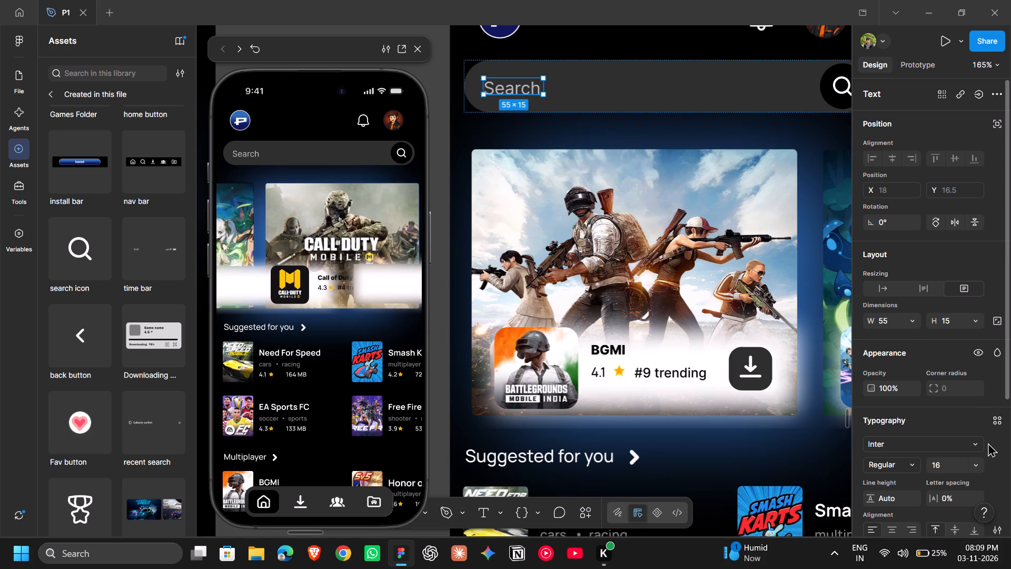
{"action": "left_click", "coordinate": [994, 420], "text": "shift"}
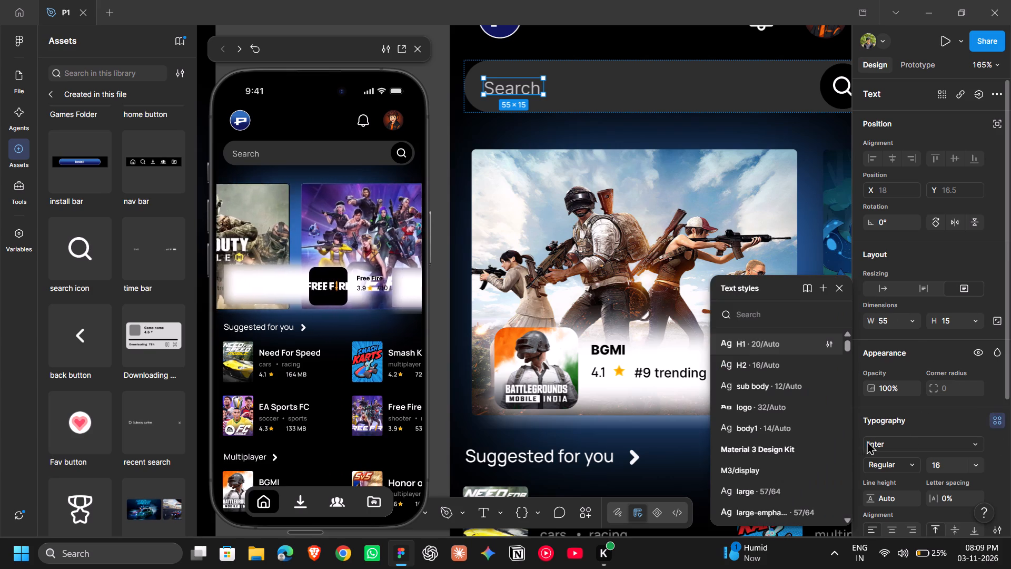
{"action": "left_click", "coordinate": [781, 365], "text": "shift"}
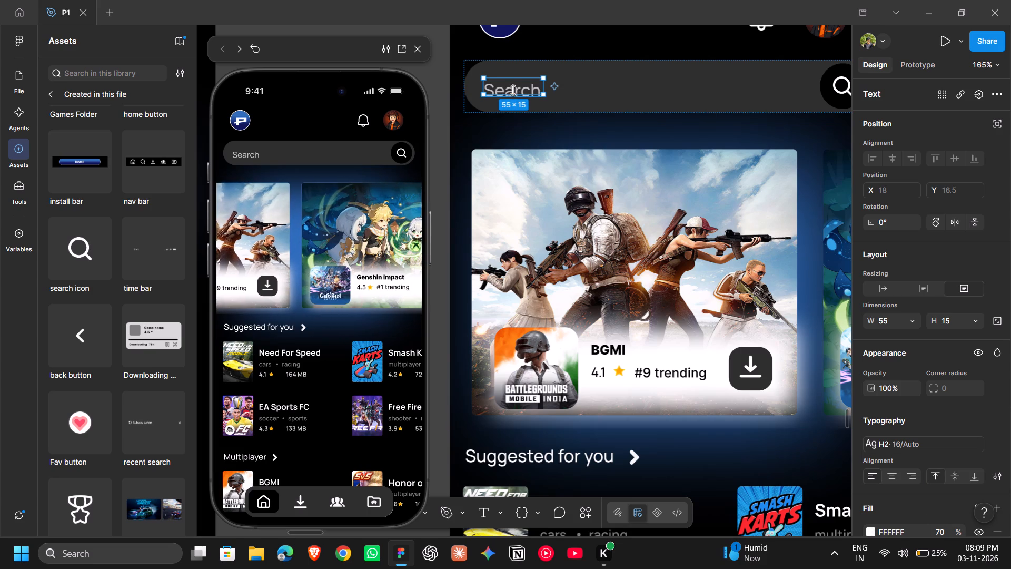
Increase the height of the home page's Search placeholder text box to 20.
{"action": "left_click", "coordinate": [512, 89], "text": "shift"}
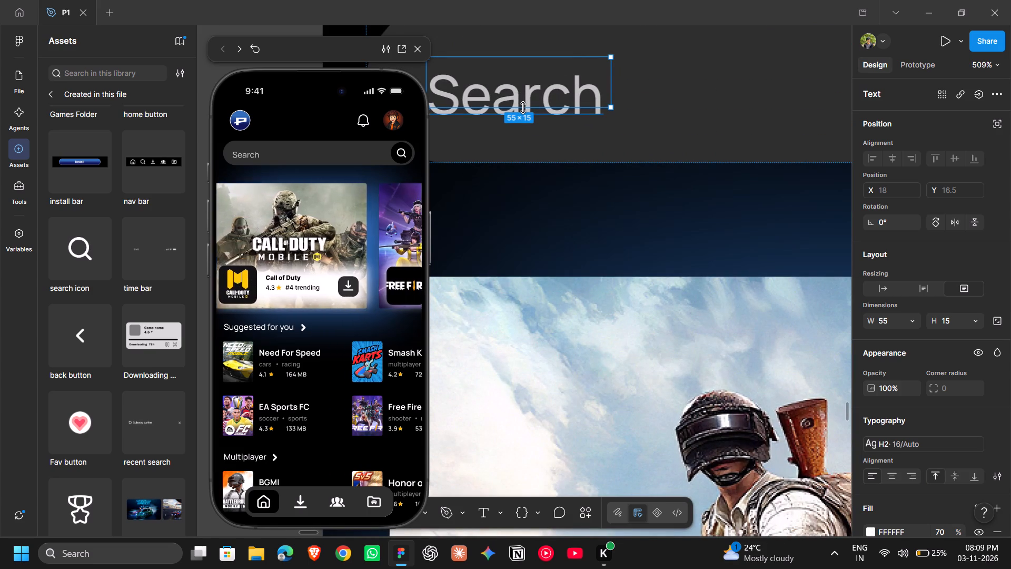
{"action": "left_click_drag", "start_coordinate": [523, 107], "coordinate": [524, 116], "text": "shift"}
{"action": "left_click", "coordinate": [670, 89], "text": "shift"}
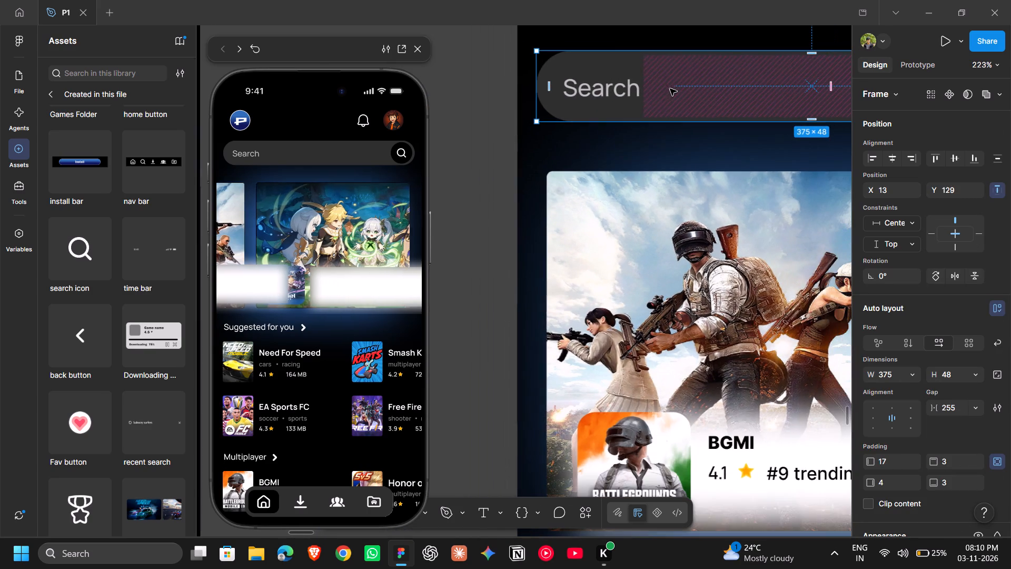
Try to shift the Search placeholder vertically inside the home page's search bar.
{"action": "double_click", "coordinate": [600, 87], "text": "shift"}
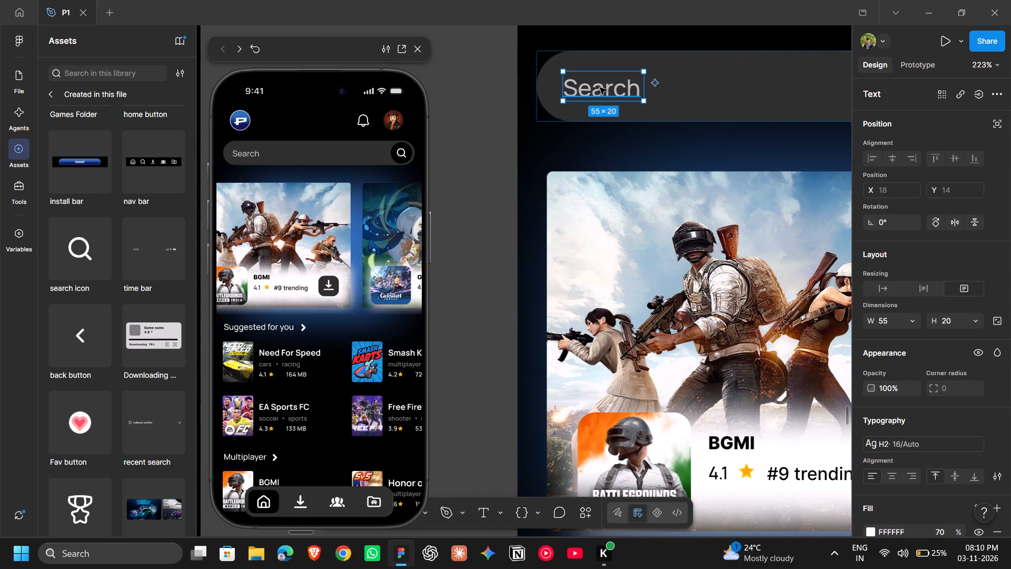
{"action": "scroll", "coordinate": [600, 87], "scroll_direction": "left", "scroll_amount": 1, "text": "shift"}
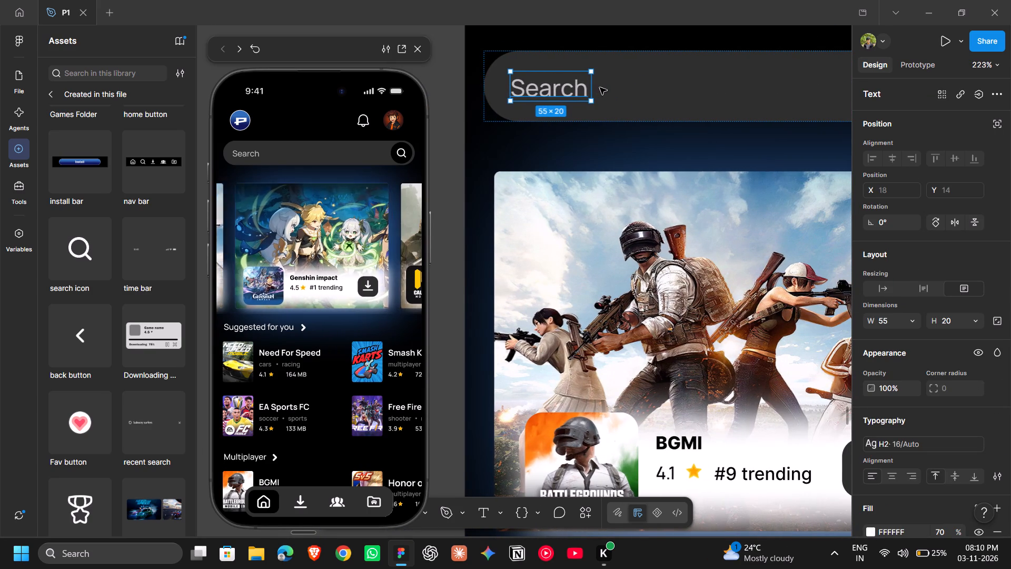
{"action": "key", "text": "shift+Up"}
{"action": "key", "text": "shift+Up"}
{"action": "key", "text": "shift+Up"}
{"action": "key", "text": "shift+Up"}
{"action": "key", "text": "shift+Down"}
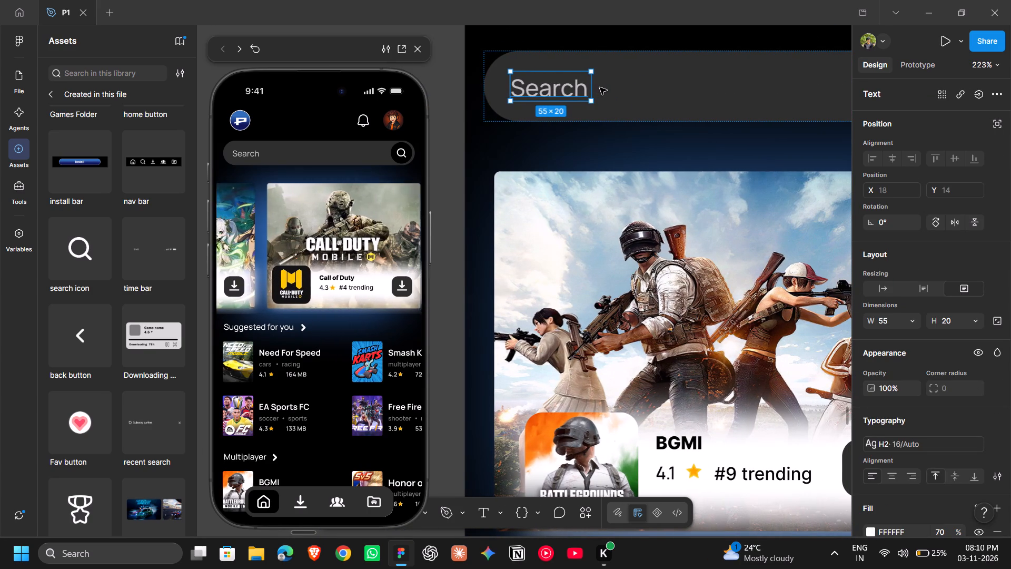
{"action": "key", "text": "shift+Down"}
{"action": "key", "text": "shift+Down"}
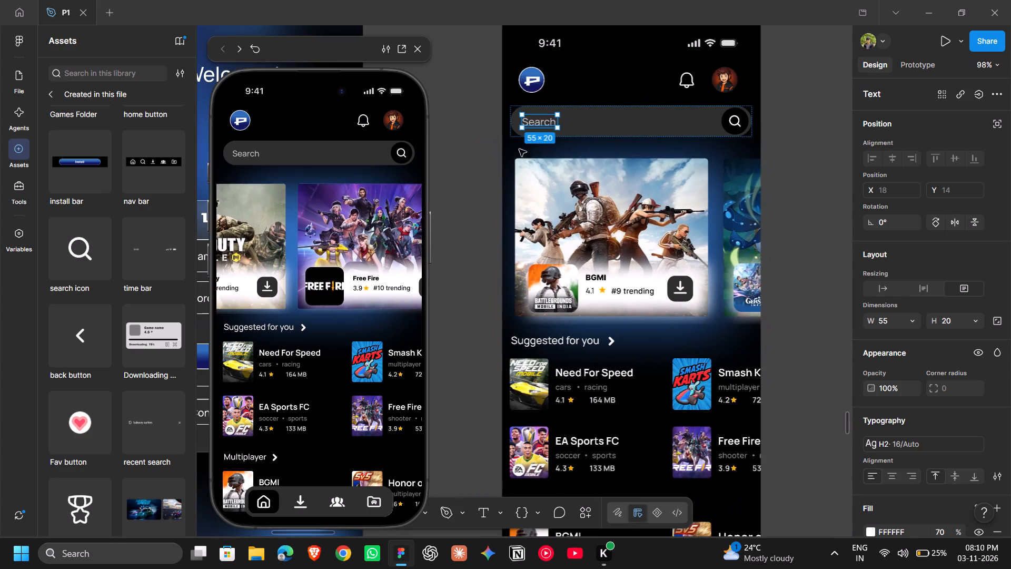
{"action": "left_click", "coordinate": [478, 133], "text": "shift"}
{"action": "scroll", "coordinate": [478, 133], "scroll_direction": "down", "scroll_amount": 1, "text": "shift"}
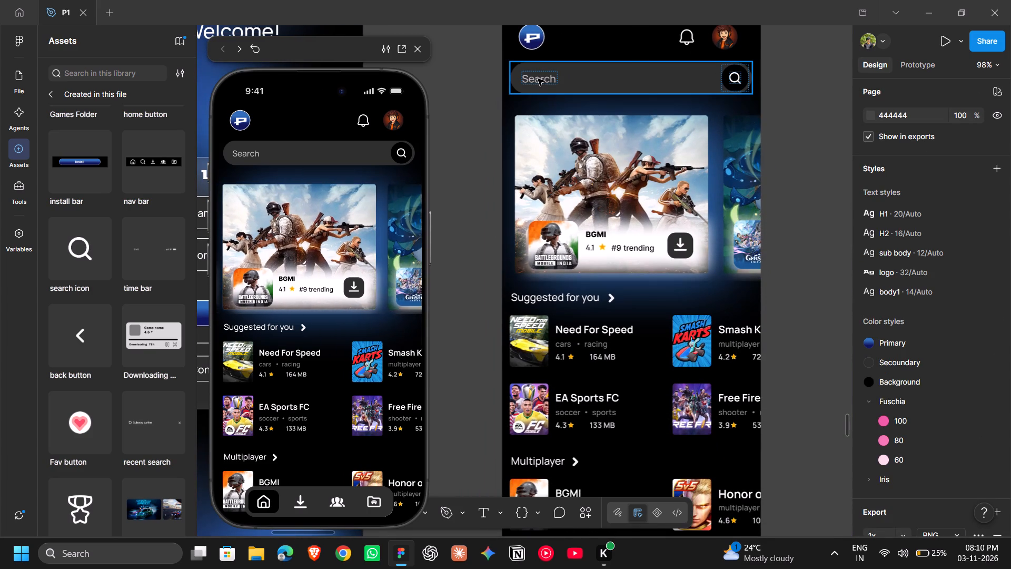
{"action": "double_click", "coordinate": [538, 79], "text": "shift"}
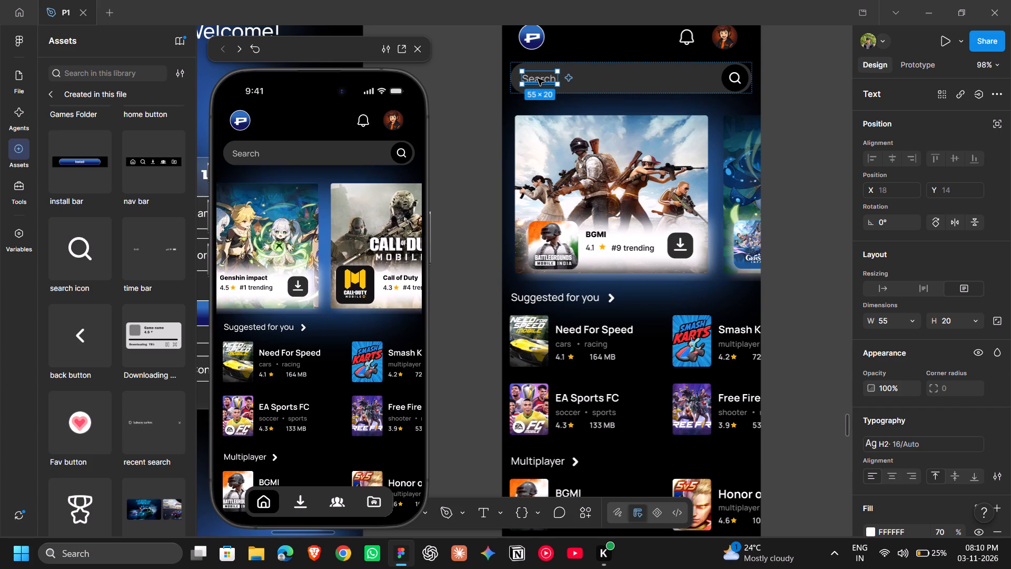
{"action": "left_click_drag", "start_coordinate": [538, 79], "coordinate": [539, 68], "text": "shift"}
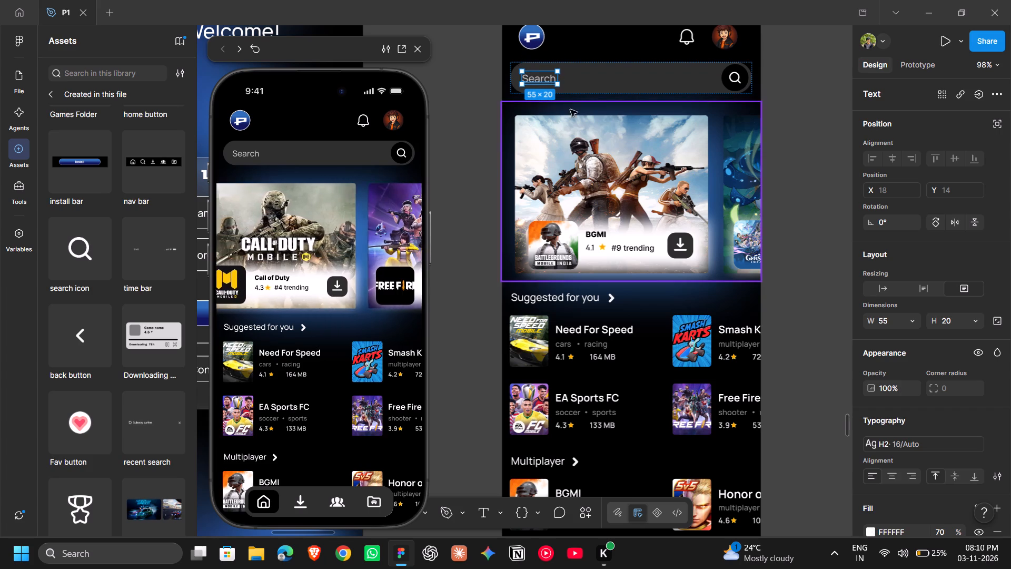
Examine the home page search bar's auto layout spacing and the placement of its placeholder text and search icon.
{"action": "left_click", "coordinate": [611, 69], "text": "shift"}
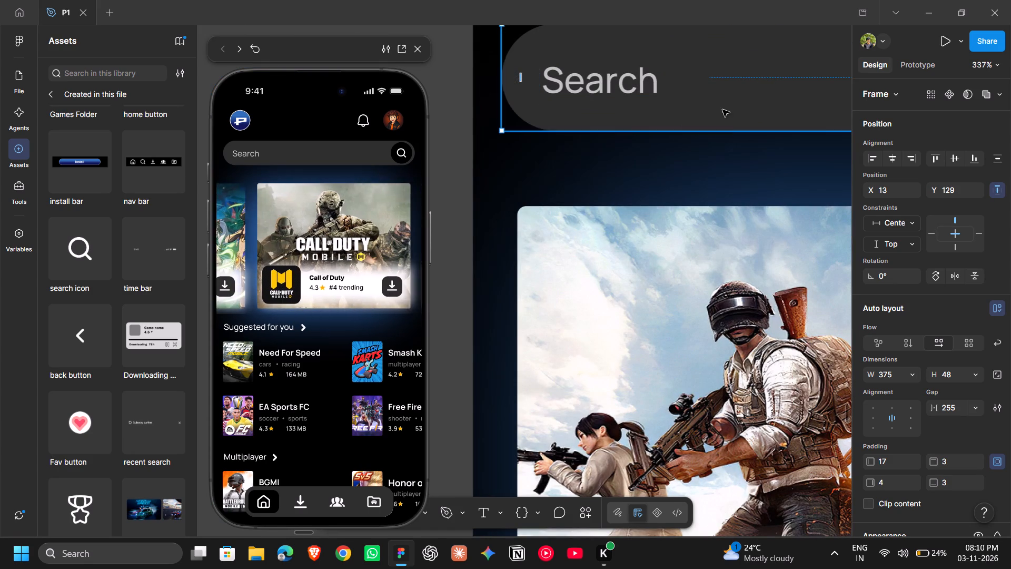
{"action": "scroll", "coordinate": [738, 267], "scroll_direction": "left", "scroll_amount": 3, "text": "shift"}
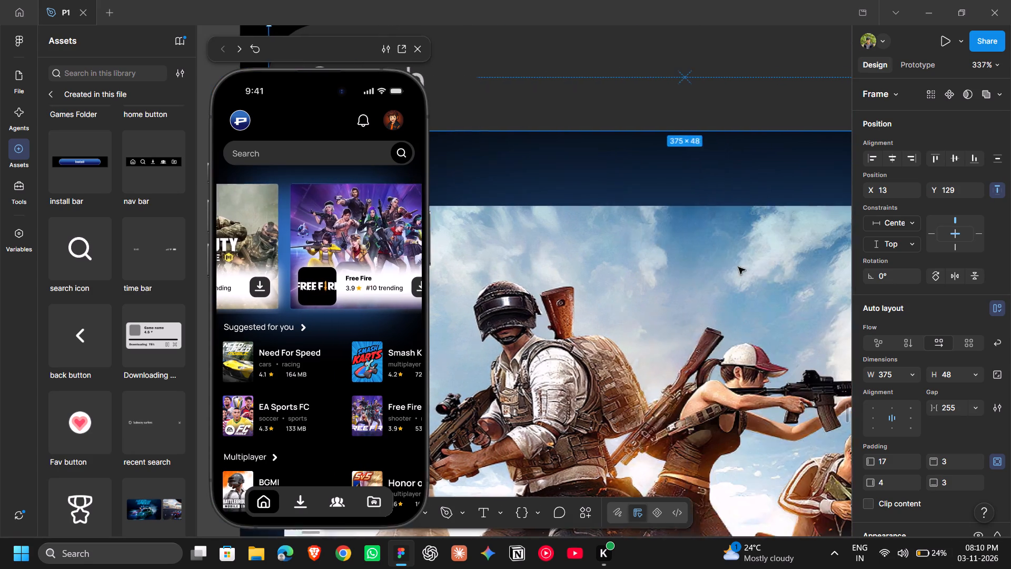
{"action": "scroll", "coordinate": [738, 267], "scroll_direction": "left", "scroll_amount": 1, "text": "shift"}
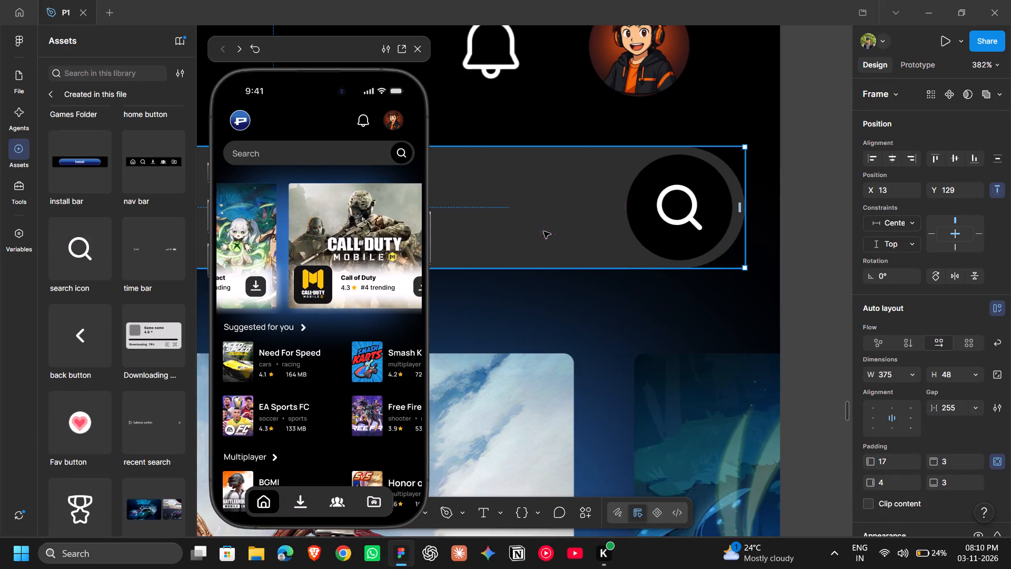
{"action": "scroll", "coordinate": [543, 231], "scroll_direction": "right", "scroll_amount": 3, "text": "shift"}
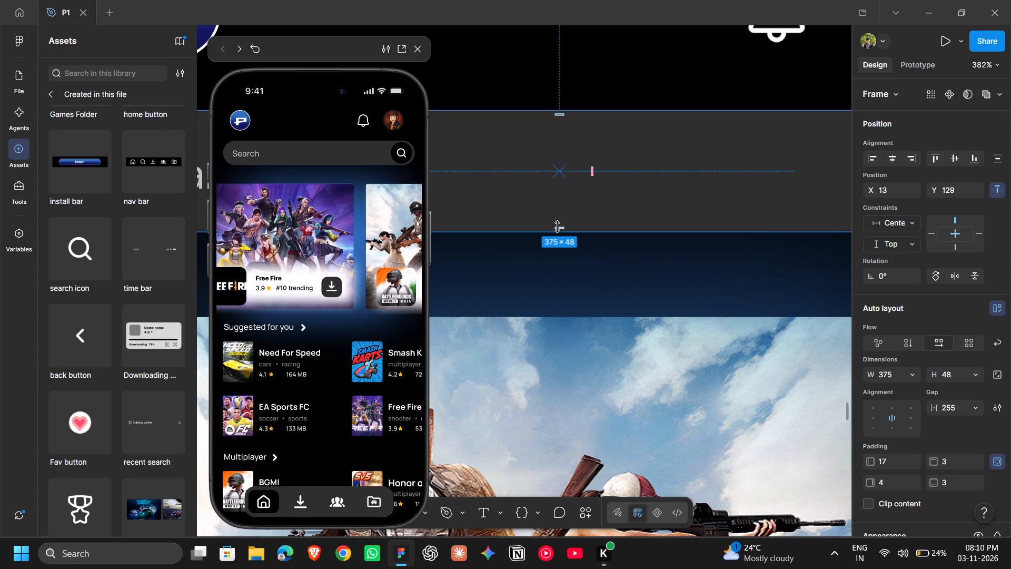
{"action": "scroll", "coordinate": [557, 227], "scroll_direction": "right", "scroll_amount": 2, "text": "shift"}
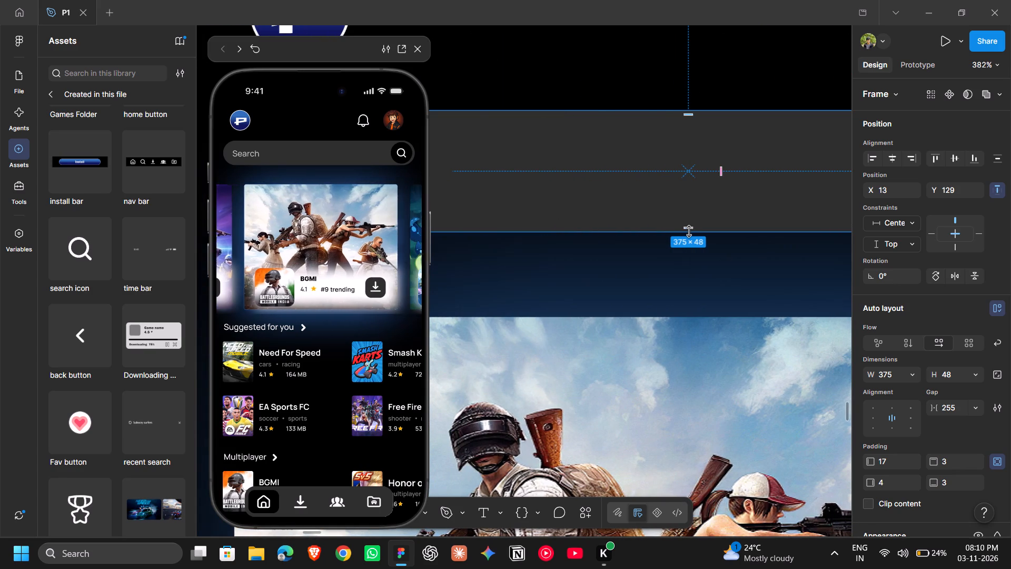
{"action": "scroll", "coordinate": [689, 231], "scroll_direction": "right", "scroll_amount": 1, "text": "shift"}
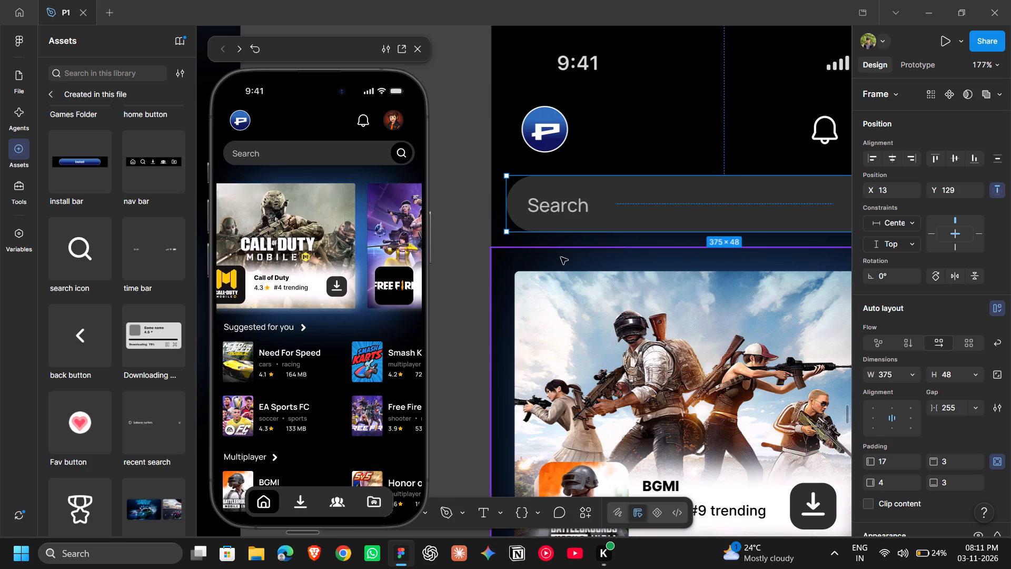
{"action": "left_click", "coordinate": [467, 191], "text": "shift"}
{"action": "scroll", "coordinate": [467, 191], "scroll_direction": "down", "scroll_amount": 1, "text": "shift"}
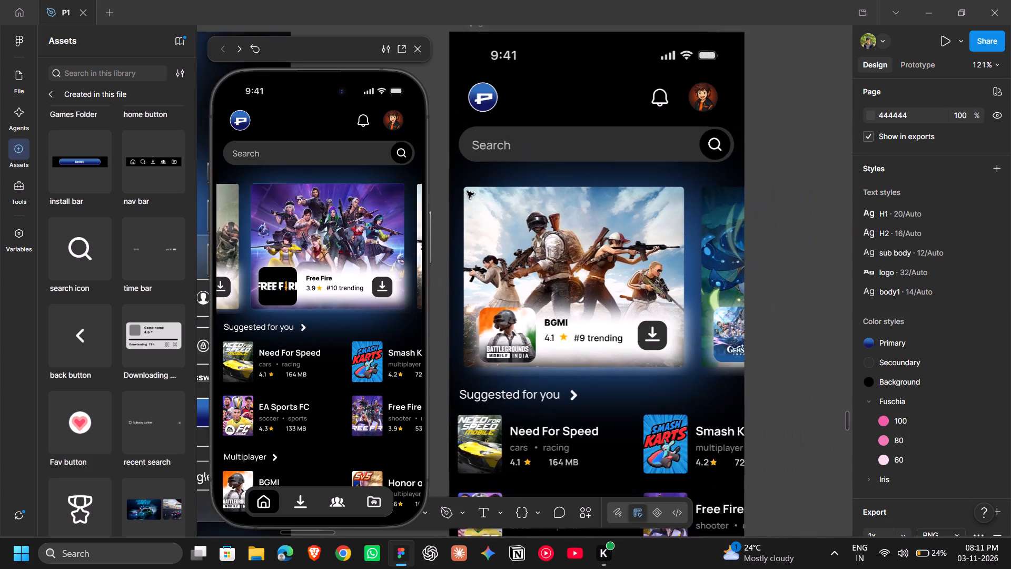
{"action": "scroll", "coordinate": [467, 191], "scroll_direction": "left", "scroll_amount": 2, "text": "shift"}
{"action": "scroll", "coordinate": [467, 191], "scroll_direction": "down", "scroll_amount": 2, "text": "shift"}
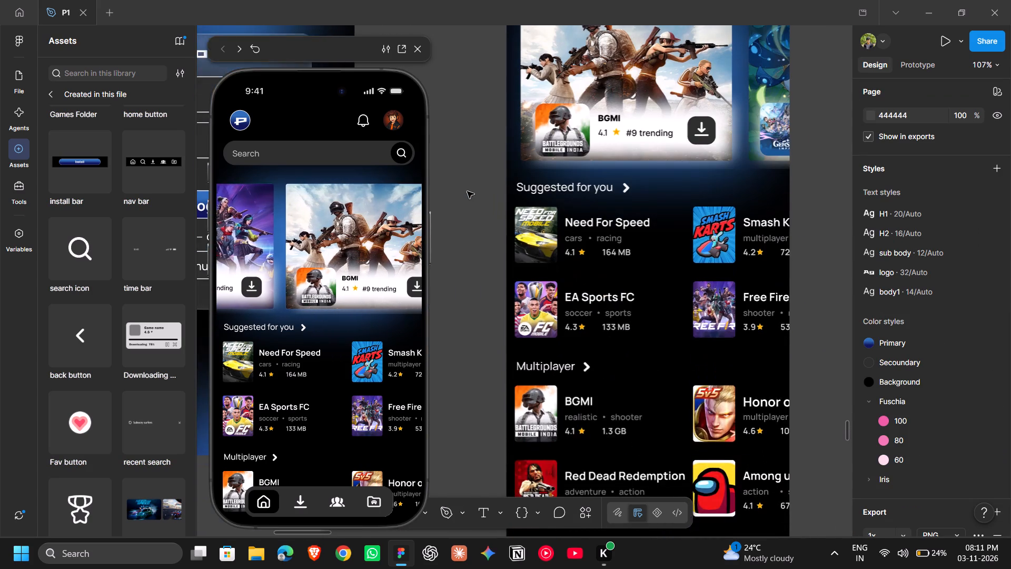
{"action": "scroll", "coordinate": [467, 191], "scroll_direction": "up", "scroll_amount": 3, "text": "shift"}
{"action": "double_click", "coordinate": [500, 124], "text": "shift"}
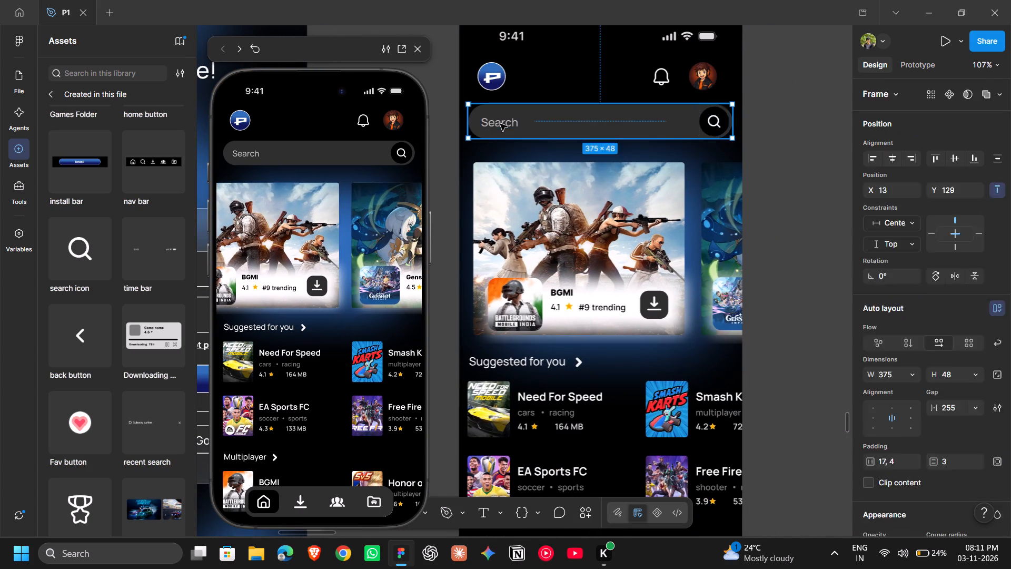
Apply the H2 text style to the Search placeholder in the search page's search bar.
{"action": "scroll", "coordinate": [500, 124], "scroll_direction": "down", "scroll_amount": 3, "text": "shift"}
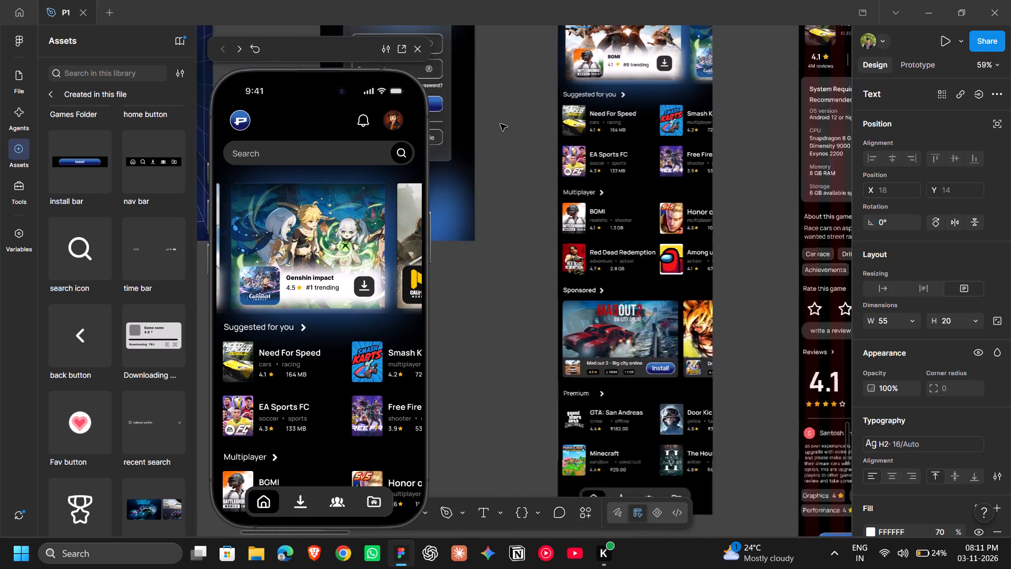
{"action": "scroll", "coordinate": [500, 124], "scroll_direction": "down", "scroll_amount": 4, "text": "shift"}
{"action": "scroll", "coordinate": [586, 115], "scroll_direction": "left", "scroll_amount": 1, "text": "shift"}
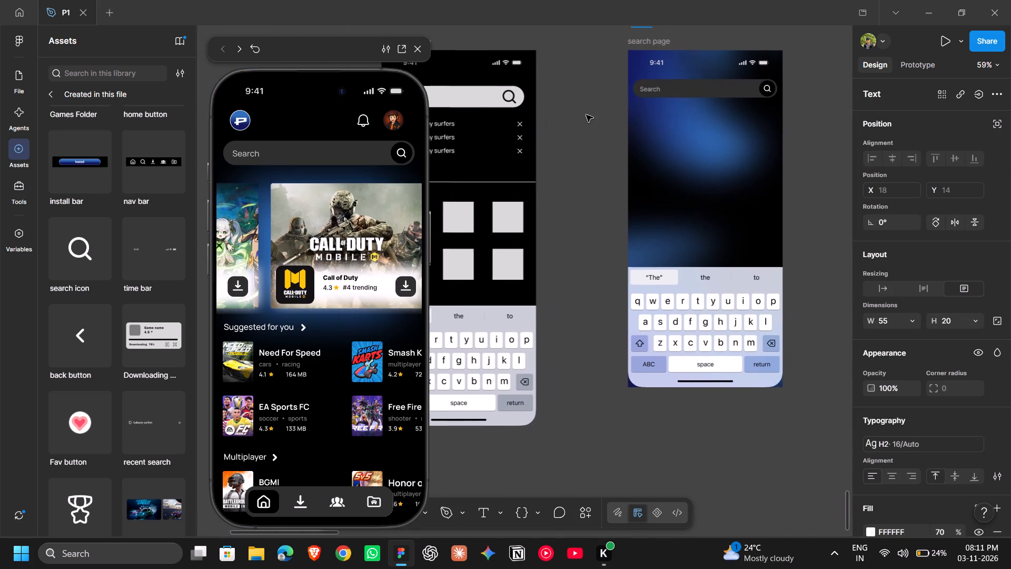
{"action": "double_click", "coordinate": [634, 99], "text": "shift"}
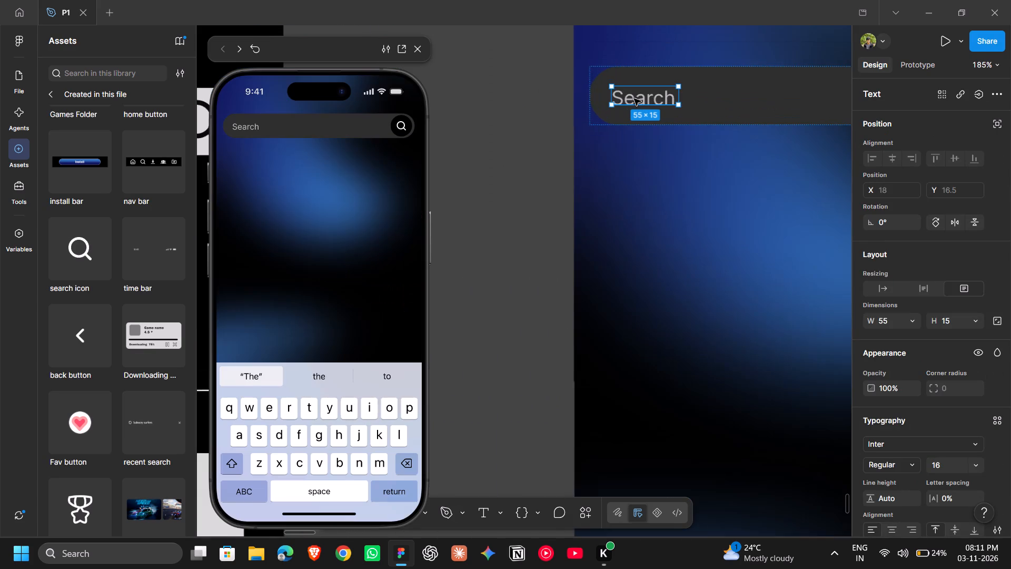
{"action": "left_click", "coordinate": [996, 411], "text": "shift"}
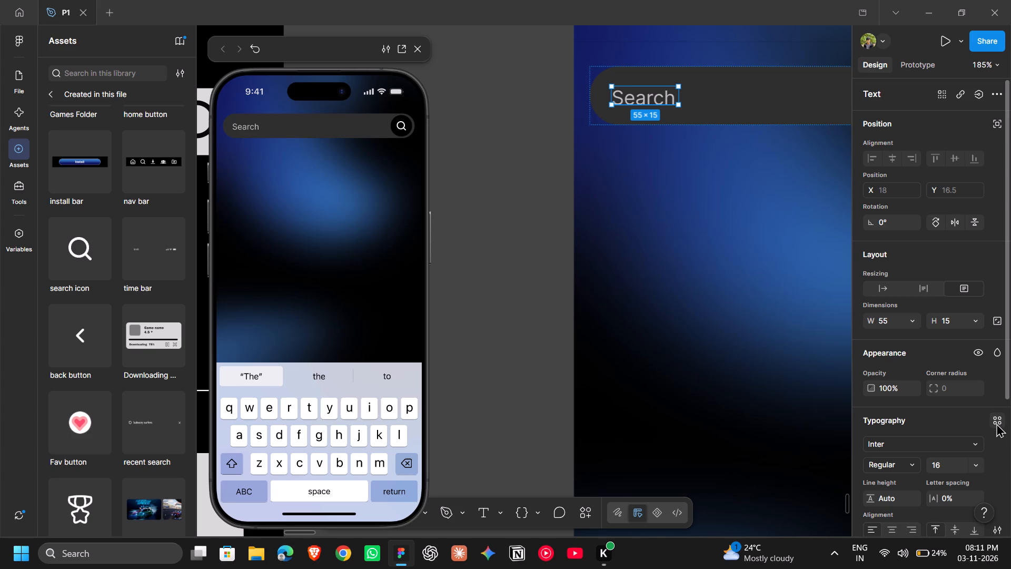
{"action": "left_click", "coordinate": [996, 423], "text": "shift"}
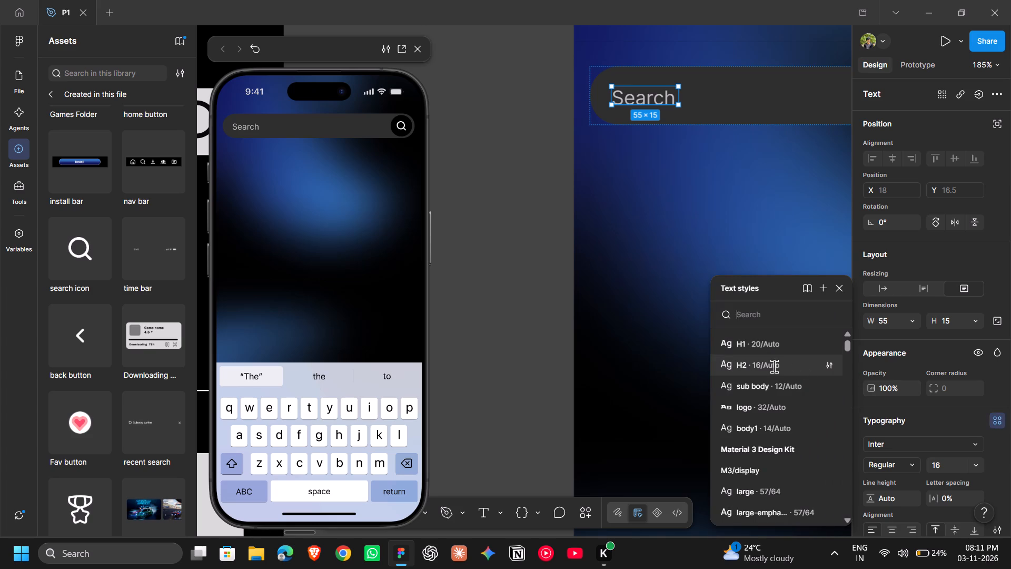
{"action": "left_click", "coordinate": [774, 366], "text": "shift"}
{"action": "left_click", "coordinate": [663, 240], "text": "shift"}
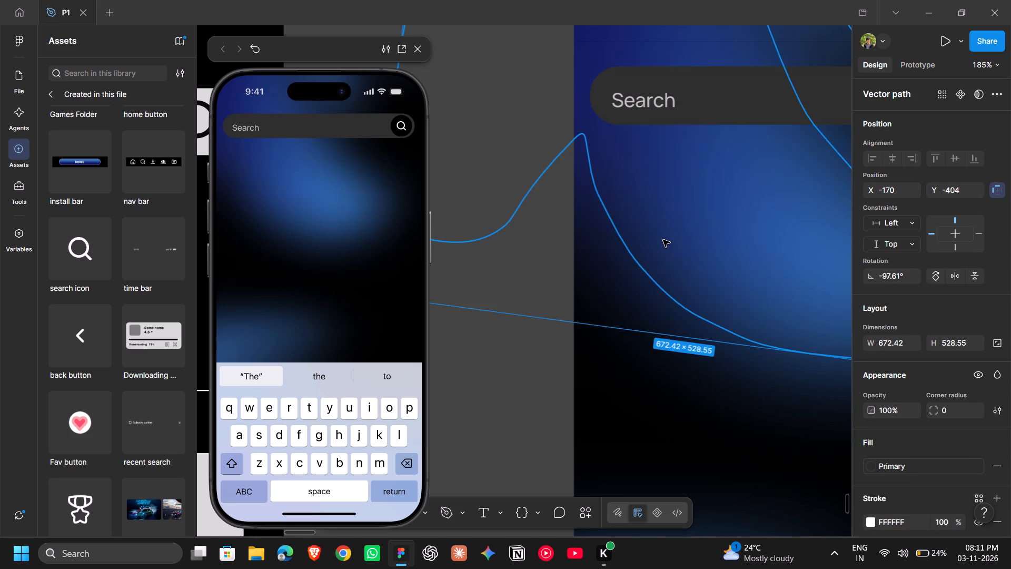
Increase the height of the search page's Search placeholder text box to 20.
{"action": "scroll", "coordinate": [663, 240], "scroll_direction": "up", "scroll_amount": 3, "text": "shift"}
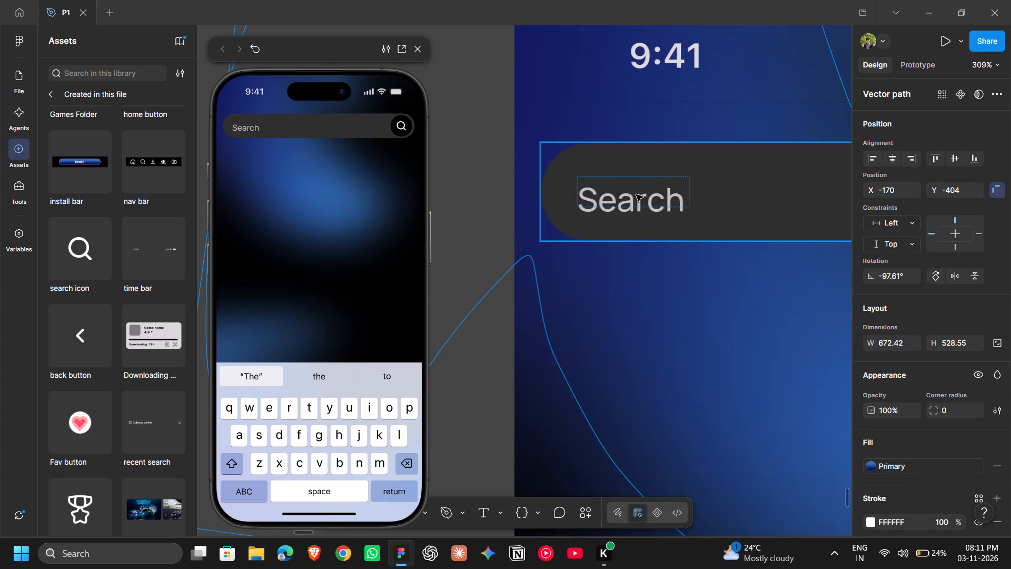
{"action": "left_click", "coordinate": [636, 194], "text": "shift"}
{"action": "double_click", "coordinate": [598, 222], "text": "shift"}
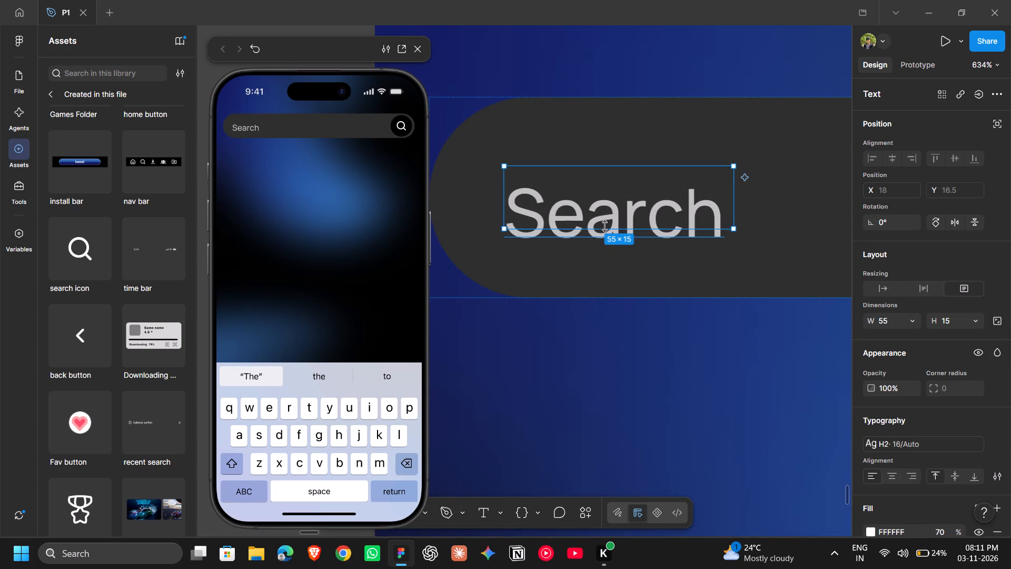
{"action": "left_click_drag", "start_coordinate": [604, 226], "coordinate": [606, 237], "text": "shift"}
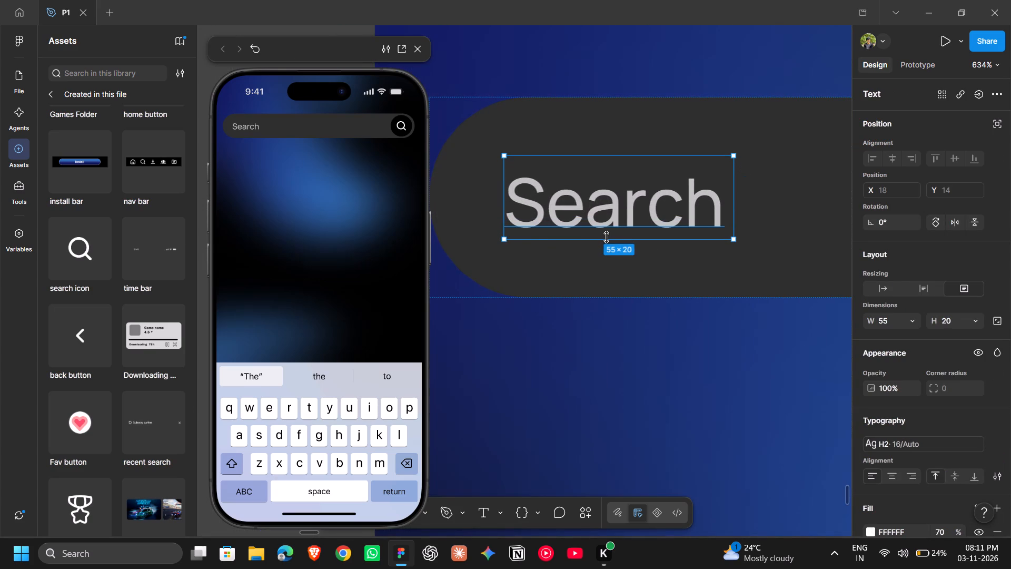
Reduce the height of the Search placeholder text box in the search page's search bar to 18.
{"action": "left_click_drag", "start_coordinate": [606, 237], "coordinate": [606, 237], "text": "shift"}
{"action": "left_click", "coordinate": [695, 342], "text": "shift"}
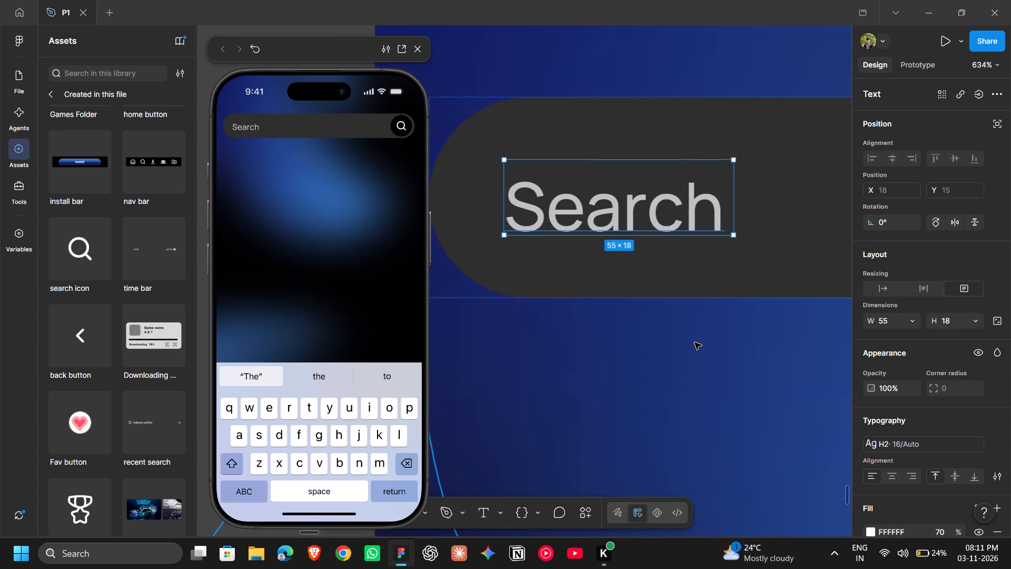
{"action": "scroll", "coordinate": [695, 342], "scroll_direction": "up", "scroll_amount": 6, "text": "shift"}
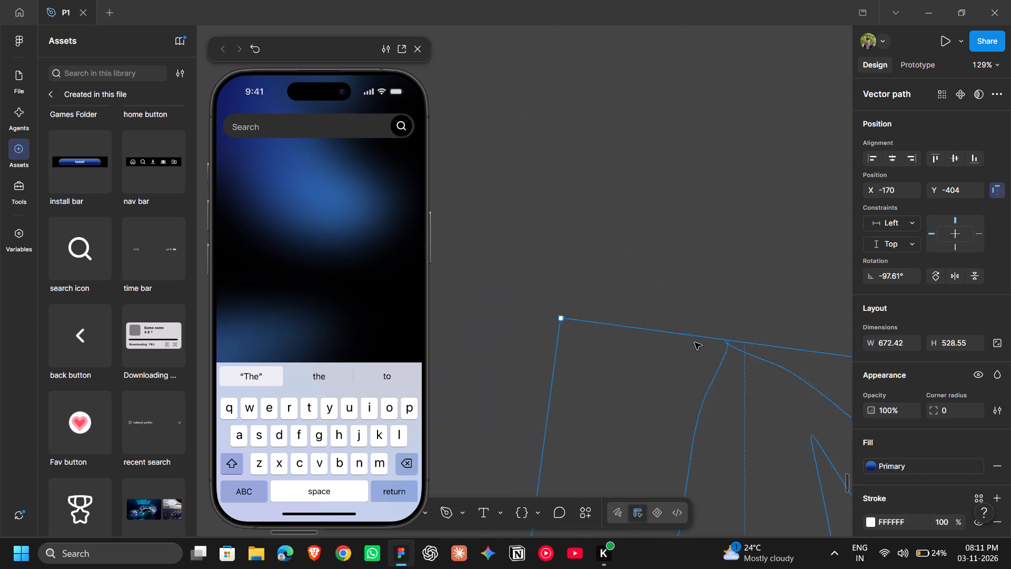
{"action": "scroll", "coordinate": [695, 342], "scroll_direction": "left", "scroll_amount": 1, "text": "shift"}
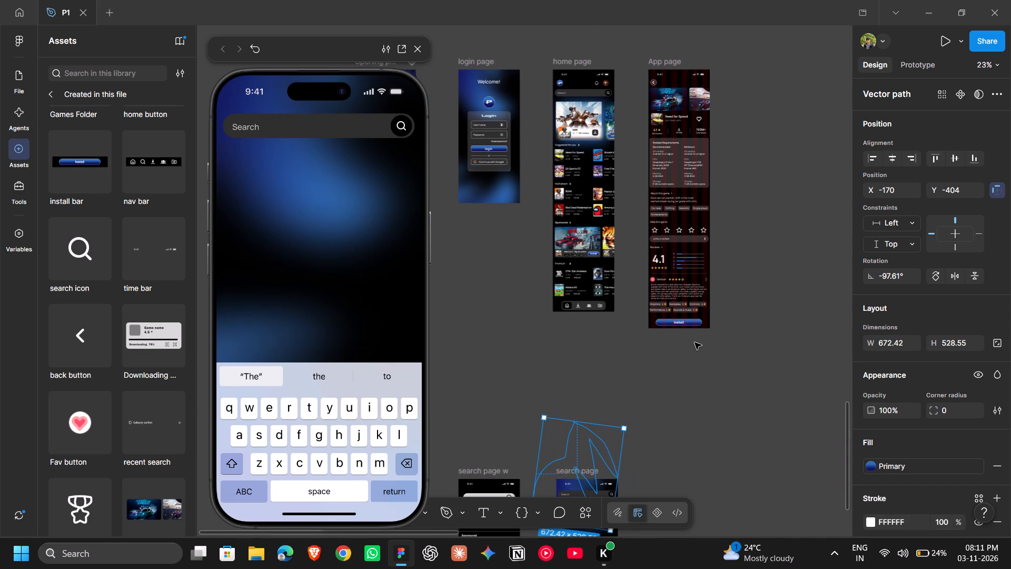
{"action": "scroll", "coordinate": [695, 342], "scroll_direction": "left", "scroll_amount": 2, "text": "shift"}
{"action": "left_click", "coordinate": [701, 345], "text": "shift"}
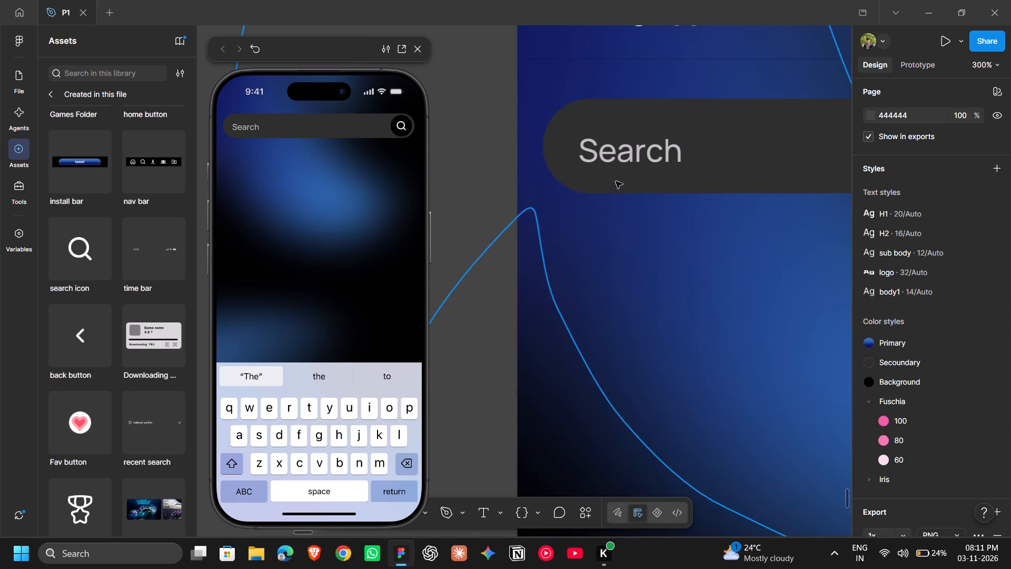
Set the height of the home page's Search placeholder text box to 18, matching the one on the search page.
{"action": "left_click", "coordinate": [623, 156], "text": "shift"}
{"action": "double_click", "coordinate": [623, 156], "text": "shift"}
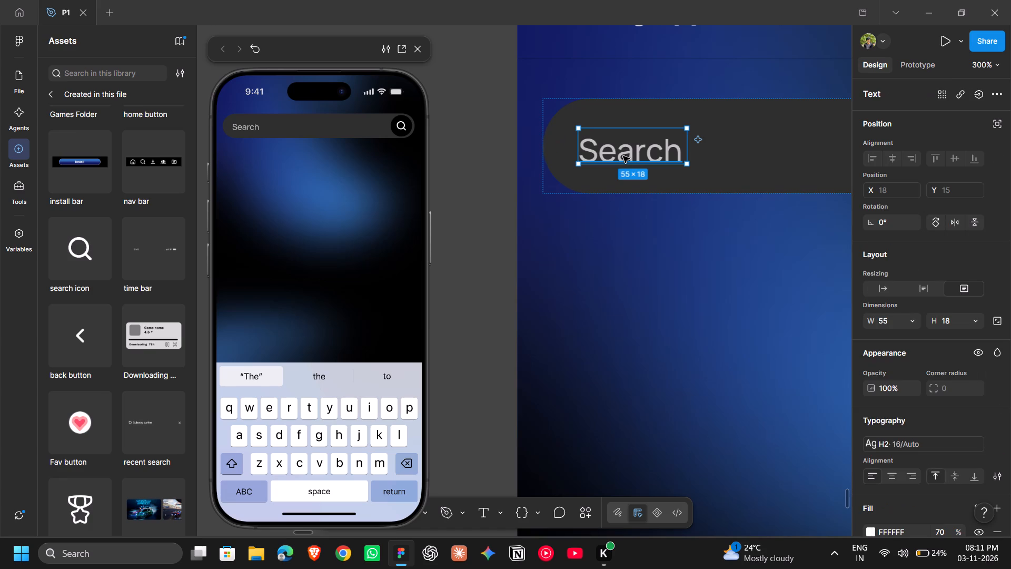
{"action": "scroll", "coordinate": [623, 156], "scroll_direction": "up", "scroll_amount": 11, "text": "shift"}
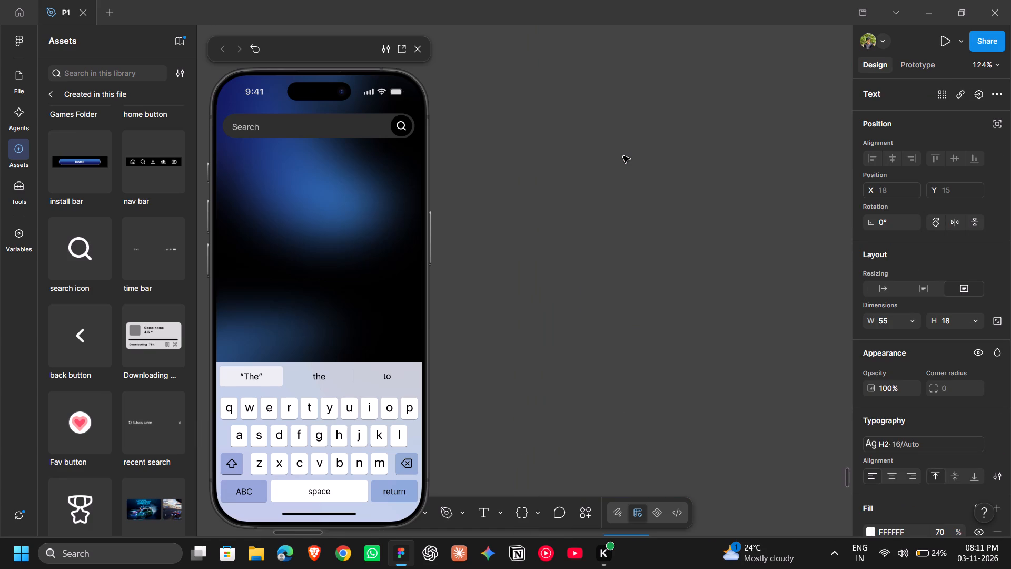
{"action": "scroll", "coordinate": [623, 156], "scroll_direction": "up", "scroll_amount": 6, "text": "shift"}
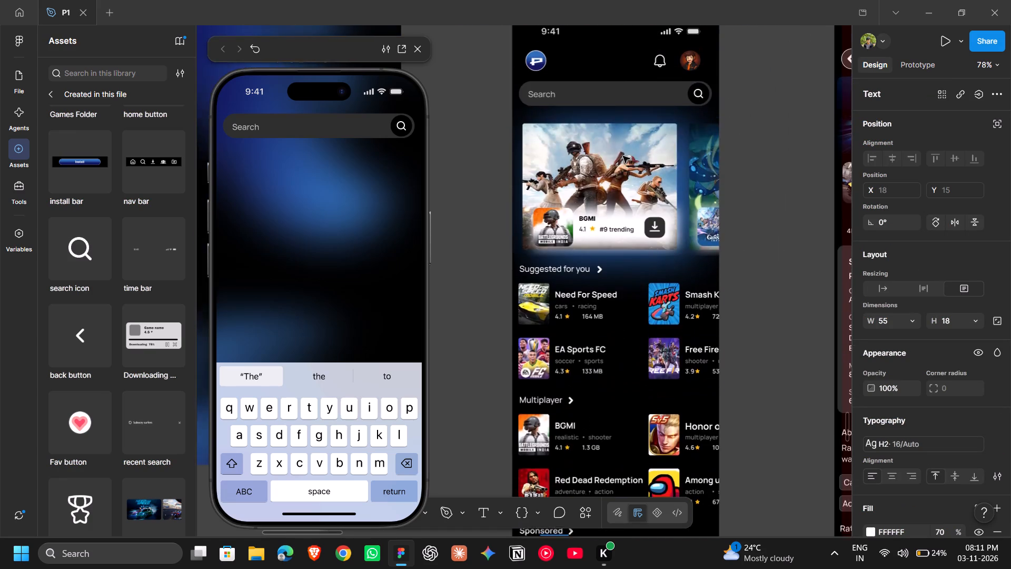
{"action": "scroll", "coordinate": [623, 156], "scroll_direction": "up", "scroll_amount": 2, "text": "shift"}
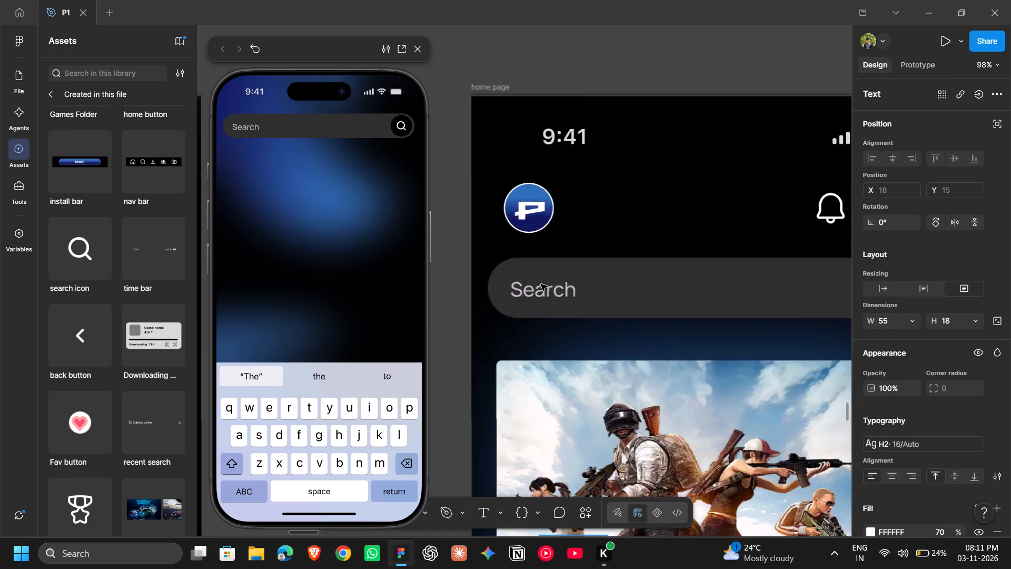
{"action": "left_click", "coordinate": [548, 304], "text": "shift"}
{"action": "double_click", "coordinate": [548, 304], "text": "shift"}
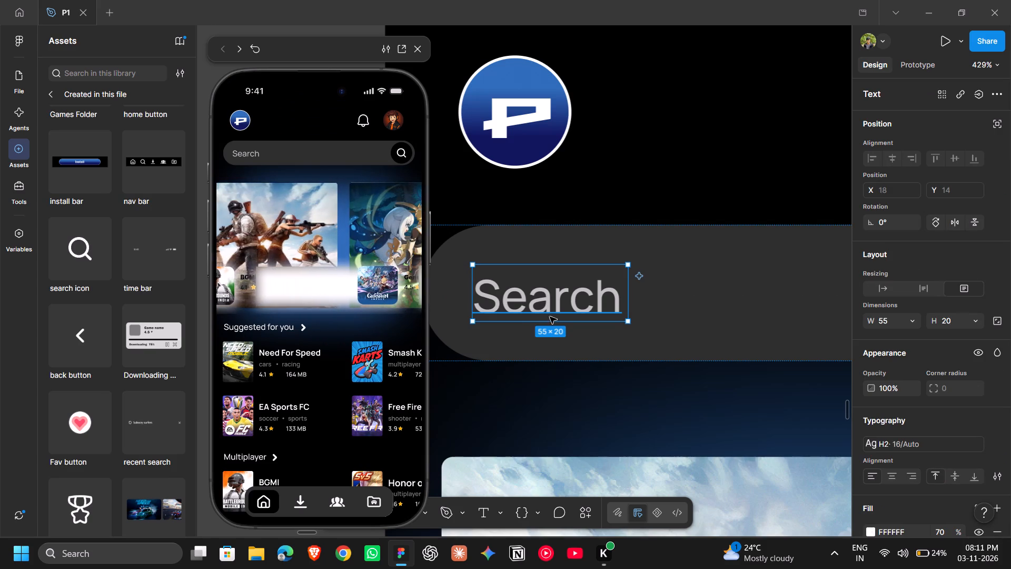
{"action": "left_click_drag", "start_coordinate": [551, 324], "coordinate": [551, 321], "text": "shift"}
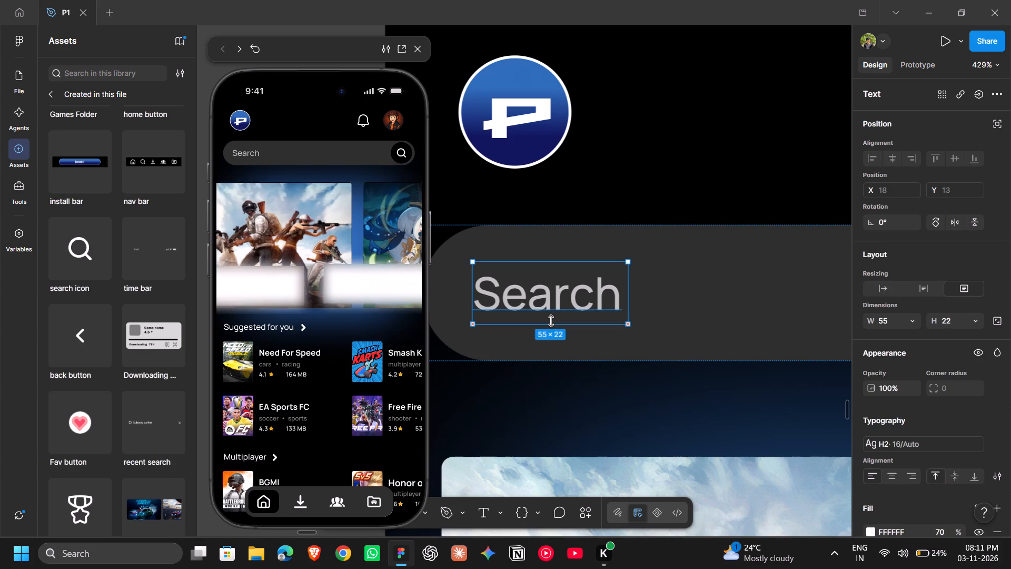
{"action": "left_click_drag", "start_coordinate": [551, 321], "coordinate": [549, 327], "text": "shift"}
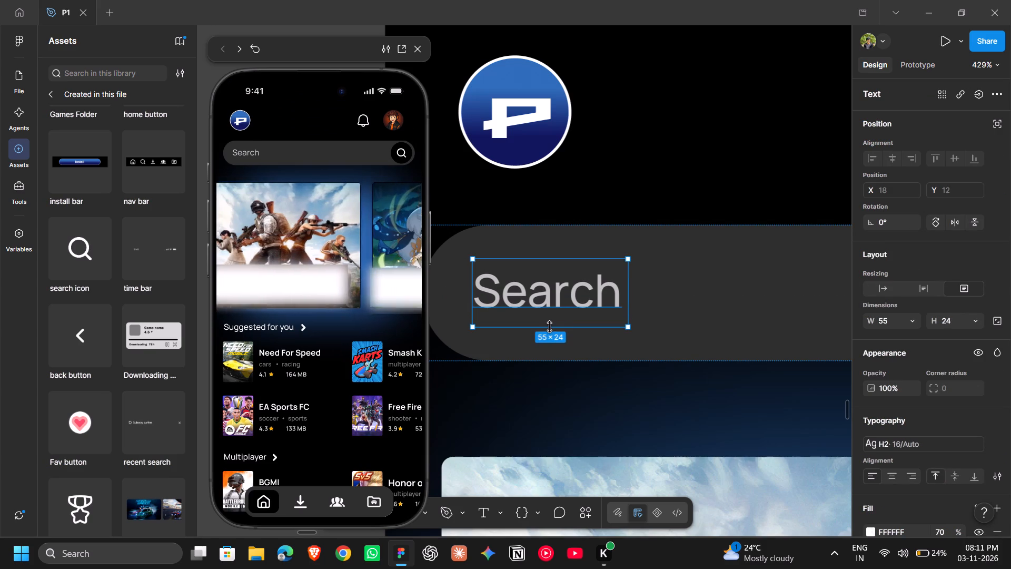
{"action": "left_click_drag", "start_coordinate": [549, 327], "coordinate": [550, 319], "text": "shift"}
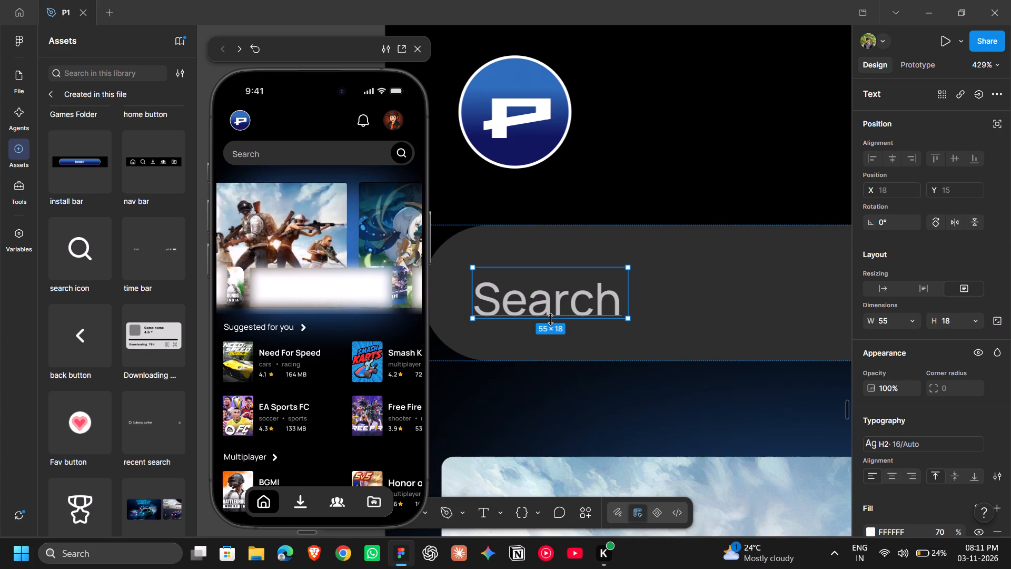
{"action": "left_click", "coordinate": [601, 214], "text": "shift"}
{"action": "right_click", "coordinate": [601, 214], "text": "shift"}
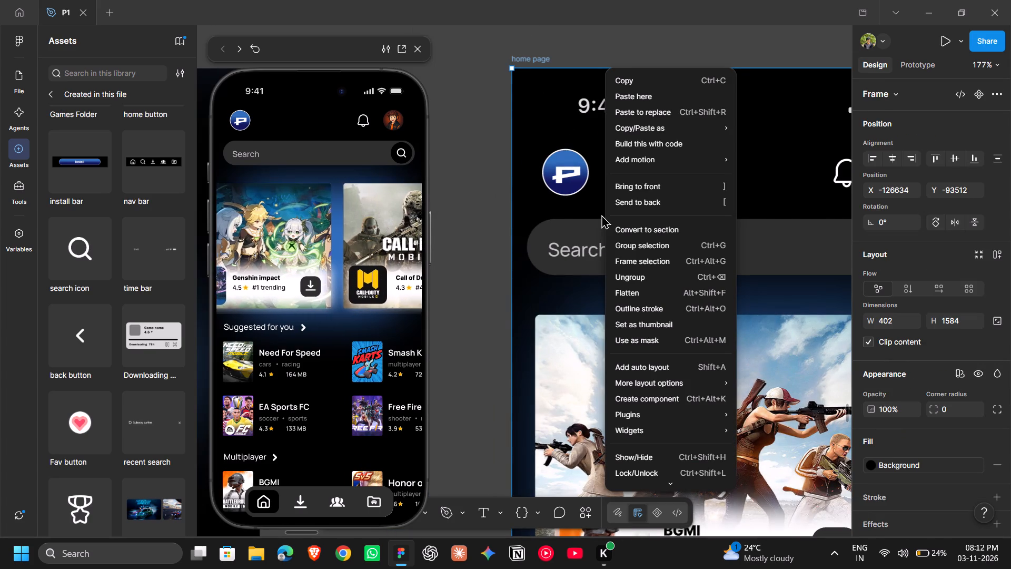